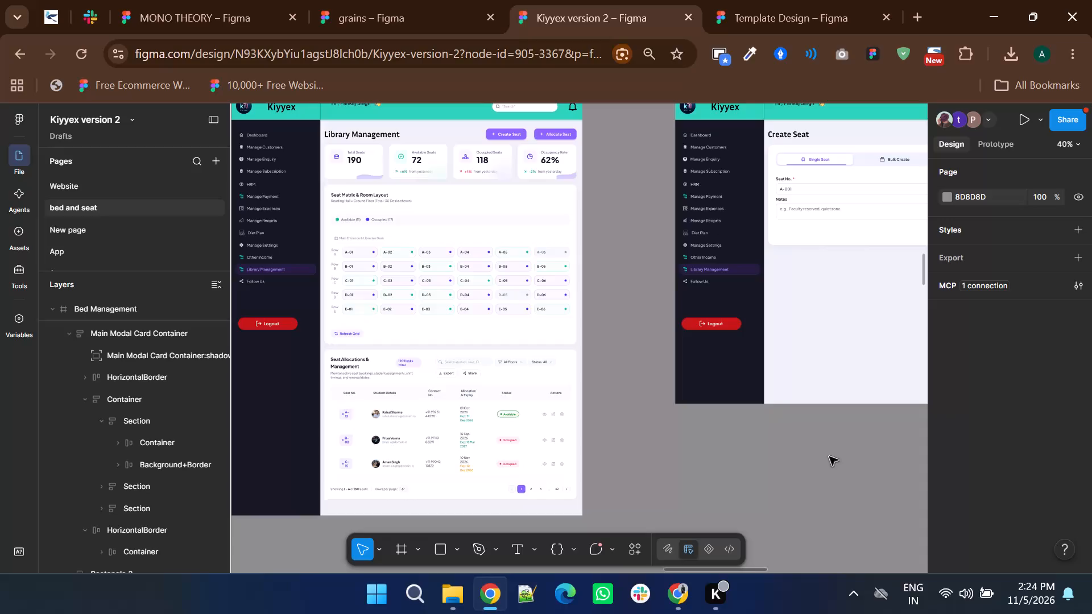
Recolour the Occupied legend dot in the Seat Matrix & Room Layout card to red FF0206.
{"action": "scroll", "coordinate": [510, 270], "scroll_direction": "down", "scroll_amount": 2, "text": "ctrl"}
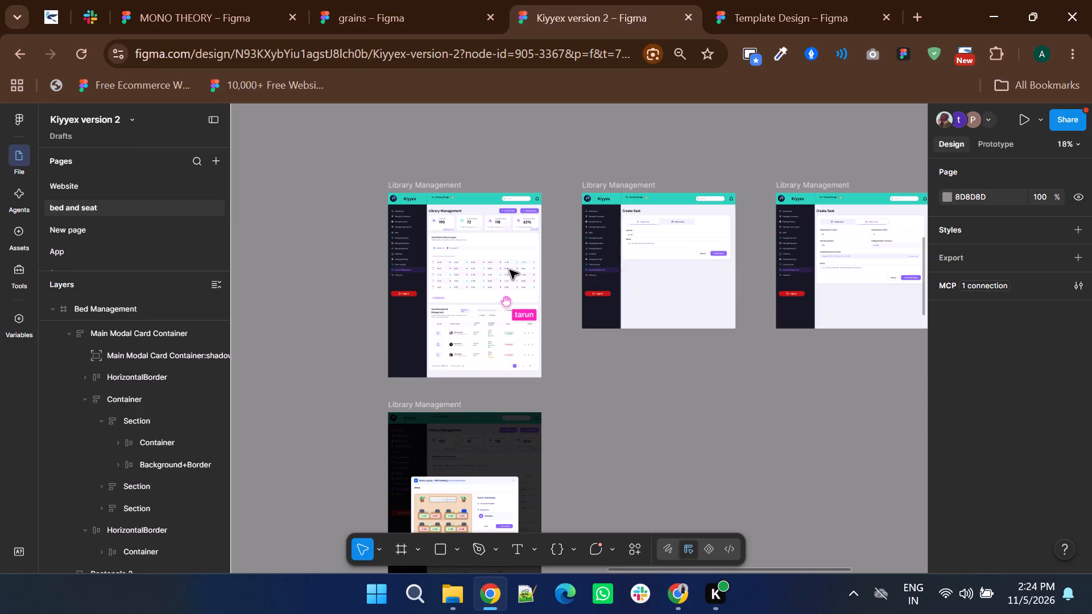
{"action": "scroll", "coordinate": [510, 270], "scroll_direction": "up", "scroll_amount": 5, "text": "ctrl"}
{"action": "scroll", "coordinate": [510, 270], "scroll_direction": "up", "scroll_amount": 3, "text": "shift"}
{"action": "scroll", "coordinate": [510, 270], "scroll_direction": "down", "scroll_amount": 1, "text": "ctrl"}
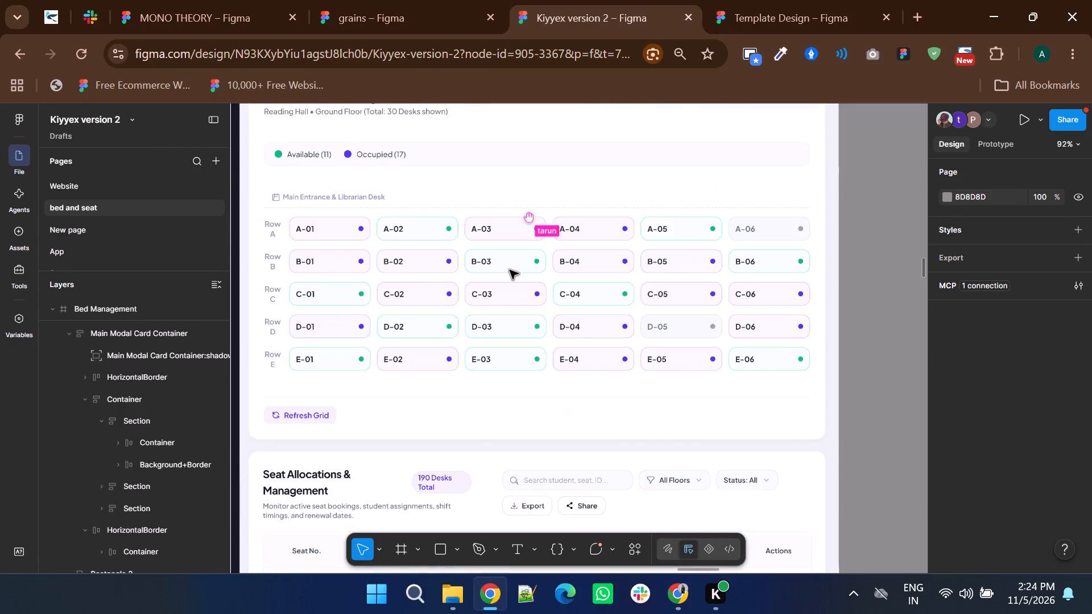
{"action": "scroll", "coordinate": [440, 308], "scroll_direction": "down", "scroll_amount": 1, "text": "ctrl"}
{"action": "scroll", "coordinate": [338, 225], "scroll_direction": "up", "scroll_amount": 3, "text": "ctrl"}
{"action": "scroll", "coordinate": [461, 263], "scroll_direction": "up", "scroll_amount": 2}
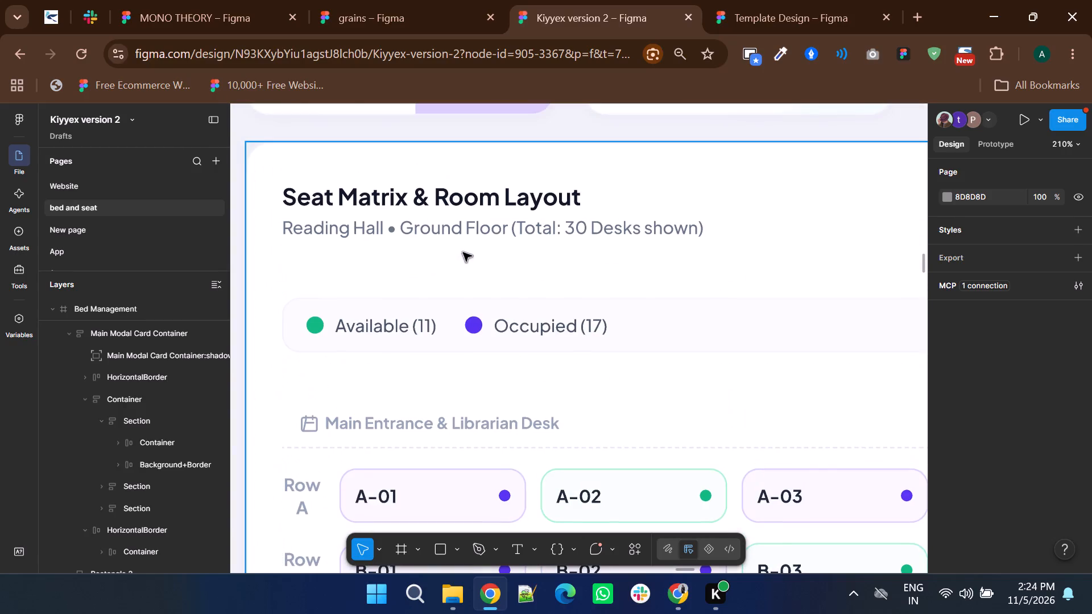
{"action": "left_click", "coordinate": [475, 322], "text": "ctrl"}
{"action": "scroll", "coordinate": [954, 399], "scroll_direction": "down", "scroll_amount": 4}
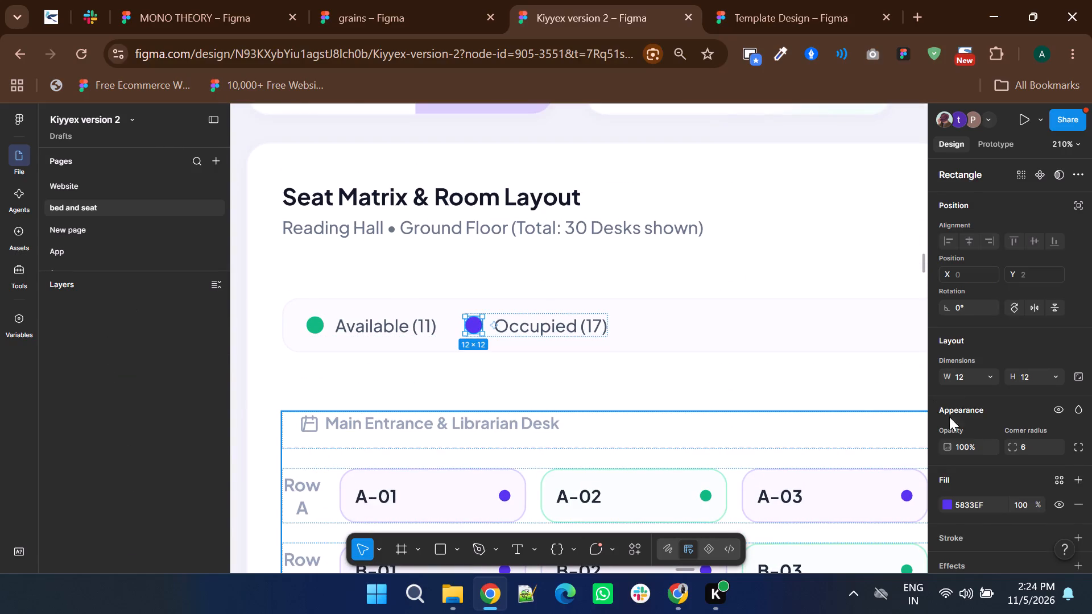
{"action": "left_click", "coordinate": [944, 441]}
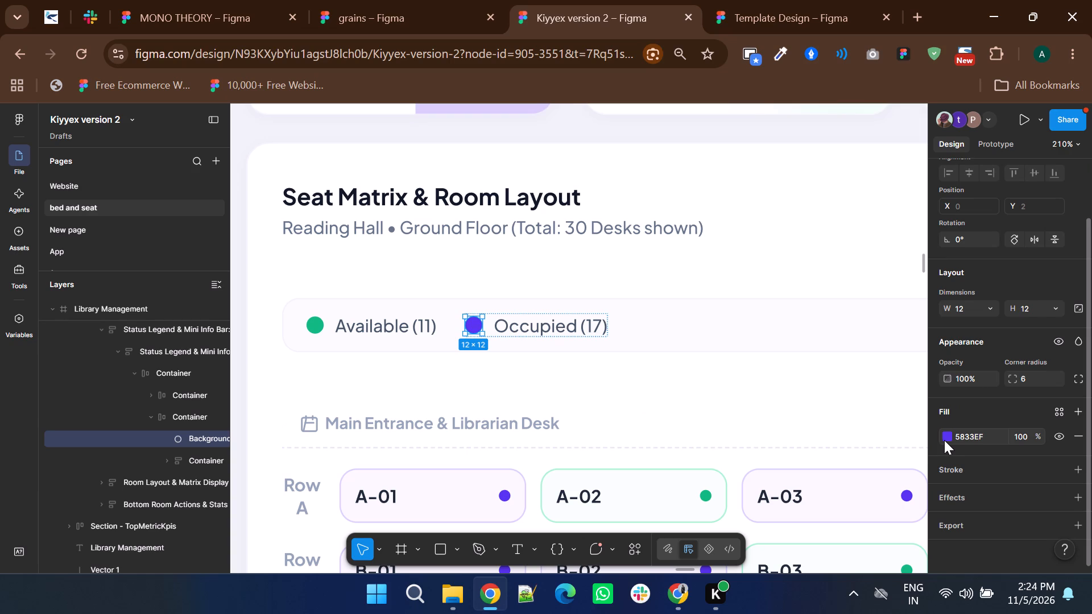
{"action": "left_click", "coordinate": [944, 440]}
{"action": "left_click", "coordinate": [869, 337]}
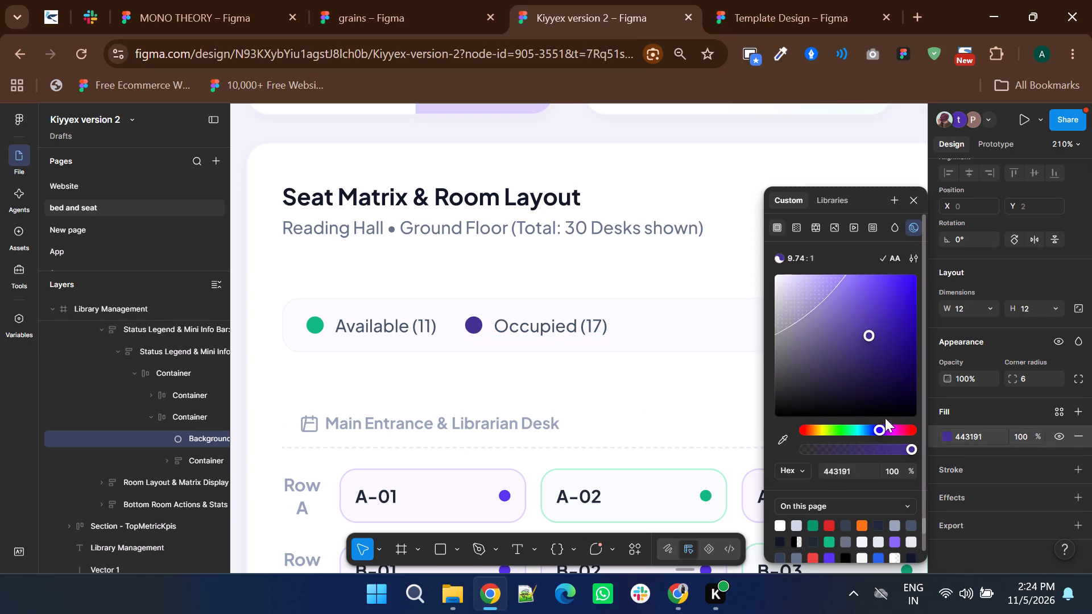
{"action": "left_click_drag", "start_coordinate": [895, 424], "coordinate": [913, 428]}
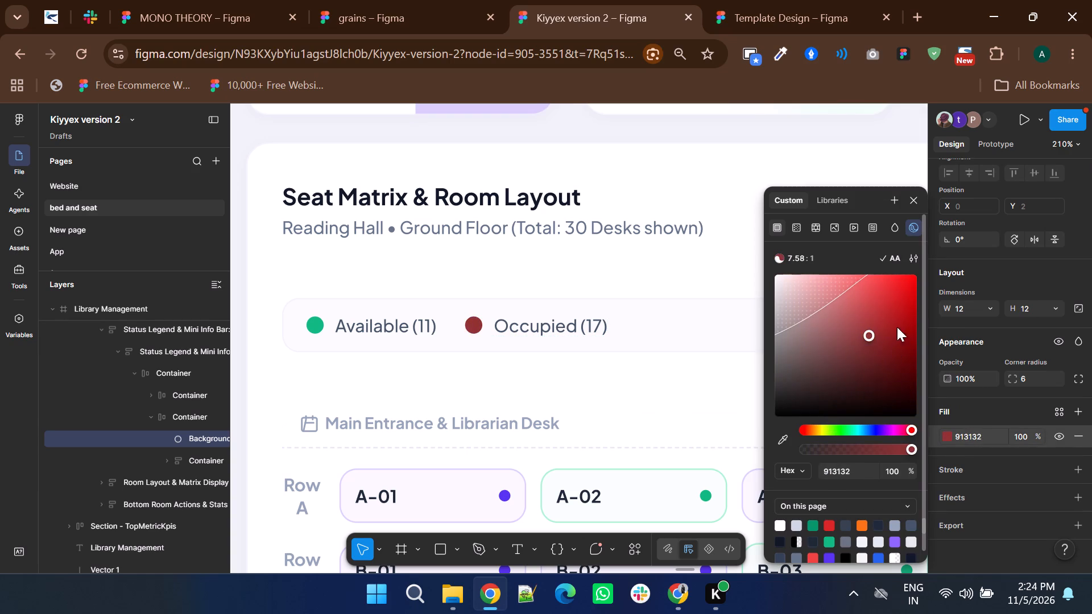
{"action": "left_click_drag", "start_coordinate": [900, 312], "coordinate": [916, 269]}
{"action": "scroll", "coordinate": [476, 287], "scroll_direction": "down", "scroll_amount": 3, "text": "ctrl"}
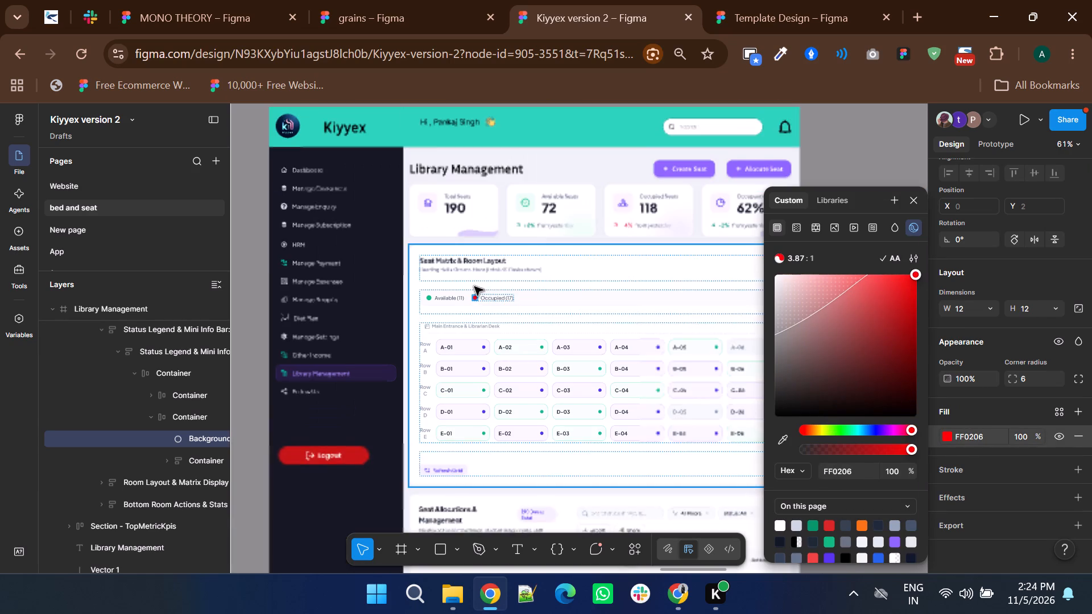
{"action": "scroll", "coordinate": [437, 317], "scroll_direction": "down", "scroll_amount": 1, "text": "ctrl"}
{"action": "double_click", "coordinate": [729, 248]}
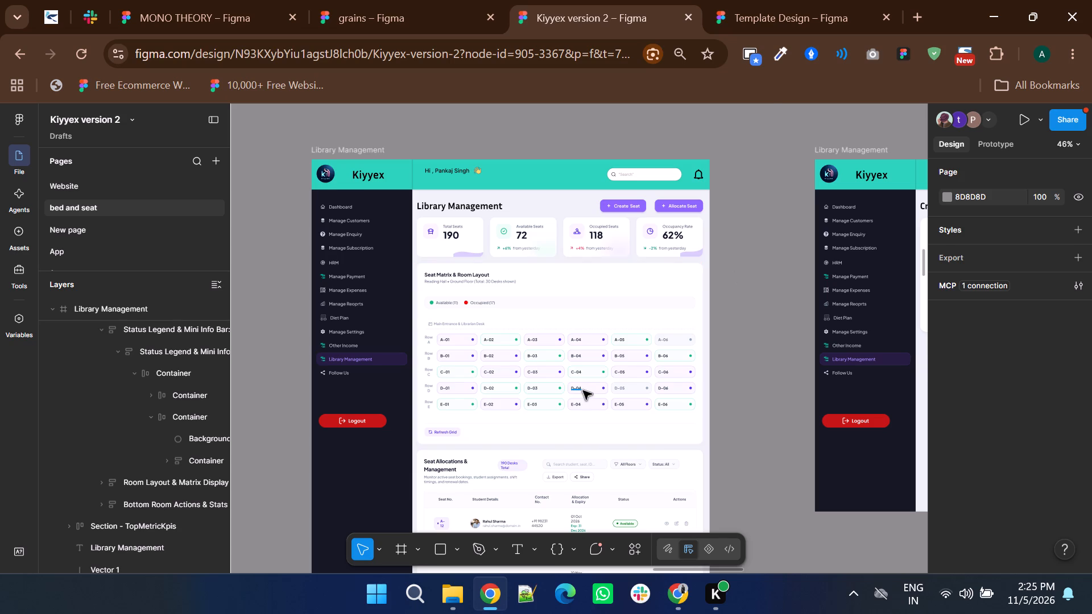
Replace the green 10B981 across seat rows A to E with red FF0206 sampled from the Occupied legend dot.
{"action": "scroll", "coordinate": [583, 391], "scroll_direction": "up", "scroll_amount": 2, "text": "ctrl"}
{"action": "scroll", "coordinate": [610, 386], "scroll_direction": "down", "scroll_amount": 2, "text": "ctrl"}
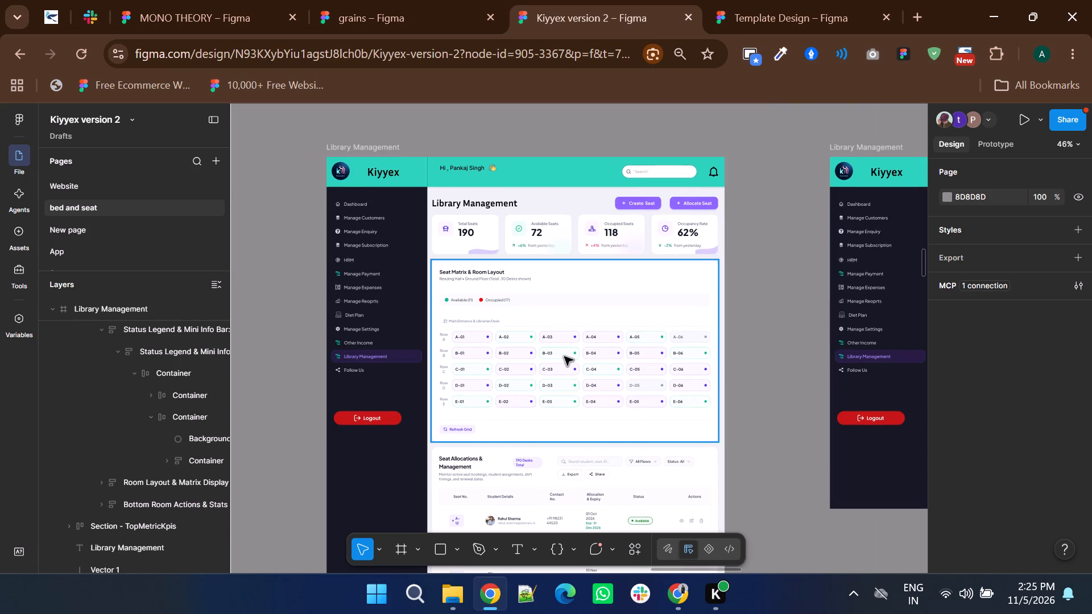
{"action": "scroll", "coordinate": [563, 355], "scroll_direction": "down", "scroll_amount": 1, "text": "ctrl"}
{"action": "scroll", "coordinate": [563, 355], "scroll_direction": "up", "scroll_amount": 4, "text": "ctrl"}
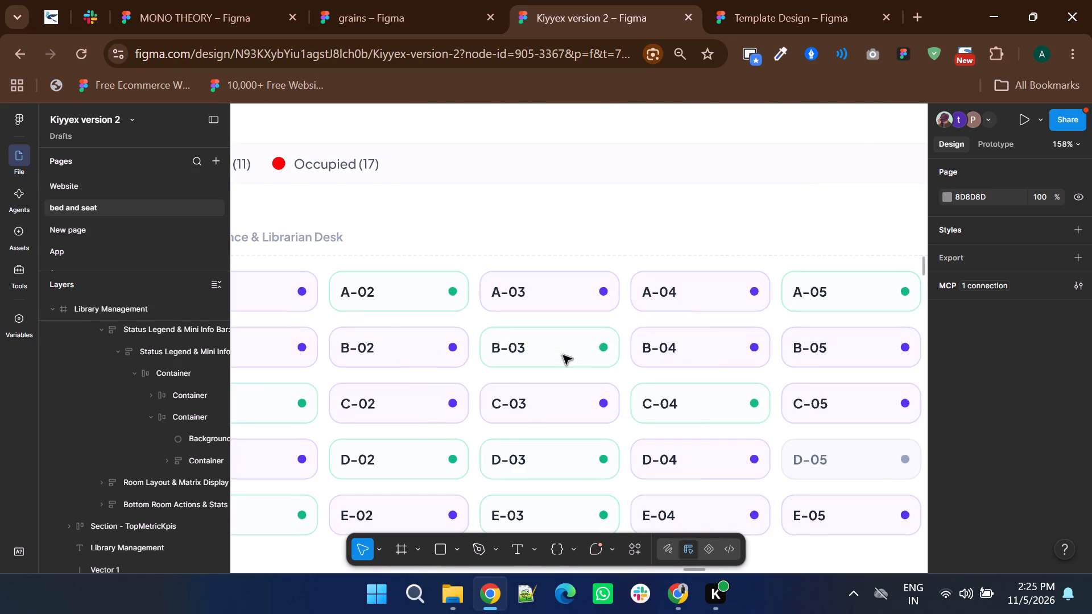
{"action": "scroll", "coordinate": [563, 355], "scroll_direction": "down", "scroll_amount": 1, "text": "ctrl"}
{"action": "double_click", "coordinate": [508, 357]}
{"action": "double_click", "coordinate": [508, 357]}
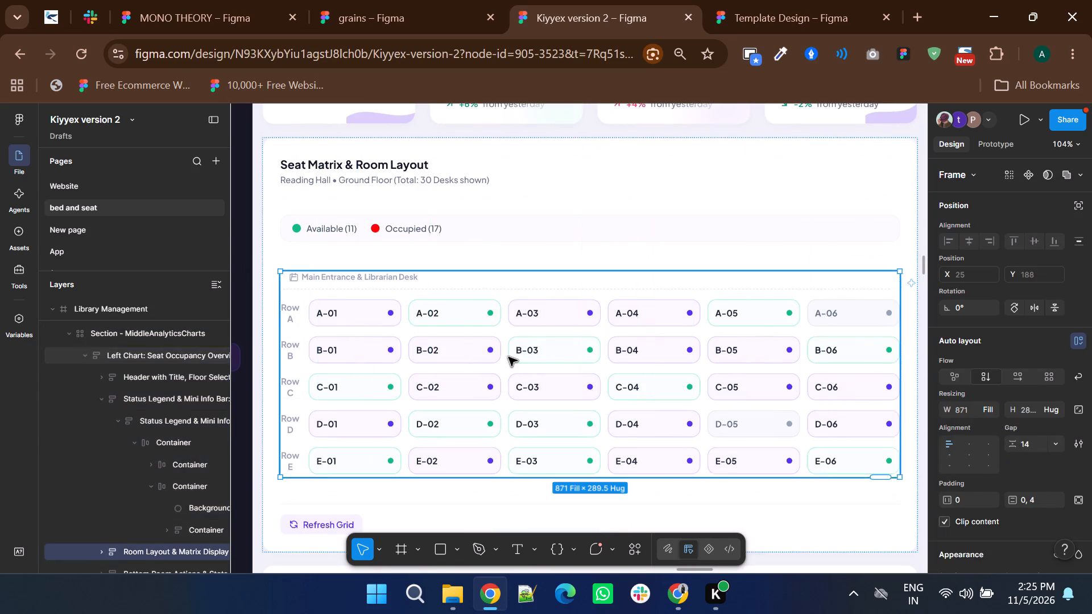
{"action": "left_click", "coordinate": [530, 326], "text": "shift"}
{"action": "left_click", "coordinate": [527, 386], "text": "shift"}
{"action": "left_click", "coordinate": [523, 423], "text": "shift"}
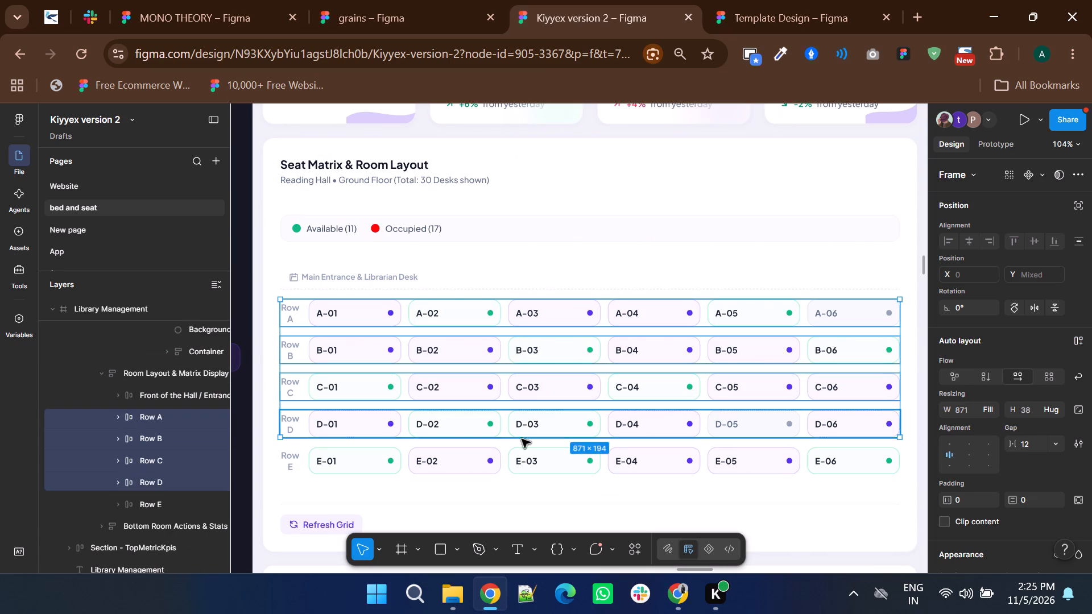
{"action": "left_click", "coordinate": [519, 454], "text": "shift"}
{"action": "scroll", "coordinate": [1016, 449], "scroll_direction": "down", "scroll_amount": 3}
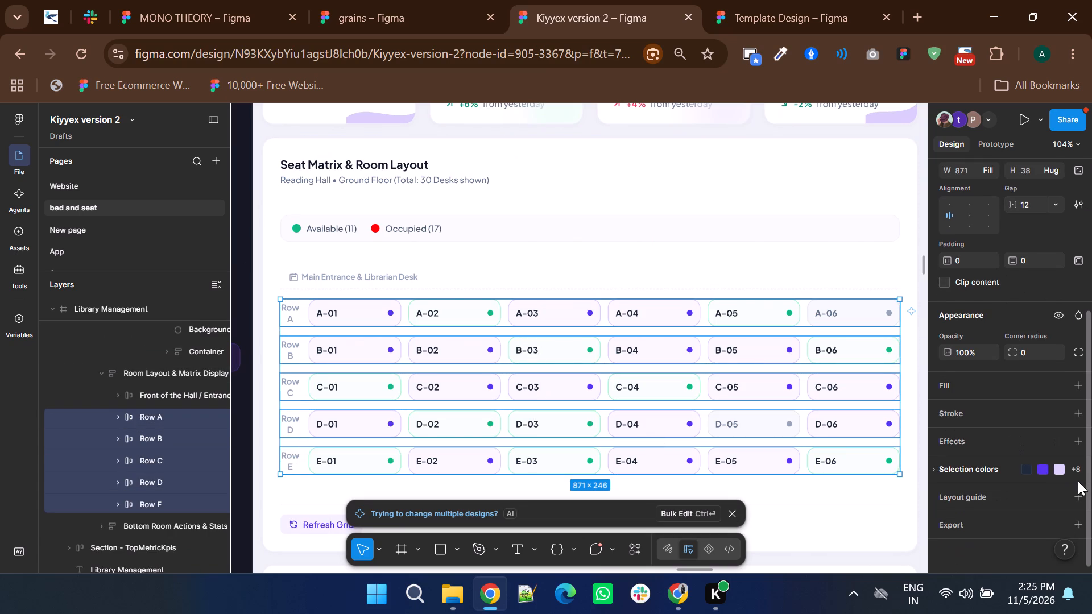
{"action": "left_click", "coordinate": [1078, 472]}
{"action": "scroll", "coordinate": [1023, 453], "scroll_direction": "down", "scroll_amount": 1}
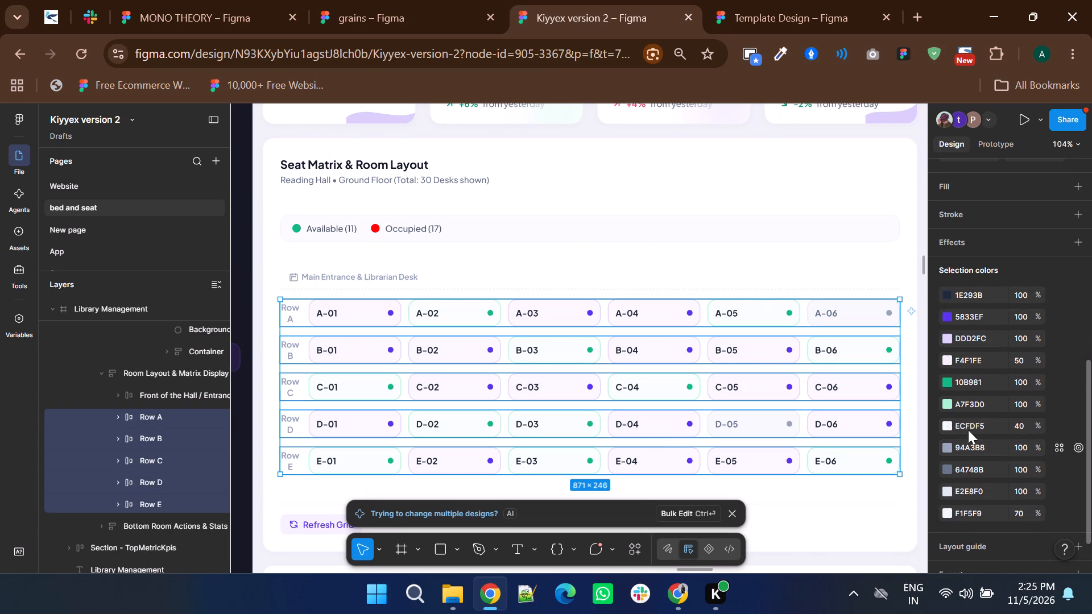
{"action": "left_click", "coordinate": [947, 383]}
{"action": "left_click", "coordinate": [787, 439]}
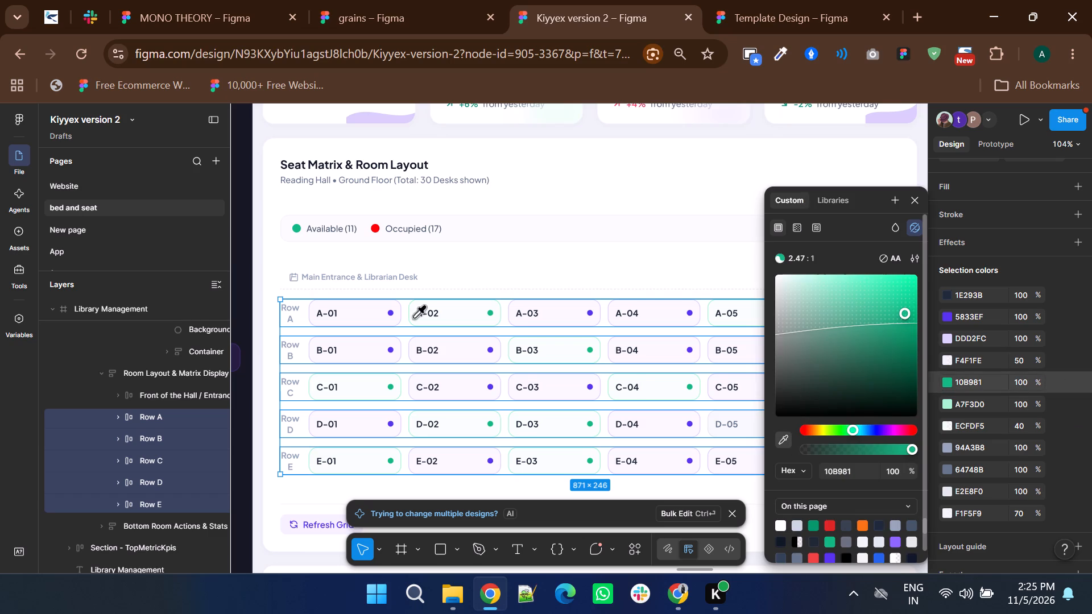
{"action": "scroll", "coordinate": [380, 242], "scroll_direction": "up", "scroll_amount": 4, "text": "ctrl"}
{"action": "left_click", "coordinate": [357, 175]}
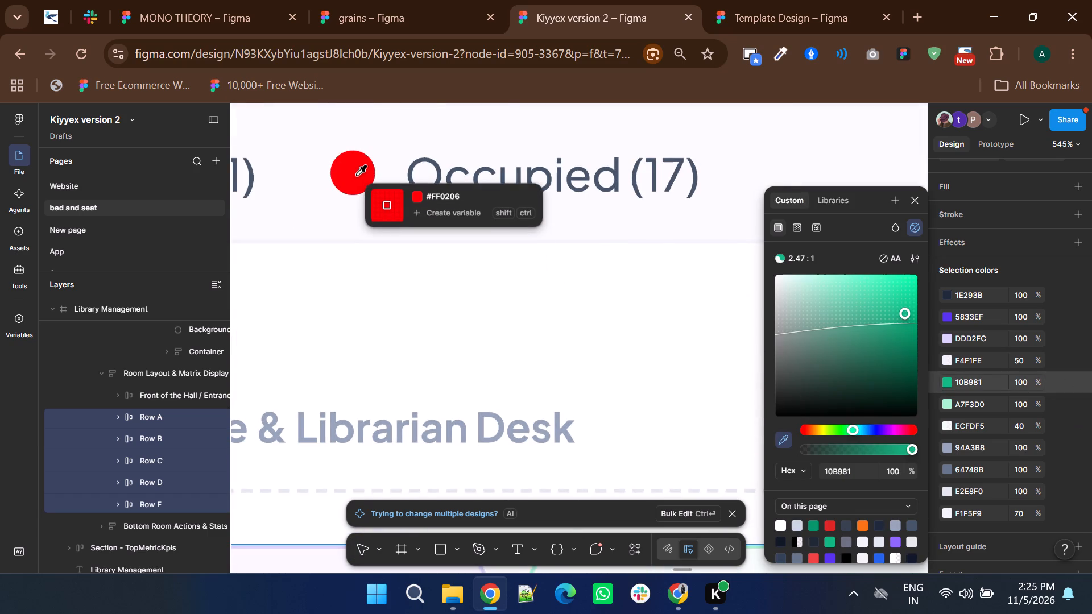
{"action": "scroll", "coordinate": [504, 284], "scroll_direction": "down", "scroll_amount": 2, "text": "ctrl"}
{"action": "scroll", "coordinate": [508, 337], "scroll_direction": "down", "scroll_amount": 2, "text": "ctrl"}
{"action": "scroll", "coordinate": [490, 389], "scroll_direction": "down", "scroll_amount": 2, "text": "ctrl"}
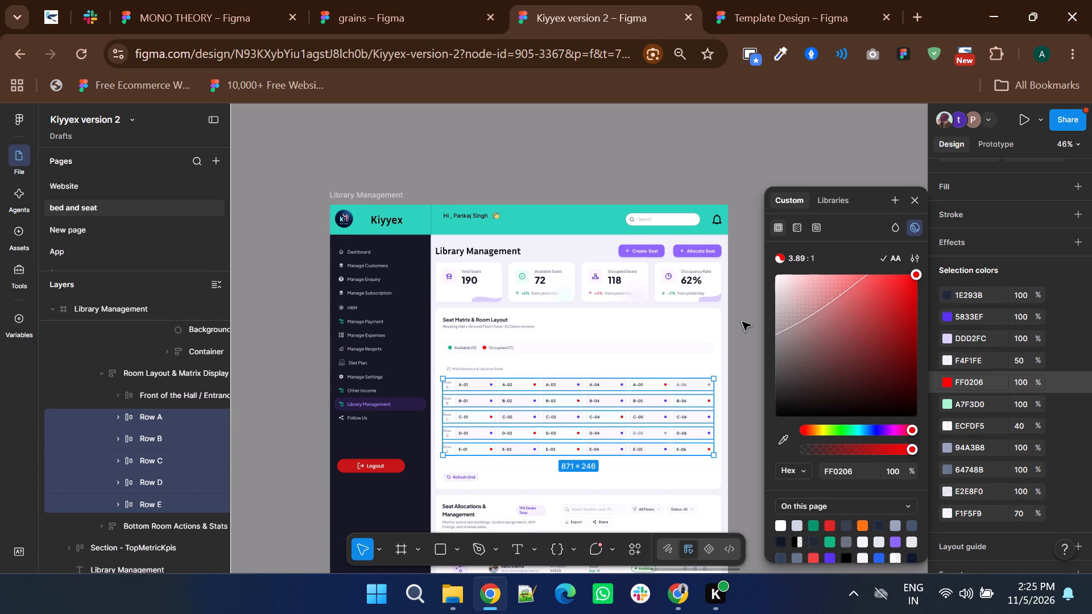
{"action": "left_click", "coordinate": [735, 338]}
Set the stroke of seats A-02, A-05, B-03, B-06, C-04, D-02, D-03, E-01, E-03 and E-06 to red FF0206 sampled from a seat dot.
{"action": "scroll", "coordinate": [592, 441], "scroll_direction": "up", "scroll_amount": 2, "text": "ctrl"}
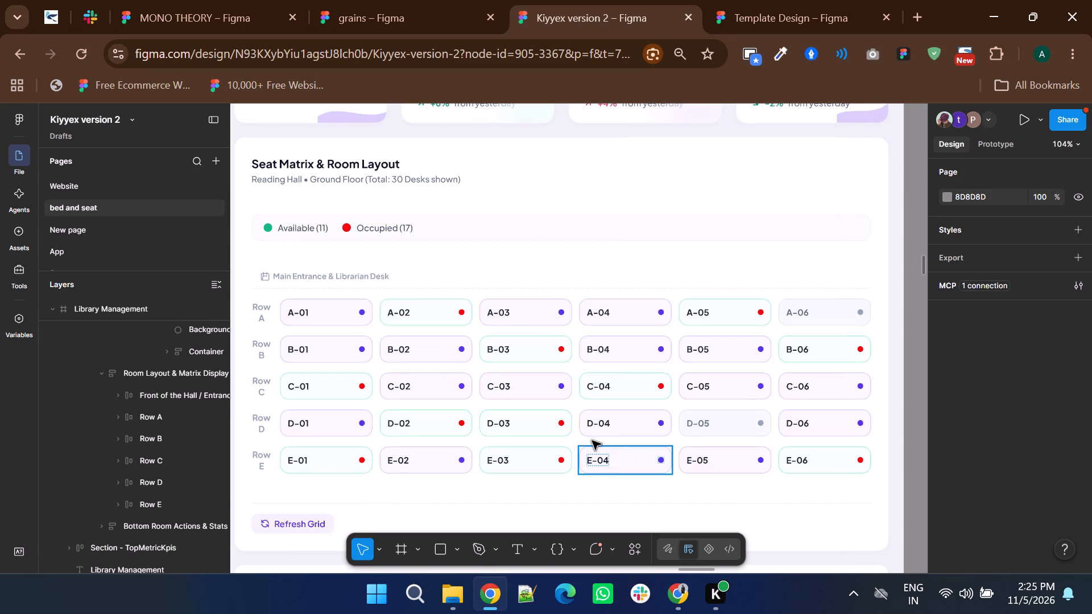
{"action": "left_click", "coordinate": [535, 420], "text": "ctrl"}
{"action": "left_click", "coordinate": [443, 417], "text": "ctrl+shift"}
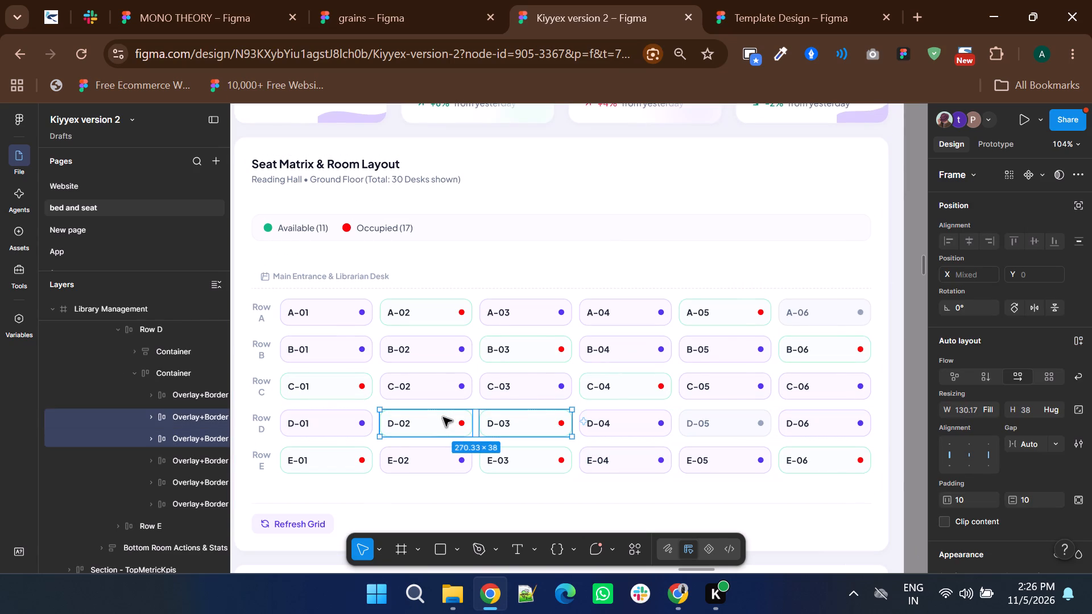
{"action": "scroll", "coordinate": [443, 417], "scroll_direction": "up", "scroll_amount": 1, "text": "shift"}
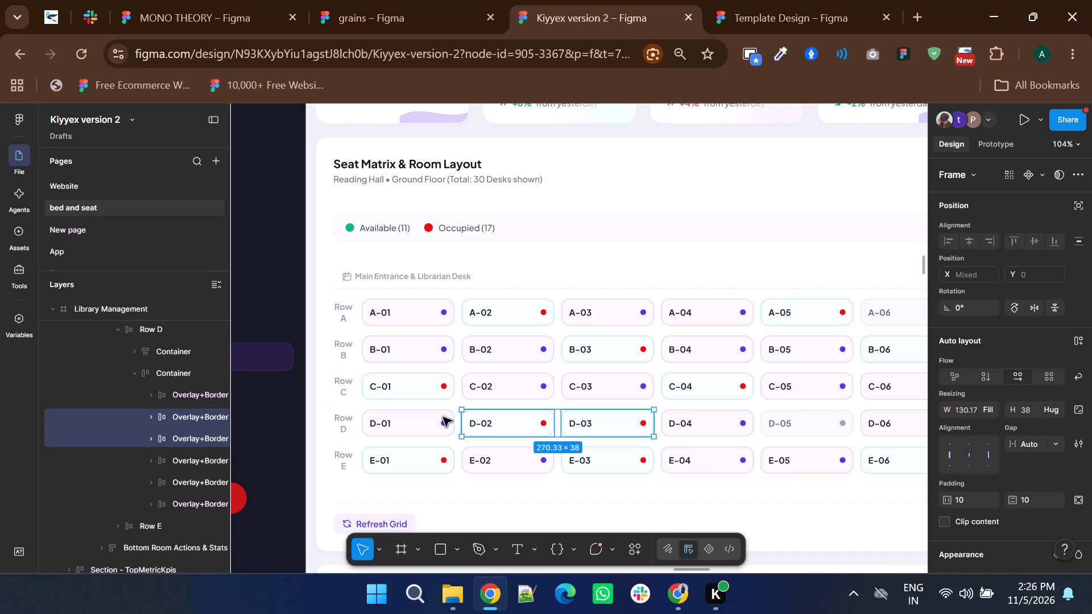
{"action": "left_click", "coordinate": [420, 426], "text": "ctrl+shift"}
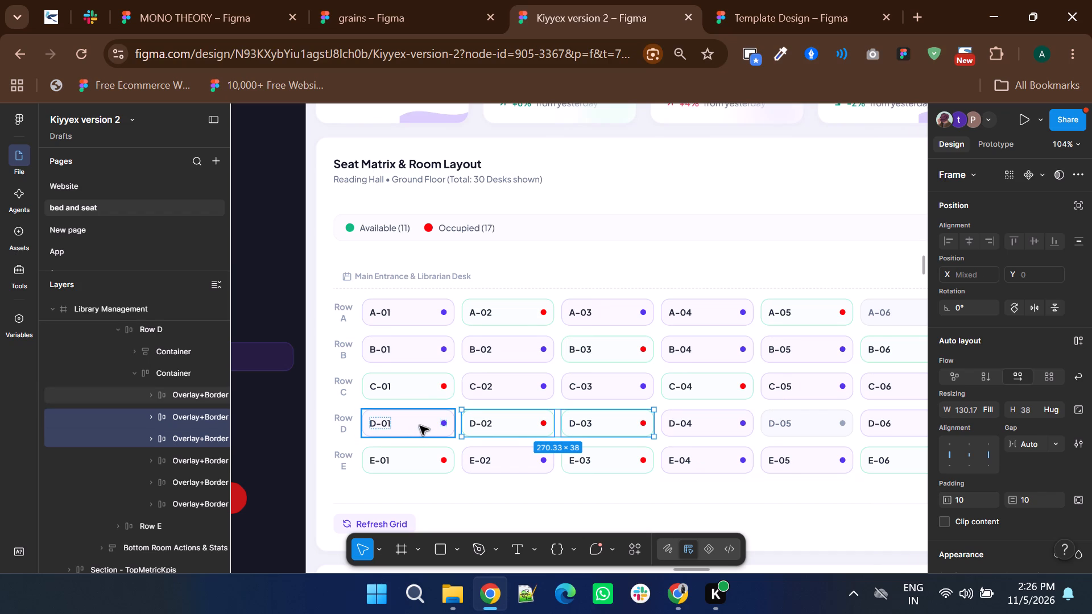
{"action": "left_click", "coordinate": [420, 426]}
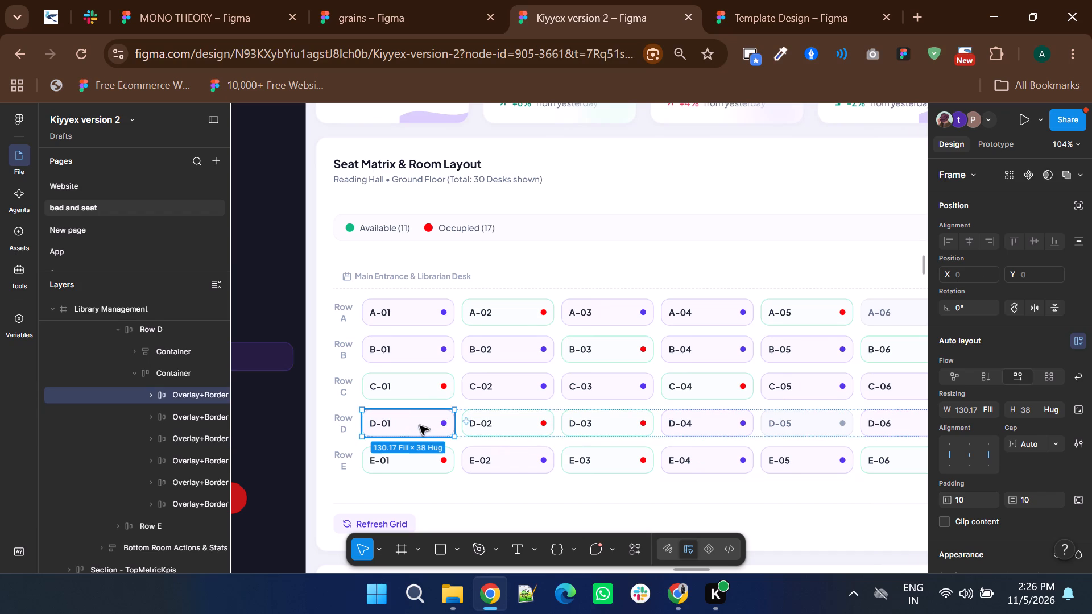
{"action": "left_click", "coordinate": [510, 424], "text": "ctrl"}
{"action": "left_click", "coordinate": [624, 420], "text": "ctrl+shift"}
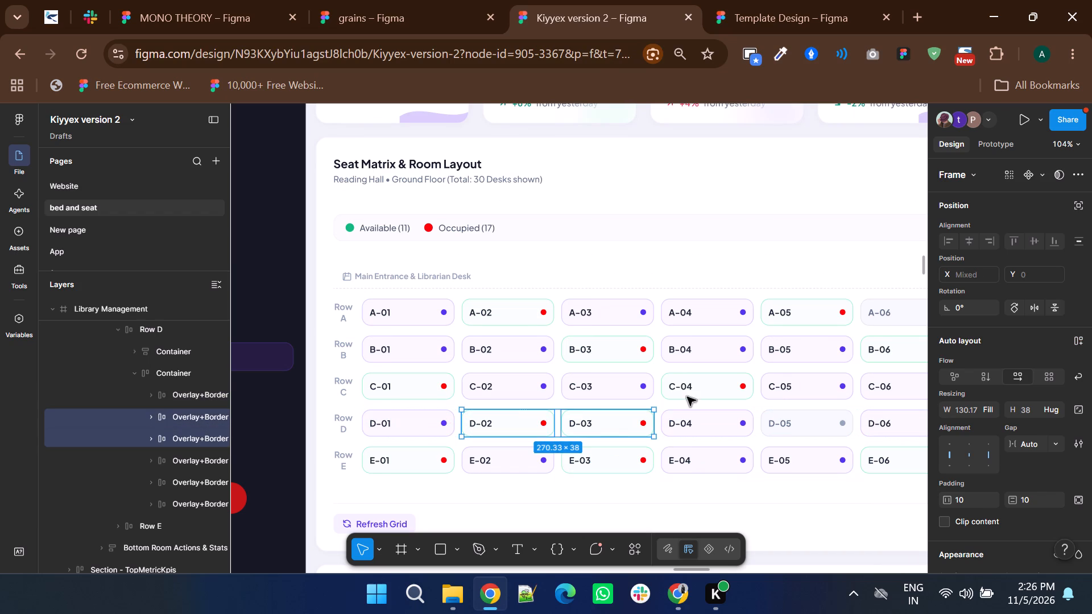
{"action": "left_click", "coordinate": [695, 381], "text": "ctrl+shift"}
{"action": "left_click", "coordinate": [617, 346], "text": "ctrl+shift"}
{"action": "left_click", "coordinate": [824, 309], "text": "ctrl+shift"}
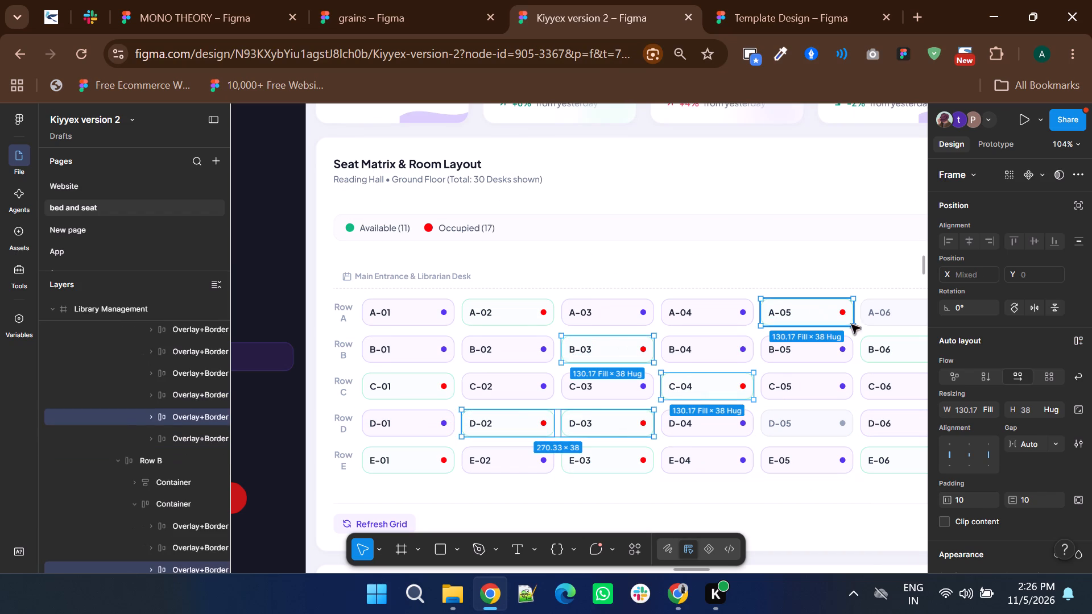
{"action": "left_click", "coordinate": [904, 339], "text": "ctrl+shift"}
{"action": "left_click", "coordinate": [537, 307], "text": "ctrl+shift"}
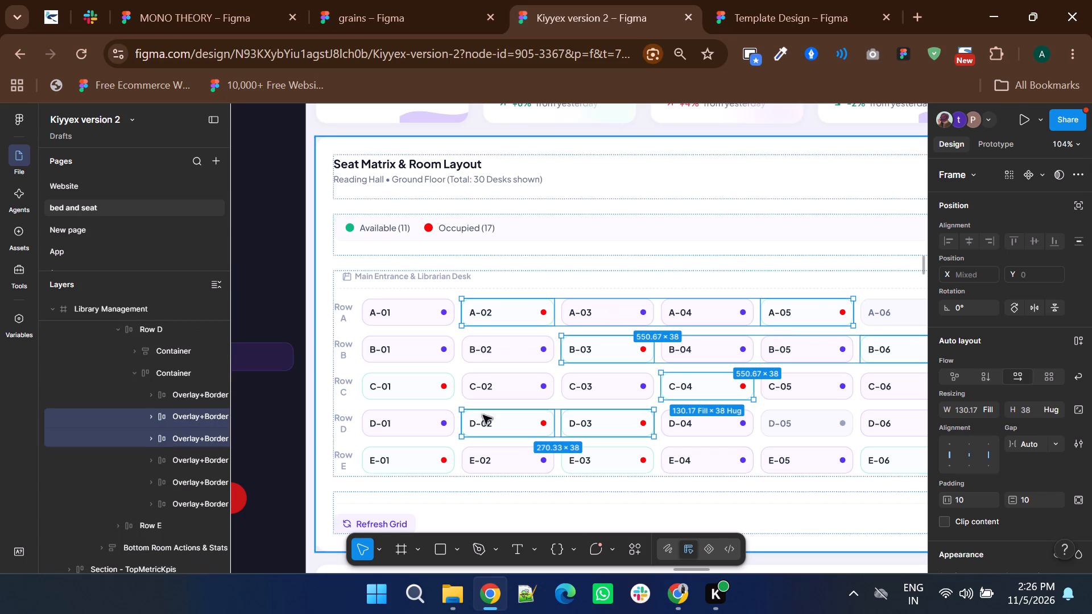
{"action": "left_click", "coordinate": [432, 457], "text": "ctrl+shift"}
{"action": "left_click", "coordinate": [611, 459], "text": "ctrl+shift"}
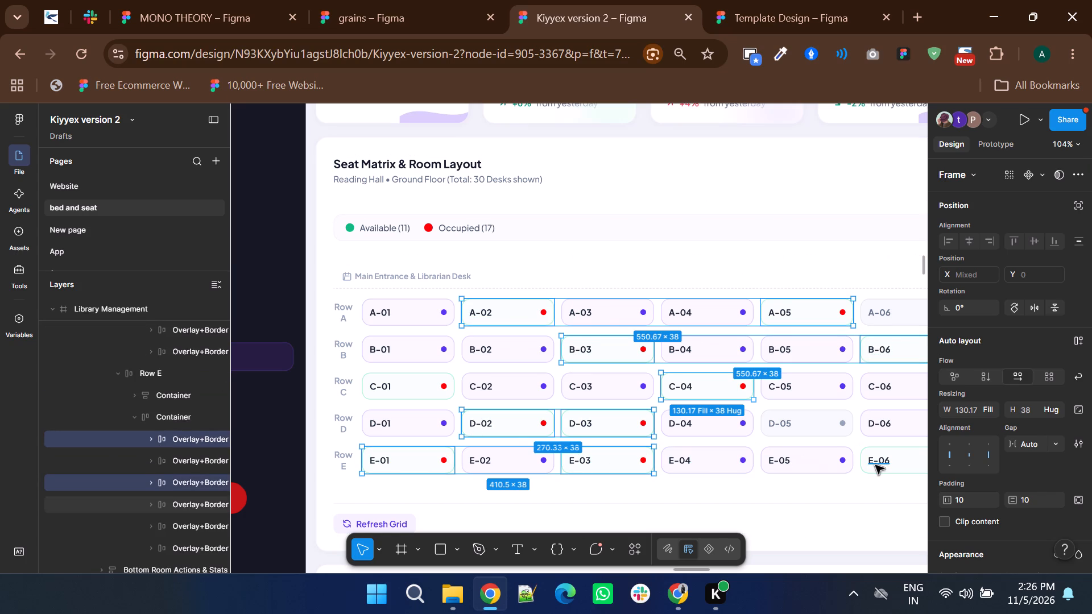
{"action": "left_click", "coordinate": [876, 465], "text": "ctrl+shift"}
{"action": "scroll", "coordinate": [792, 457], "scroll_direction": "down", "scroll_amount": 2, "text": "shift"}
{"action": "left_click", "coordinate": [751, 461], "text": "ctrl+shift"}
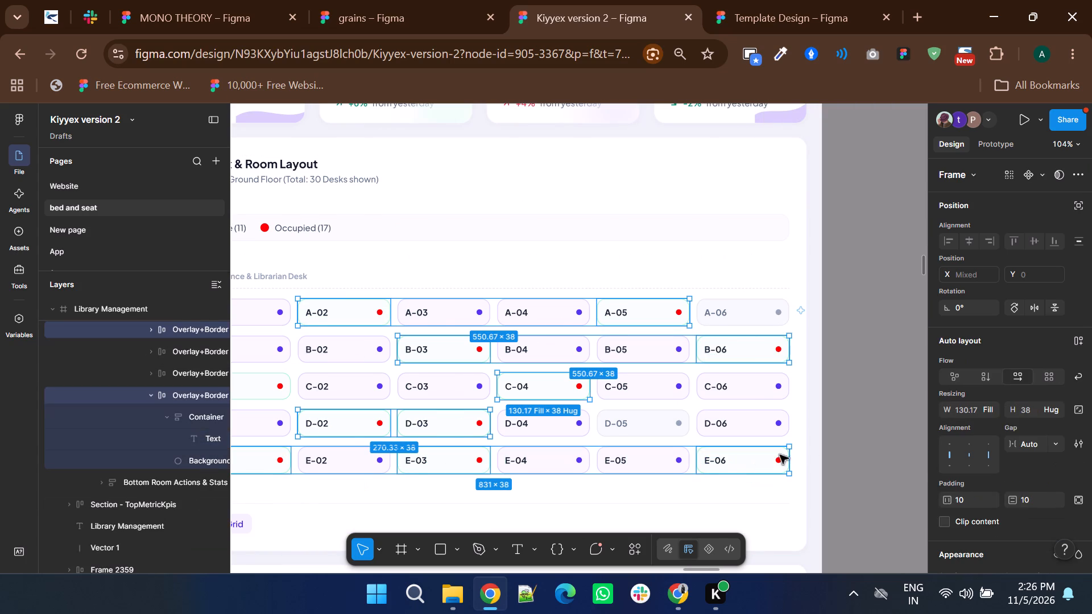
{"action": "scroll", "coordinate": [984, 446], "scroll_direction": "down", "scroll_amount": 3}
{"action": "left_click", "coordinate": [947, 370]}
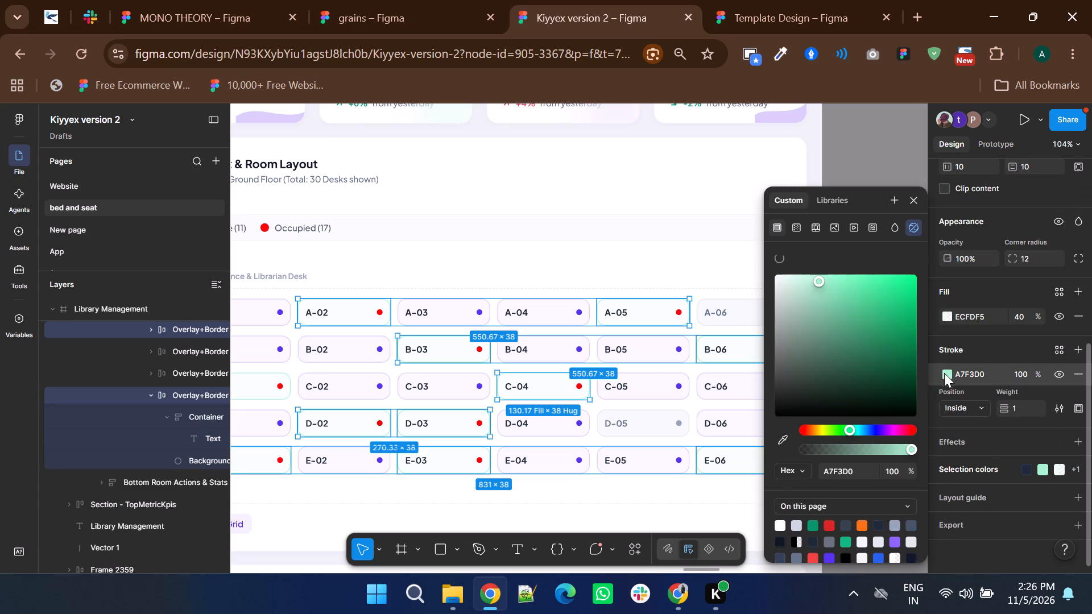
{"action": "left_click", "coordinate": [780, 436]}
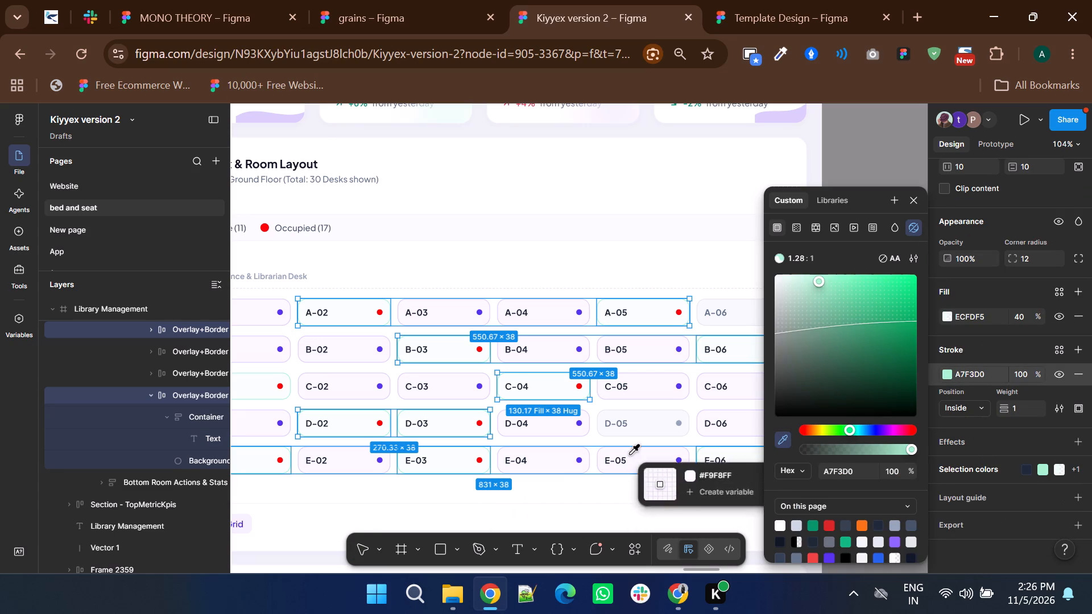
{"action": "scroll", "coordinate": [684, 311], "scroll_direction": "up", "scroll_amount": 5, "text": "ctrl"}
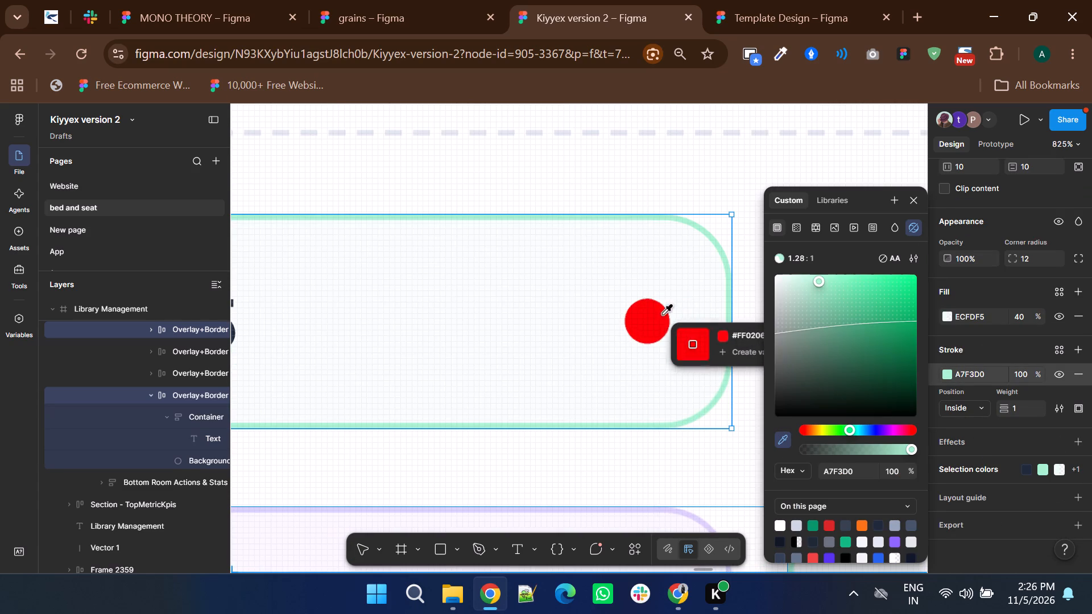
{"action": "left_click", "coordinate": [652, 316]}
Change the selected seat cards' fill from the pale green to the sampled red FF0206 at 11% opacity.
{"action": "scroll", "coordinate": [651, 325], "scroll_direction": "down", "scroll_amount": 3, "text": "ctrl"}
{"action": "scroll", "coordinate": [572, 360], "scroll_direction": "down", "scroll_amount": 3, "text": "ctrl"}
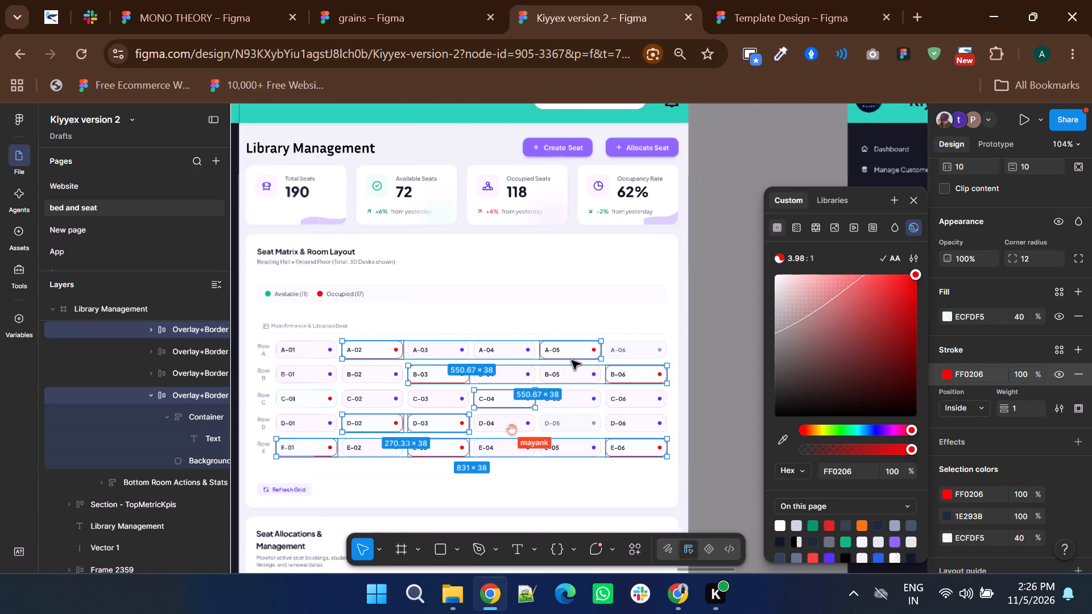
{"action": "left_click", "coordinate": [948, 536]}
{"action": "left_click", "coordinate": [785, 439]}
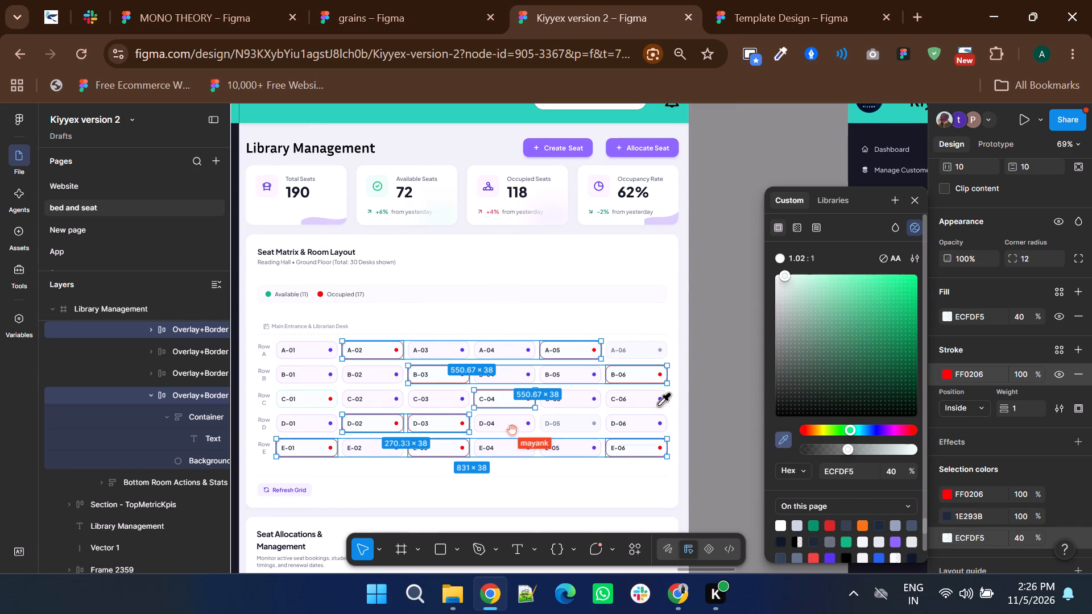
{"action": "scroll", "coordinate": [640, 380], "scroll_direction": "up", "scroll_amount": 10, "text": "ctrl"}
{"action": "left_click", "coordinate": [620, 405]}
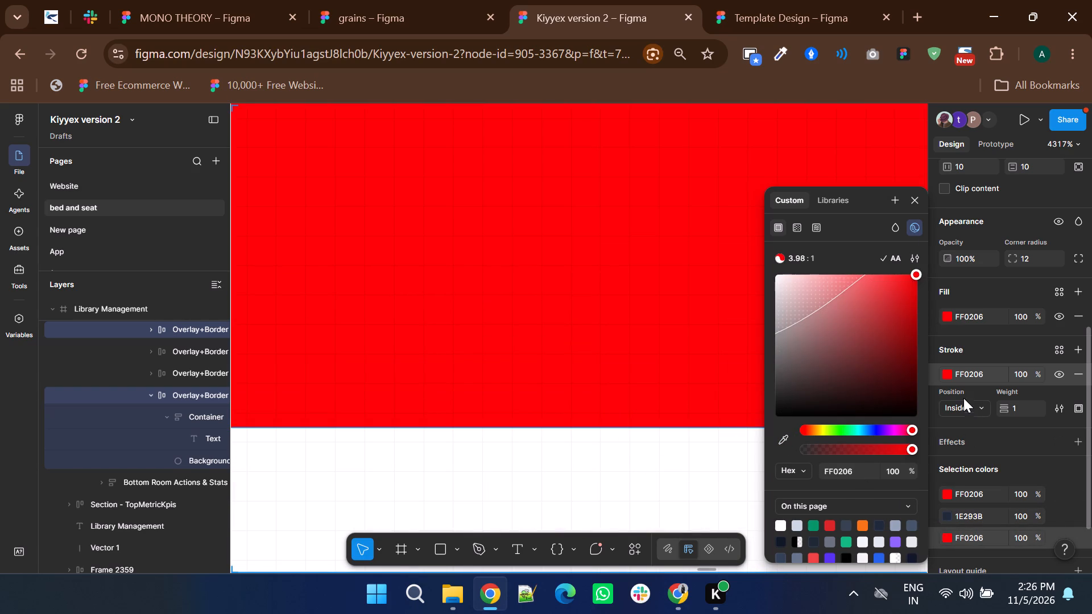
{"action": "left_click", "coordinate": [817, 446]}
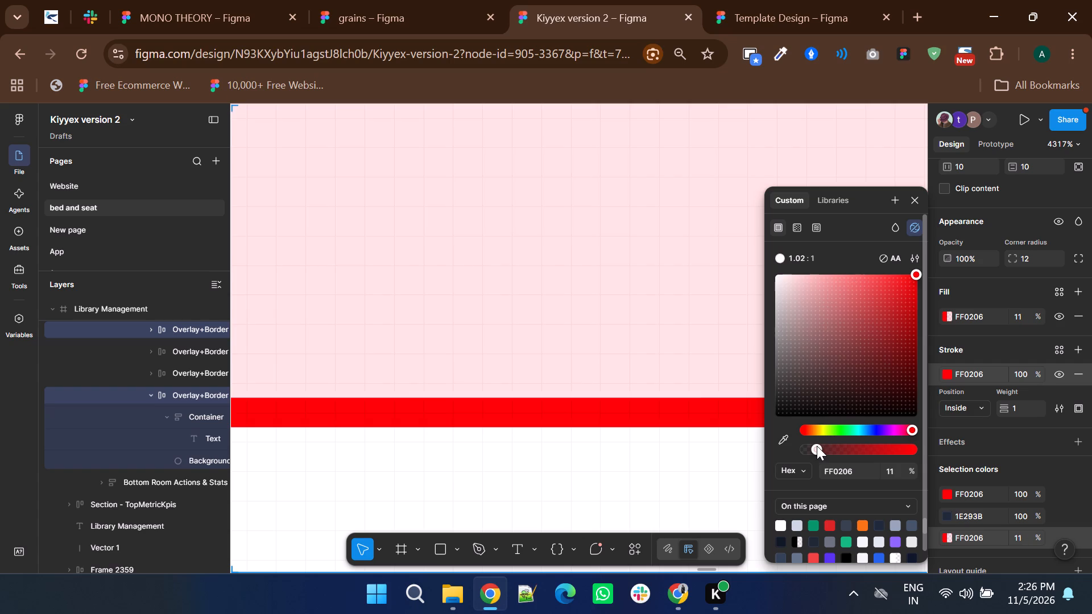
Deselect the seat cards and check the seat matrix for any red-dotted card still in the green scheme.
{"action": "scroll", "coordinate": [817, 446], "scroll_direction": "down", "scroll_amount": 3, "text": "ctrl"}
{"action": "scroll", "coordinate": [652, 404], "scroll_direction": "down", "scroll_amount": 1, "text": "ctrl"}
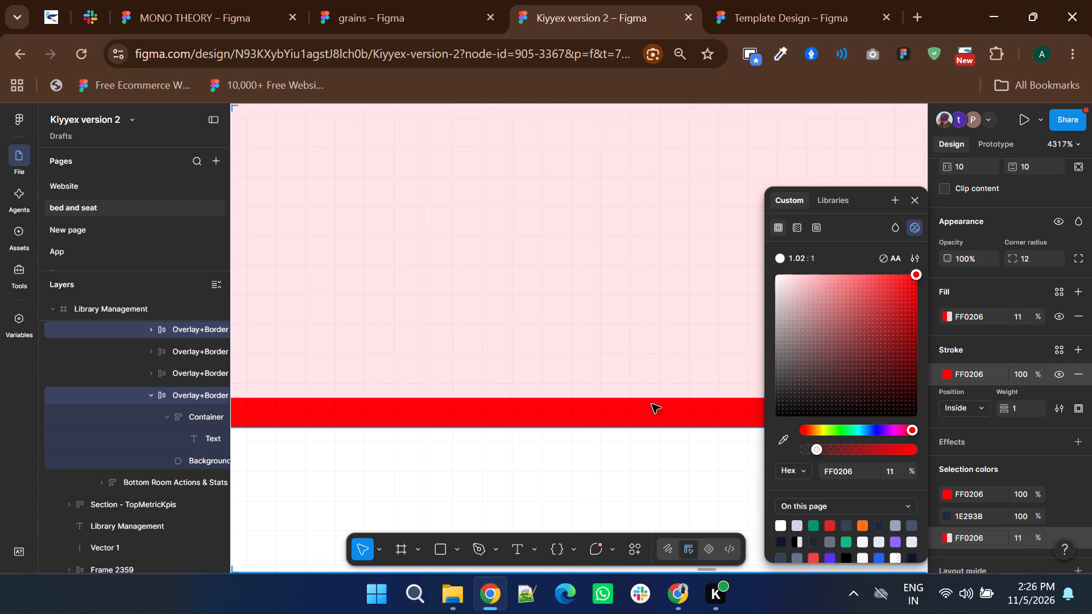
{"action": "scroll", "coordinate": [652, 404], "scroll_direction": "down", "scroll_amount": 8, "text": "ctrl"}
{"action": "scroll", "coordinate": [563, 399], "scroll_direction": "down", "scroll_amount": 3, "text": "ctrl"}
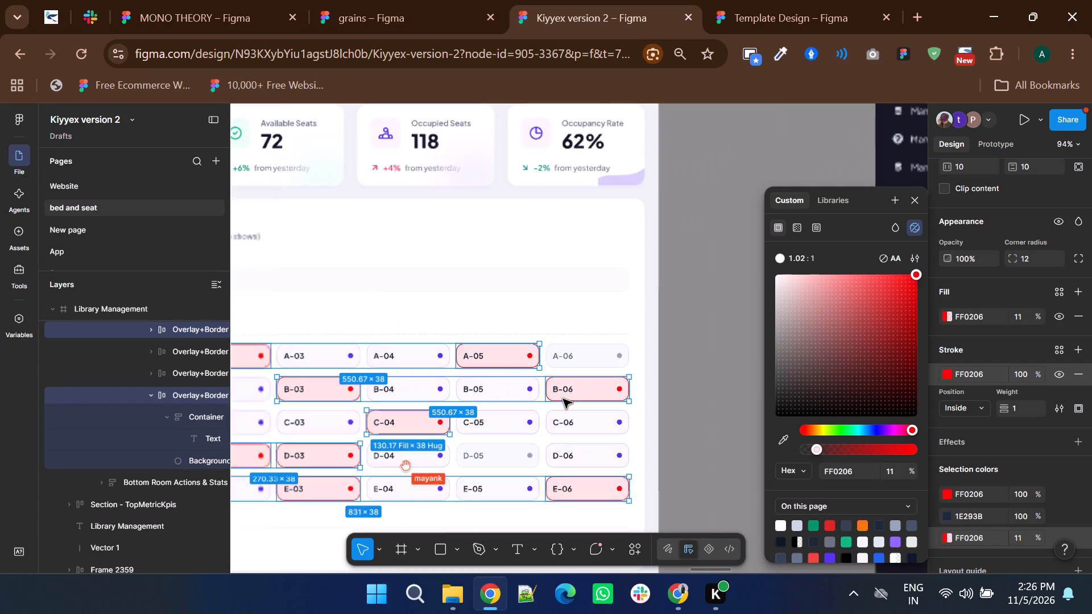
{"action": "double_click", "coordinate": [731, 426]}
{"action": "scroll", "coordinate": [781, 372], "scroll_direction": "down", "scroll_amount": 1, "text": "ctrl"}
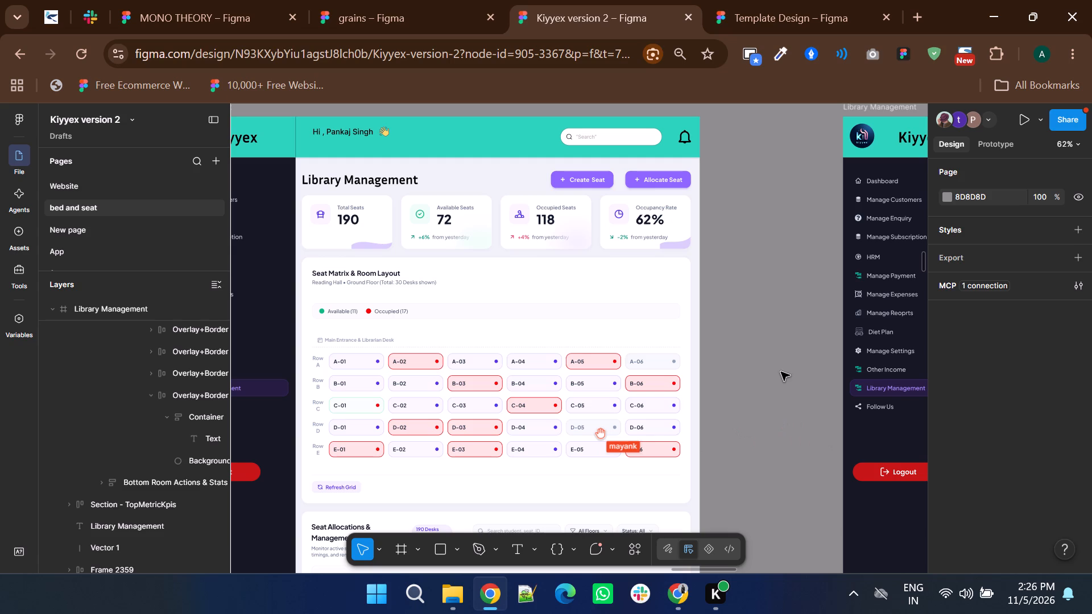
Set the stroke of seat card C-01 to red FF0206, sampled from the red border of an occupied seat card.
{"action": "scroll", "coordinate": [361, 406], "scroll_direction": "up", "scroll_amount": 3, "text": "ctrl"}
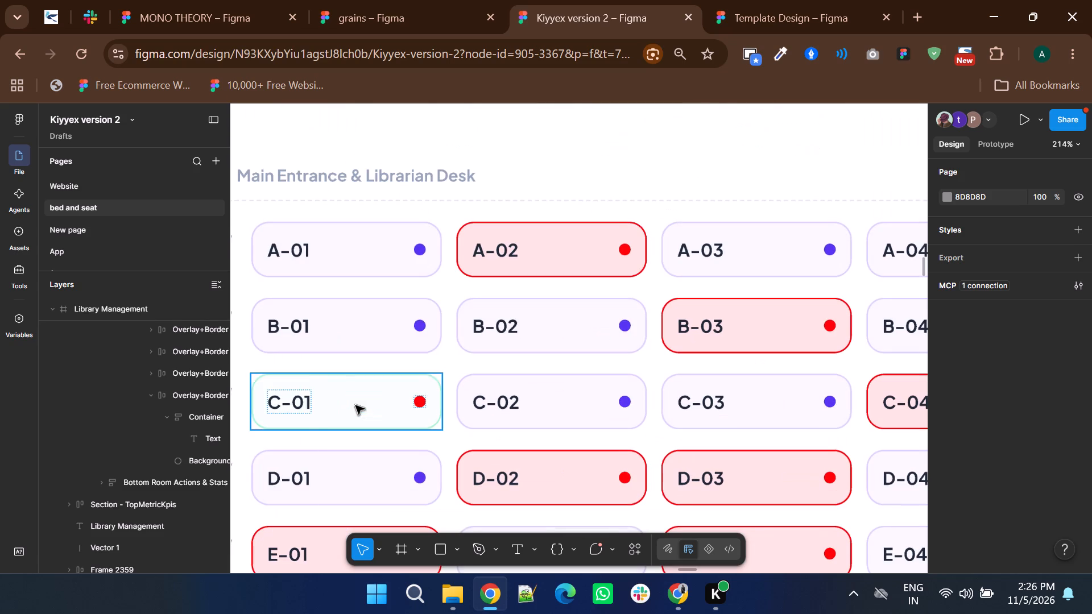
{"action": "left_click", "coordinate": [353, 399], "text": "ctrl"}
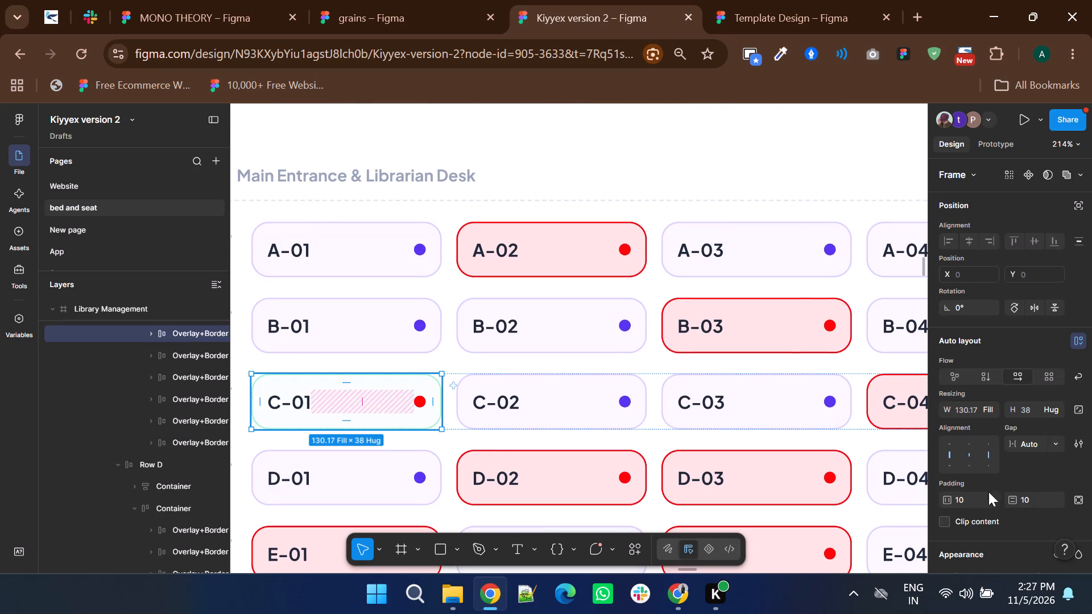
{"action": "scroll", "coordinate": [1014, 487], "scroll_direction": "down", "scroll_amount": 3}
{"action": "left_click", "coordinate": [949, 372]}
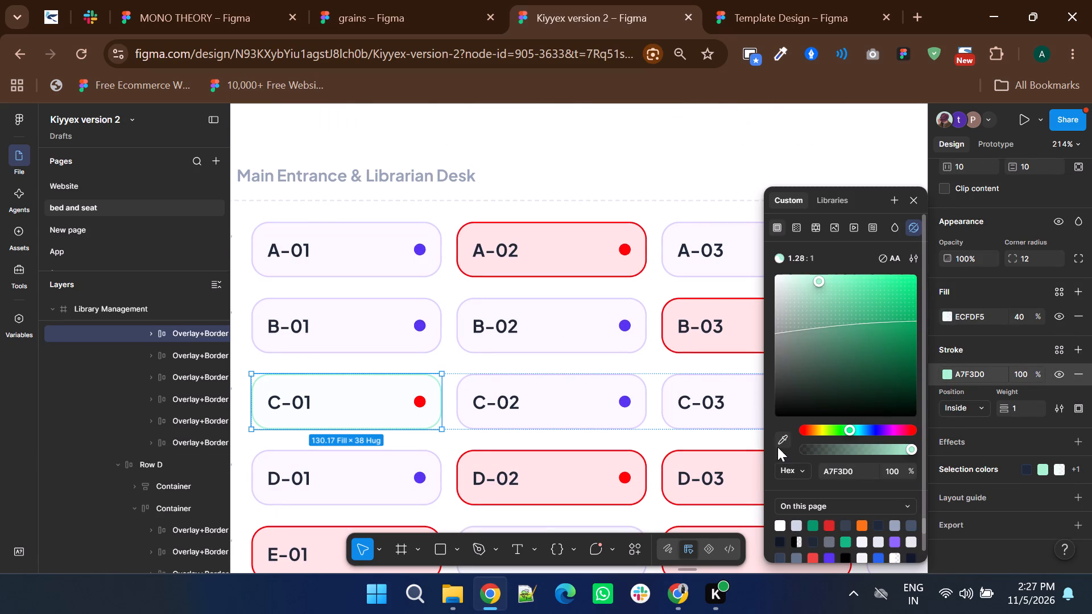
{"action": "left_click", "coordinate": [779, 441]}
{"action": "left_click", "coordinate": [733, 324]}
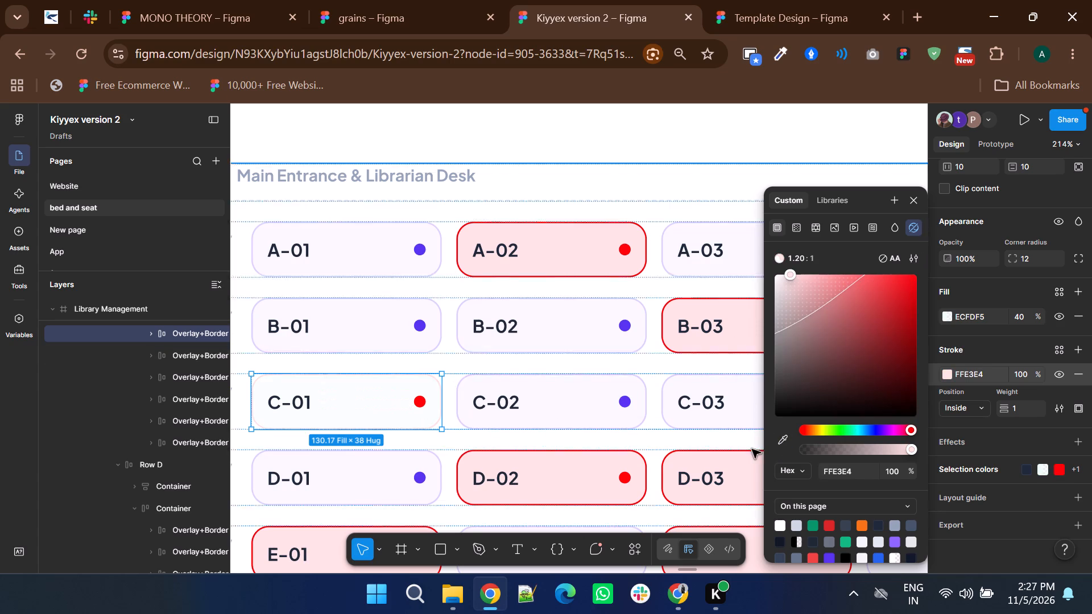
{"action": "left_click", "coordinate": [779, 439]}
{"action": "scroll", "coordinate": [584, 457], "scroll_direction": "up", "scroll_amount": 7, "text": "ctrl"}
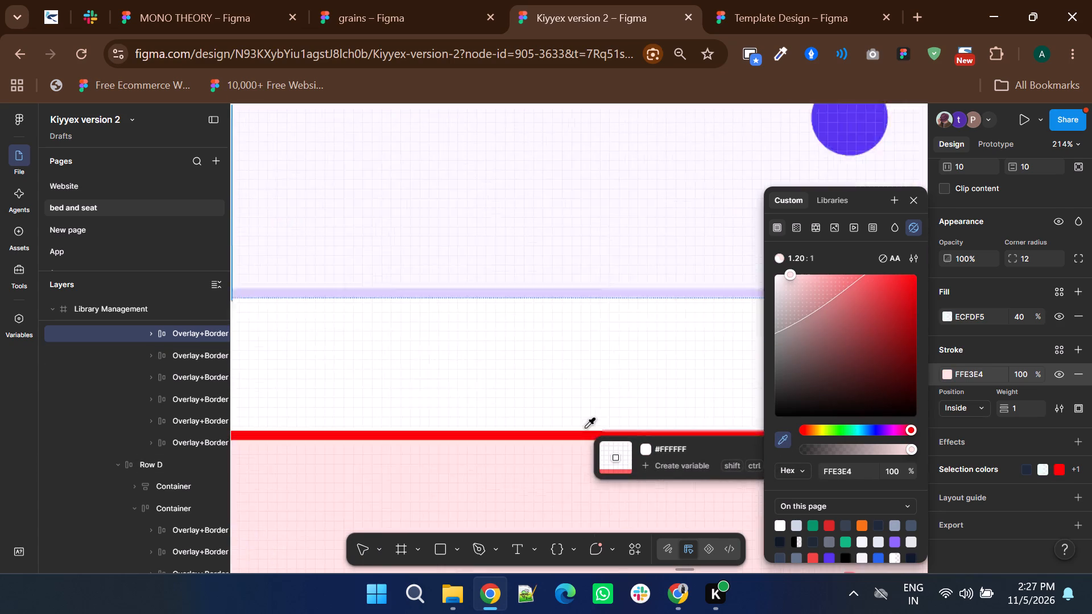
{"action": "scroll", "coordinate": [586, 428], "scroll_direction": "up", "scroll_amount": 3, "text": "ctrl"}
{"action": "left_click", "coordinate": [576, 463]}
Set seat card C-01's fill to the pale pink FFE3E4 at 100% opacity, sampled from card B-03, and deselect it.
{"action": "scroll", "coordinate": [576, 463], "scroll_direction": "down", "scroll_amount": 12, "text": "ctrl"}
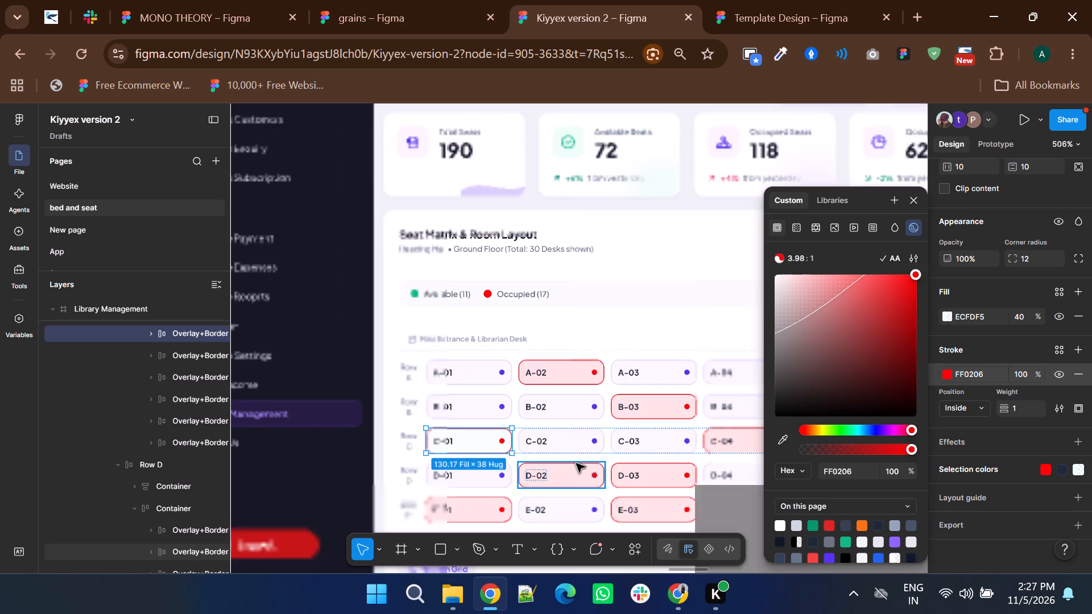
{"action": "scroll", "coordinate": [500, 445], "scroll_direction": "up", "scroll_amount": 2, "text": "ctrl"}
{"action": "left_click", "coordinate": [479, 439]}
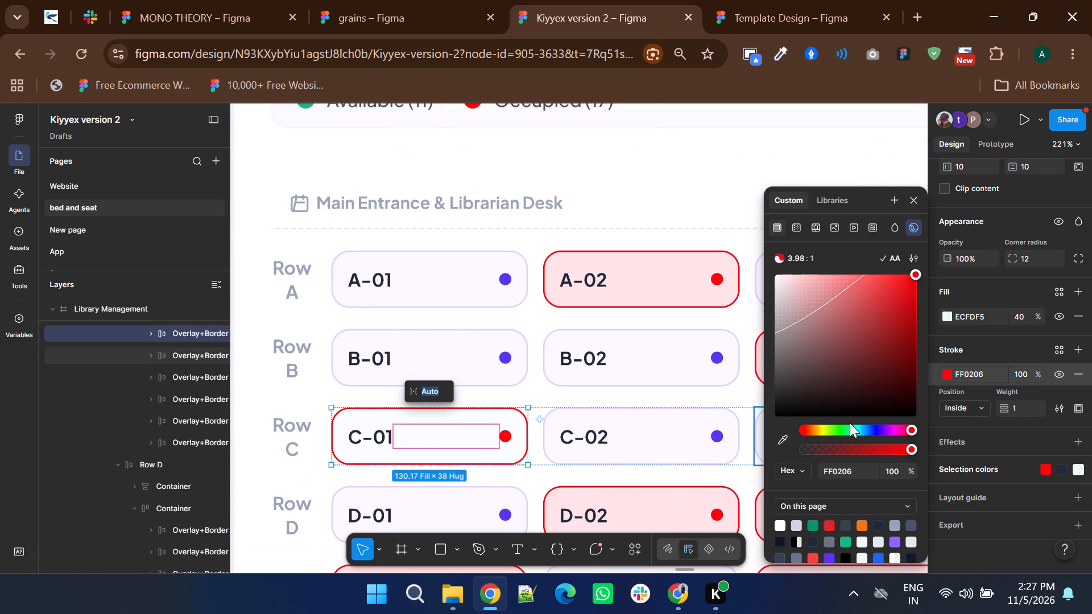
{"action": "left_click", "coordinate": [947, 320]}
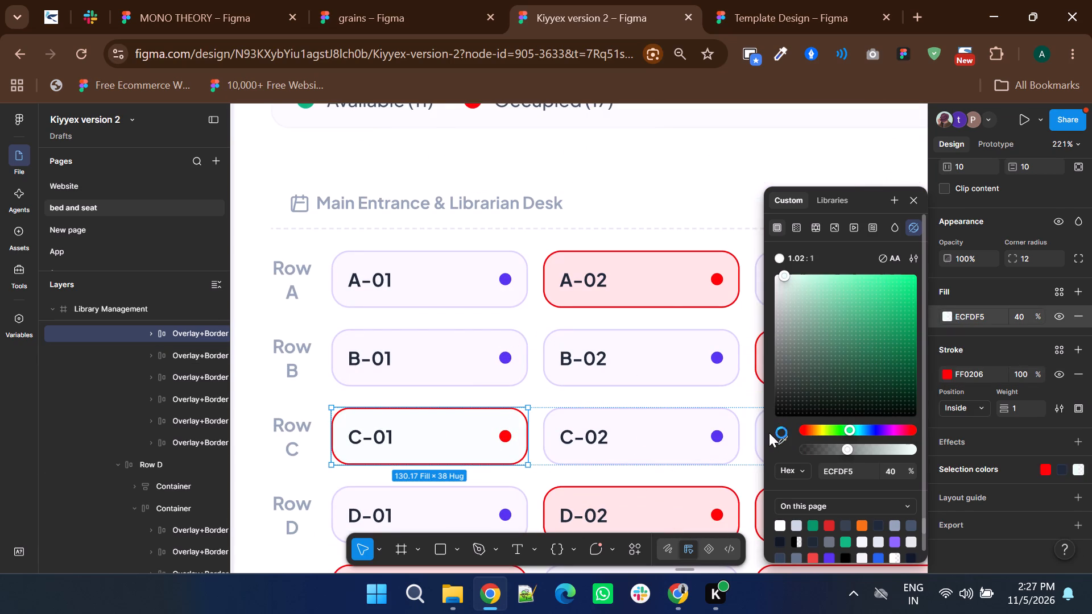
{"action": "left_click", "coordinate": [784, 437]}
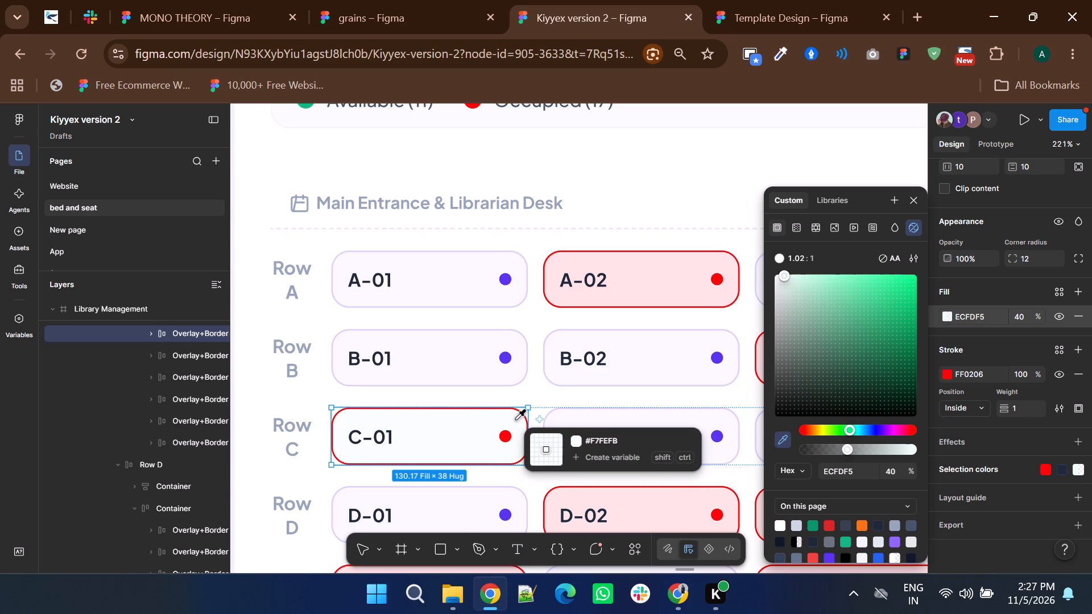
{"action": "scroll", "coordinate": [516, 419], "scroll_direction": "down", "scroll_amount": 3, "text": "shift"}
{"action": "left_click", "coordinate": [574, 357]}
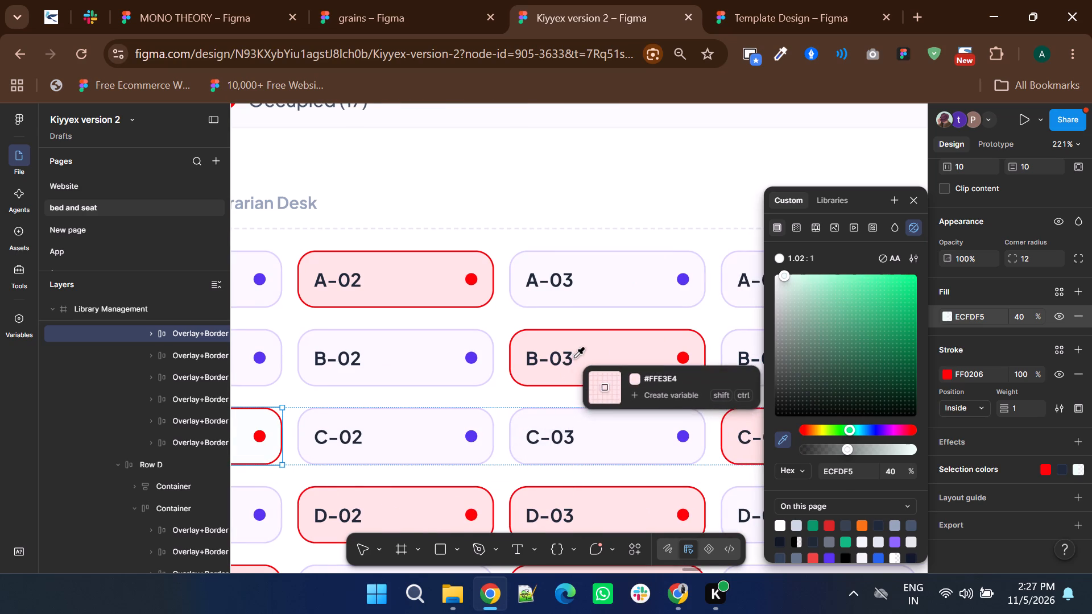
{"action": "scroll", "coordinate": [574, 357], "scroll_direction": "down", "scroll_amount": 2, "text": "ctrl"}
{"action": "scroll", "coordinate": [497, 390], "scroll_direction": "down", "scroll_amount": 3, "text": "ctrl"}
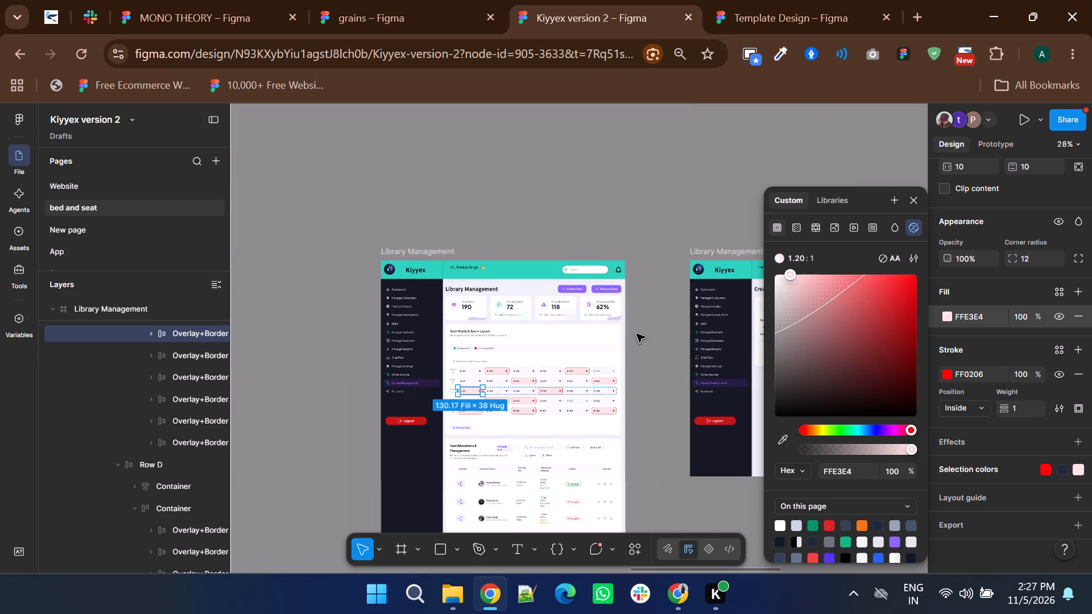
{"action": "left_click", "coordinate": [636, 334]}
{"action": "left_click", "coordinate": [637, 333]}
{"action": "scroll", "coordinate": [640, 364], "scroll_direction": "down", "scroll_amount": 1, "text": "ctrl"}
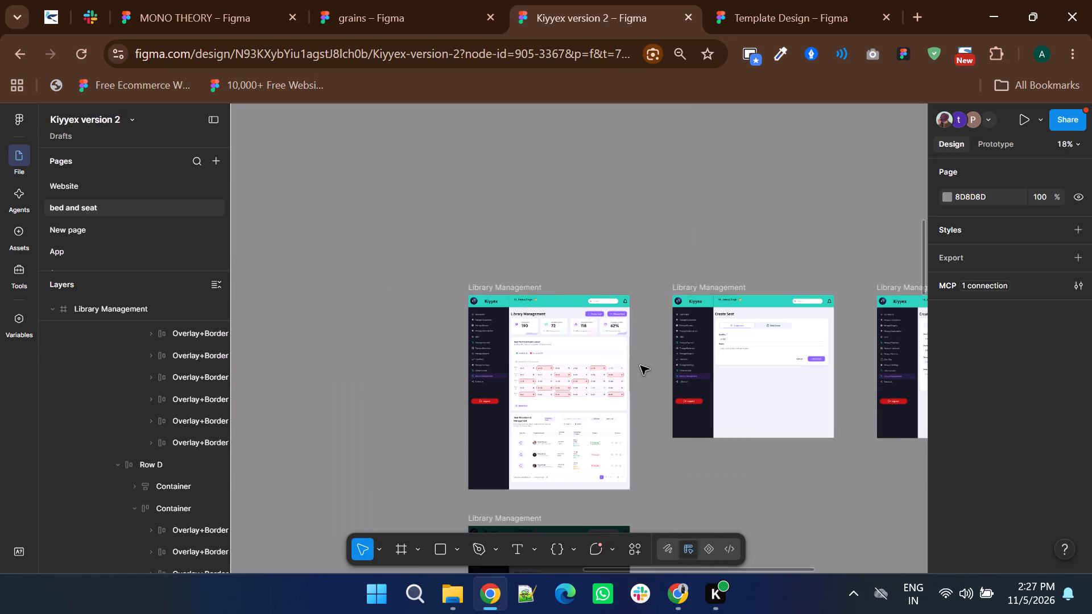
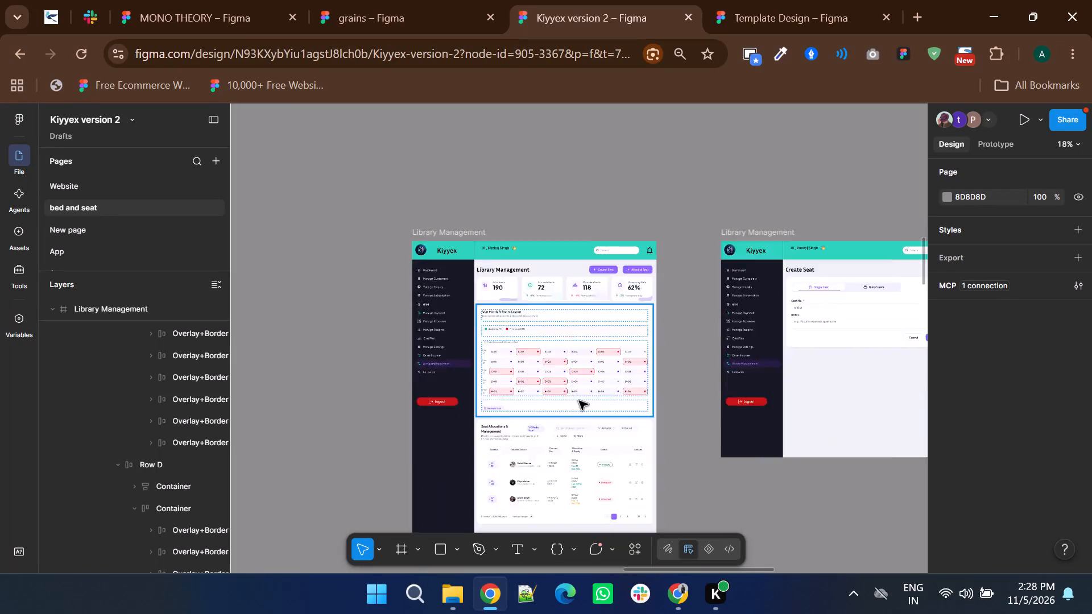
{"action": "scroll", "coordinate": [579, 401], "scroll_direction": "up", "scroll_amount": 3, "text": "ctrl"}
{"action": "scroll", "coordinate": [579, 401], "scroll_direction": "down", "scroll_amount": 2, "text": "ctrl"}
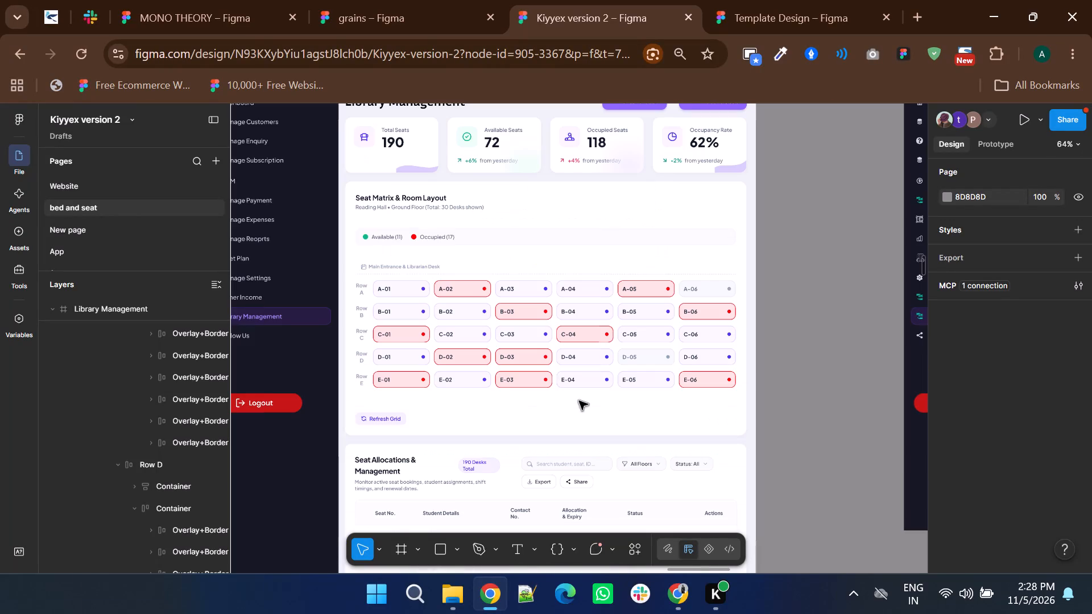
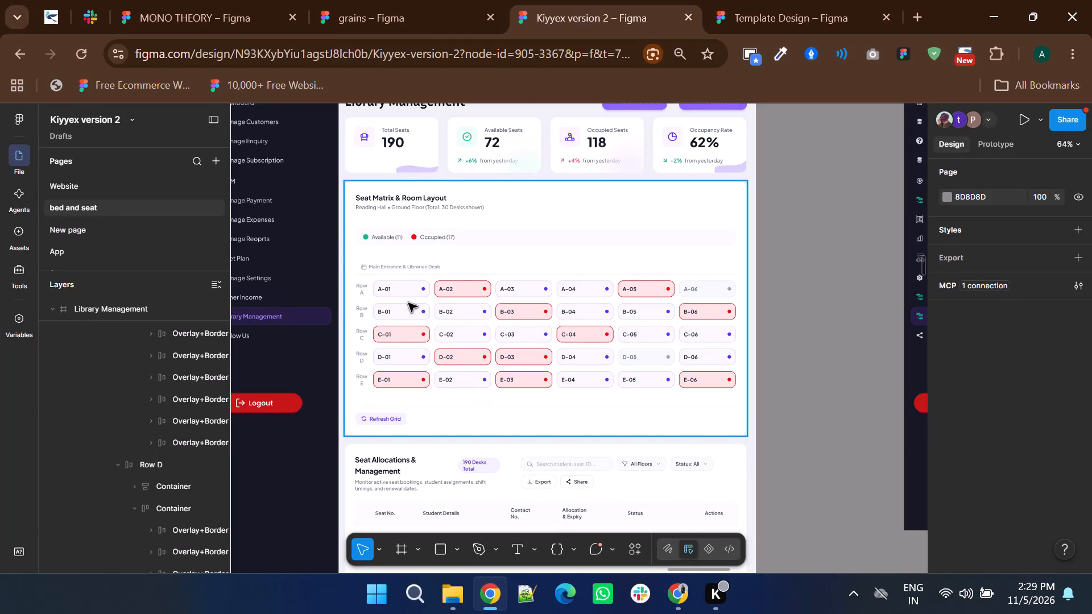
Set the stroke of seat cards A-01, A-03, A-04, B-01, B-02, B-04, B-05, C-02, D-04, D-06, E-02, E-04 and E-05 to the Available dot's green 10B981.
{"action": "scroll", "coordinate": [451, 307], "scroll_direction": "up", "scroll_amount": 1, "text": "shift"}
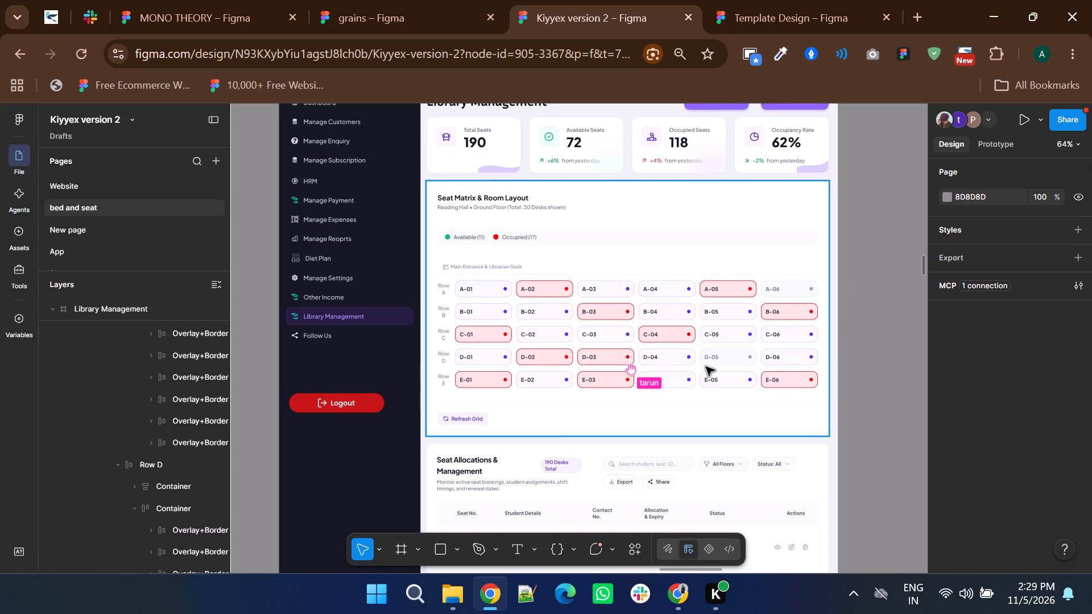
{"action": "double_click", "coordinate": [490, 289]}
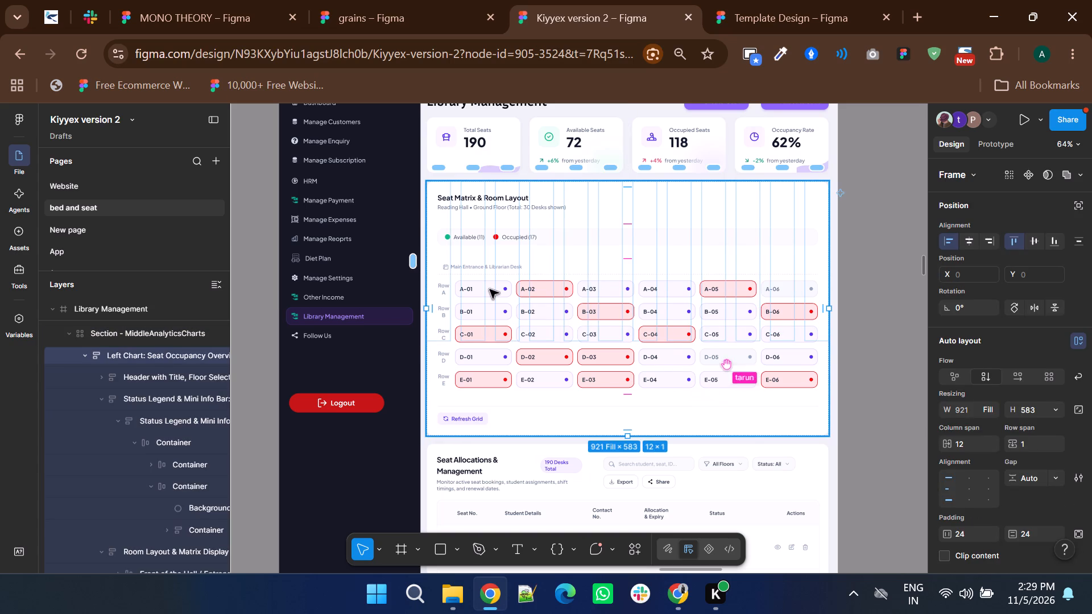
{"action": "double_click", "coordinate": [490, 289]}
{"action": "double_click", "coordinate": [490, 289]}
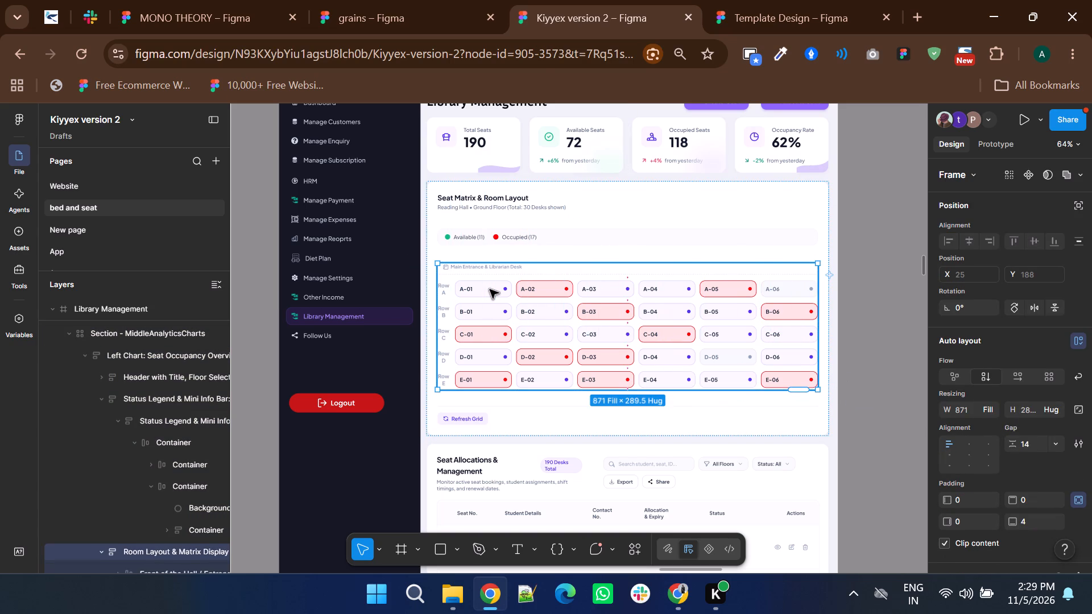
{"action": "double_click", "coordinate": [490, 289]}
{"action": "double_click", "coordinate": [490, 289]}
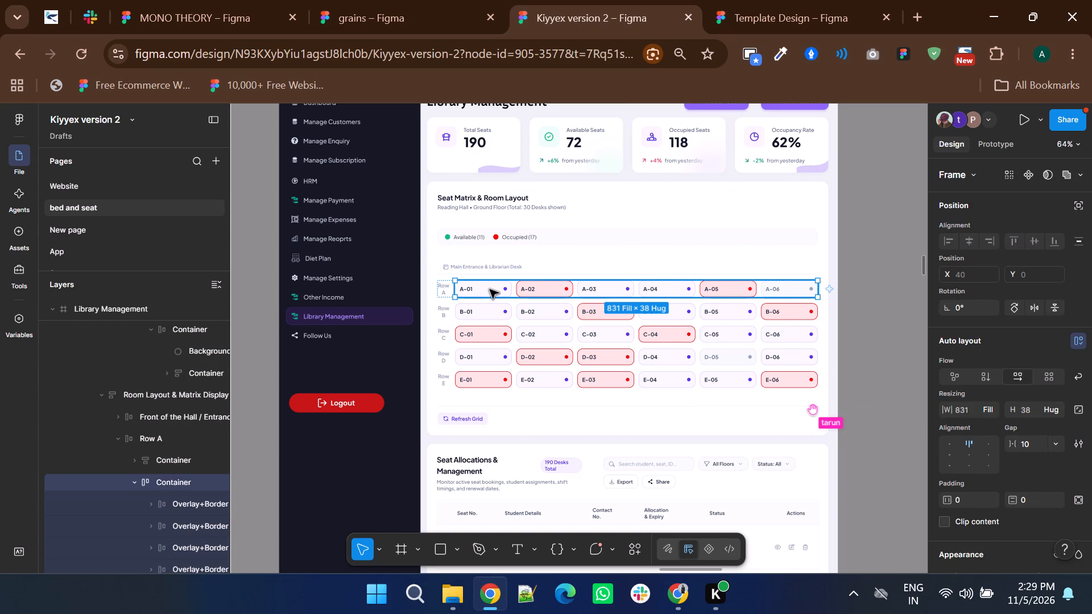
{"action": "left_click", "coordinate": [599, 291], "text": "shift"}
{"action": "left_click", "coordinate": [660, 288], "text": "shift"}
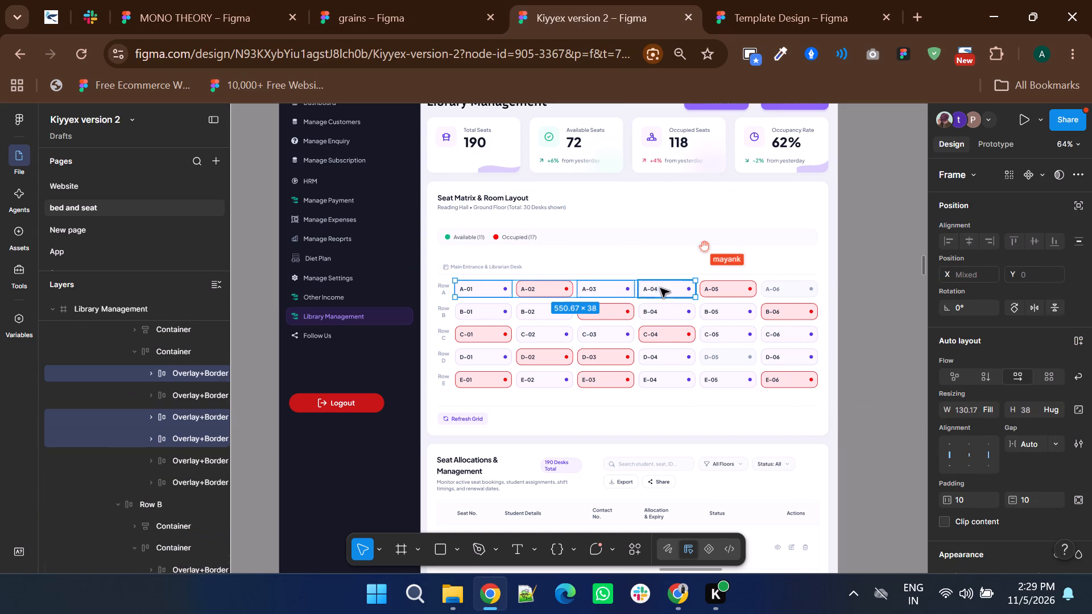
{"action": "double_click", "coordinate": [726, 312], "text": "shift"}
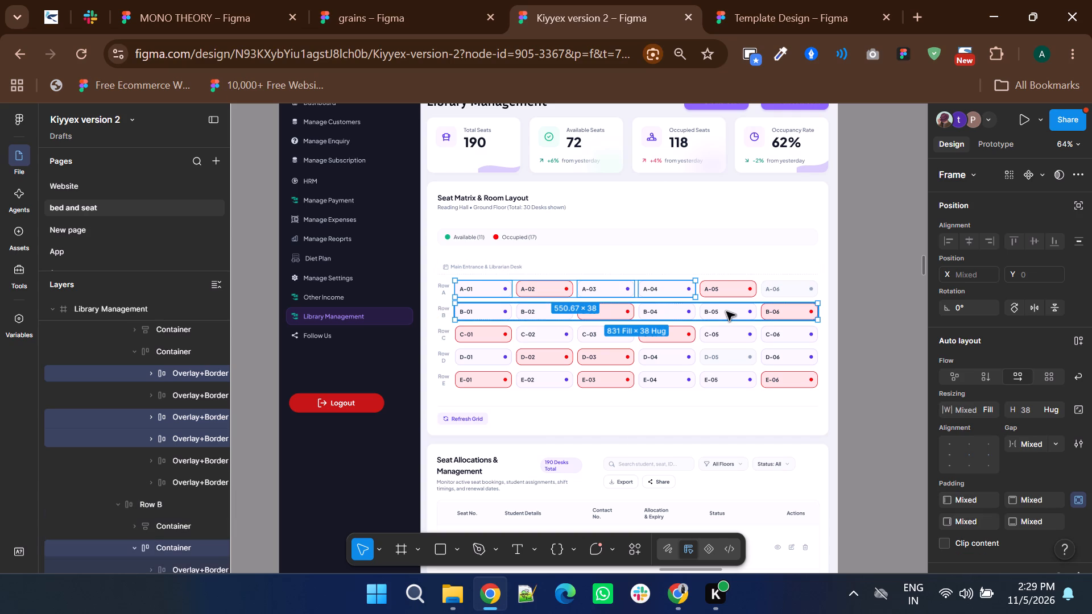
{"action": "double_click", "coordinate": [726, 312], "text": "shift"}
{"action": "triple_click", "coordinate": [726, 312], "text": "shift"}
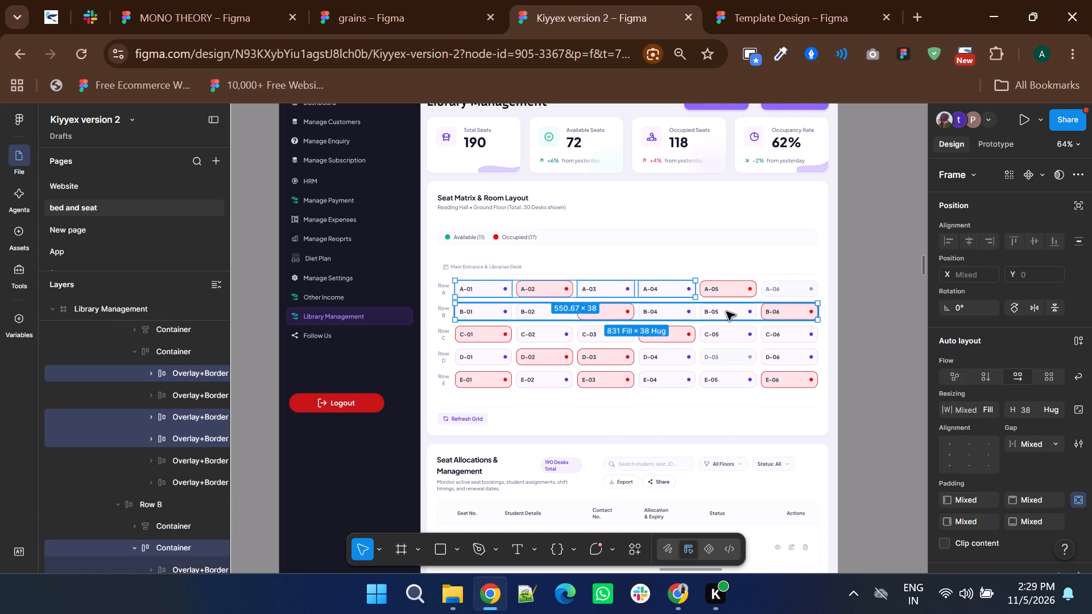
{"action": "left_click", "coordinate": [730, 312], "text": "ctrl+shift"}
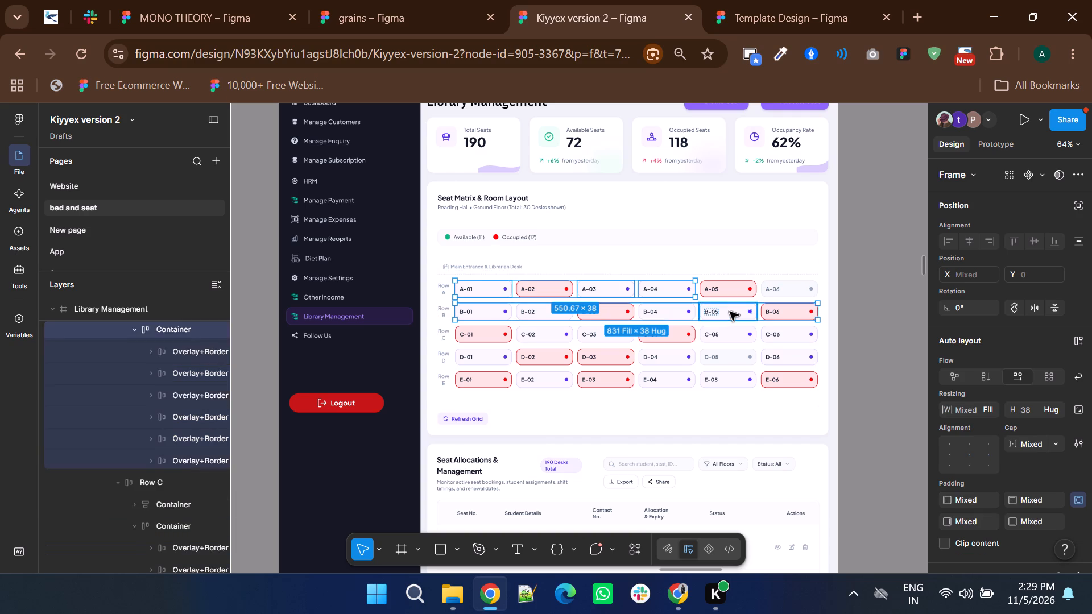
{"action": "left_click", "coordinate": [671, 308], "text": "ctrl+shift"}
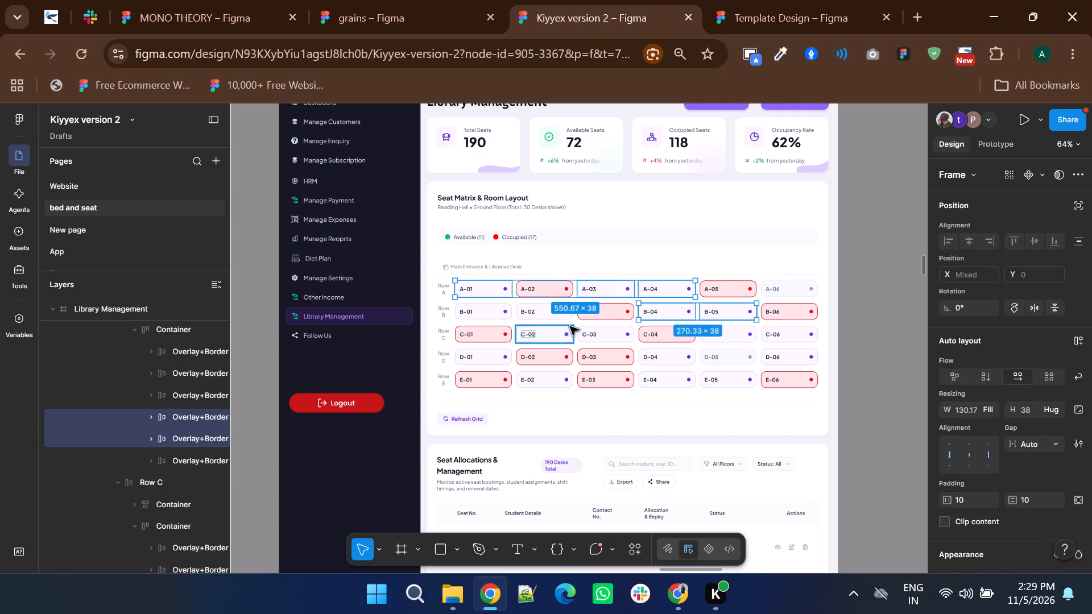
{"action": "left_click", "coordinate": [552, 318], "text": "ctrl+shift"}
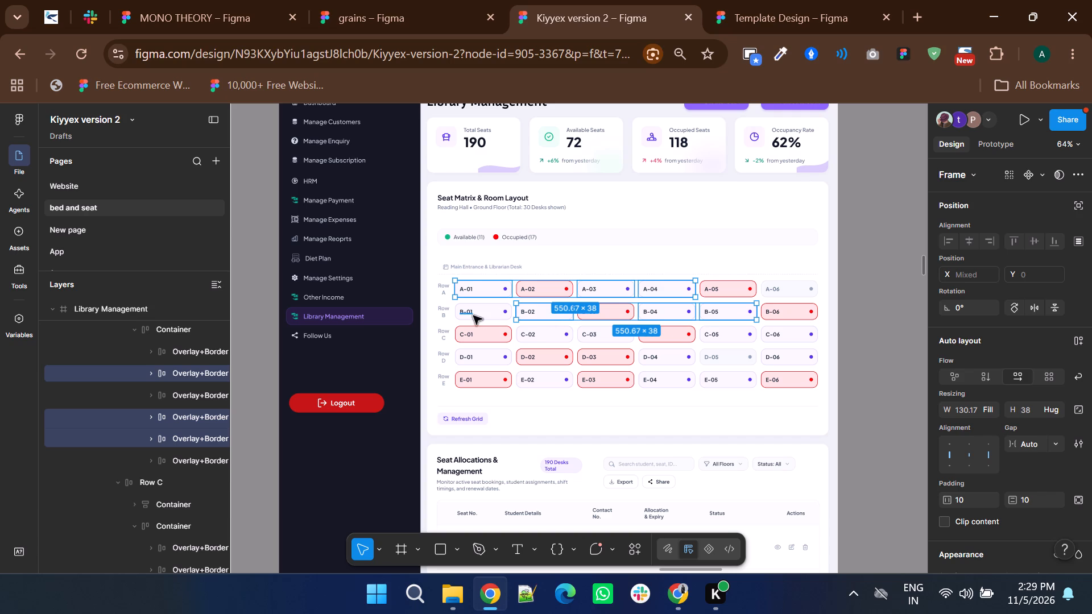
{"action": "left_click", "coordinate": [473, 316], "text": "ctrl+shift"}
{"action": "left_click", "coordinate": [498, 303], "text": "ctrl+shift"}
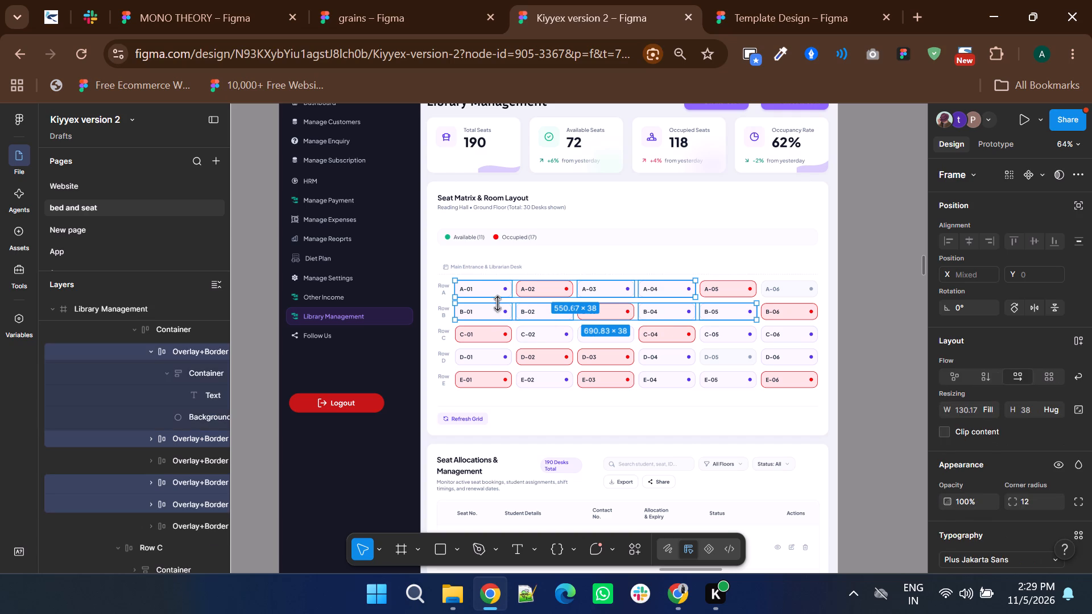
{"action": "left_click", "coordinate": [550, 341], "text": "ctrl+shift"}
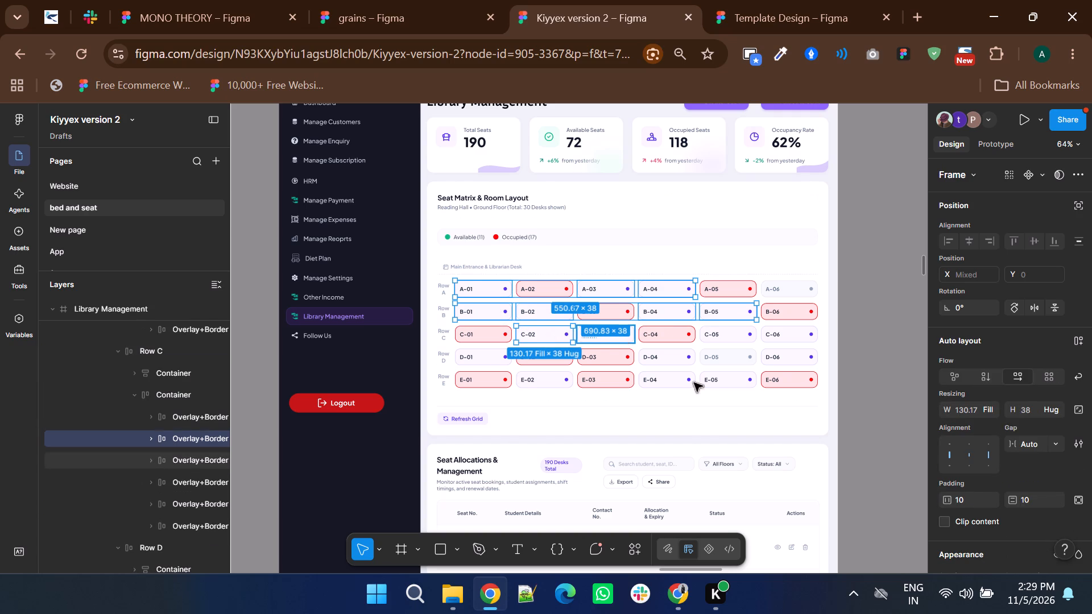
{"action": "left_click", "coordinate": [664, 358], "text": "ctrl+shift"}
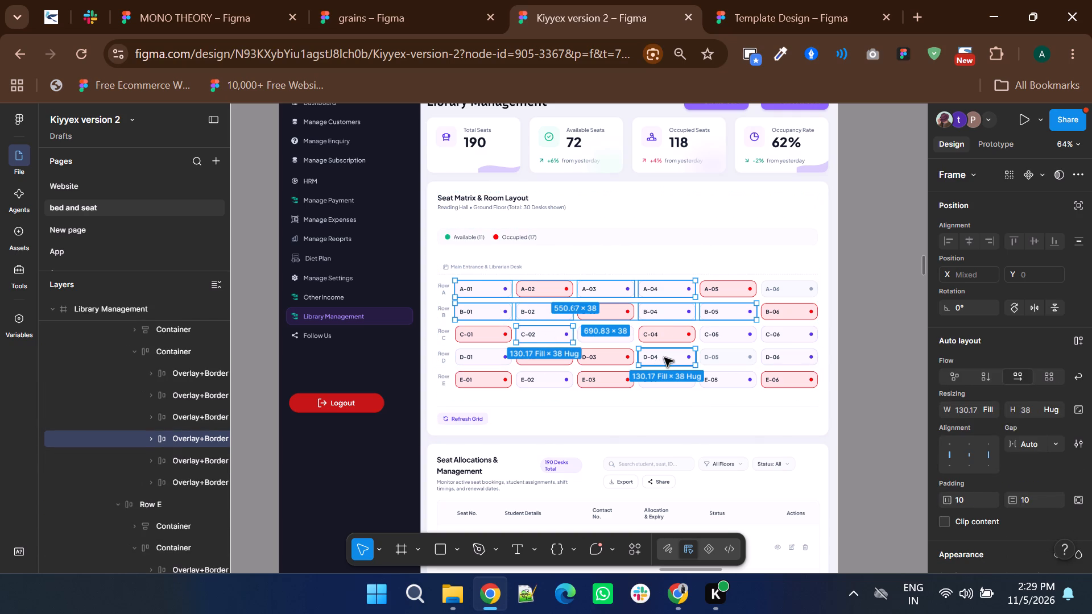
{"action": "left_click", "coordinate": [793, 358], "text": "shift"}
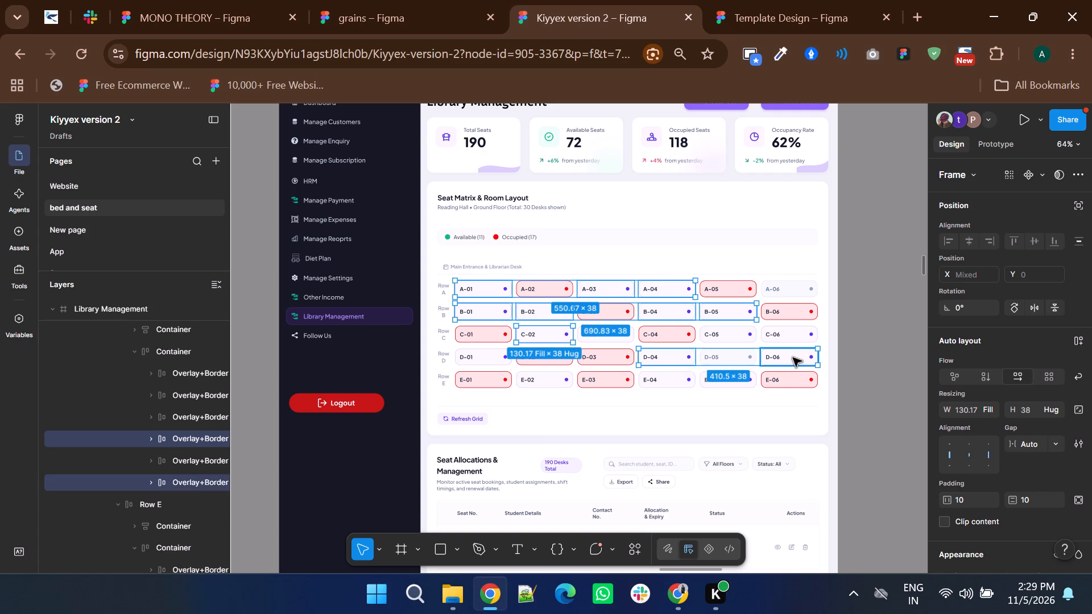
{"action": "left_click", "coordinate": [727, 378], "text": "ctrl+shift"}
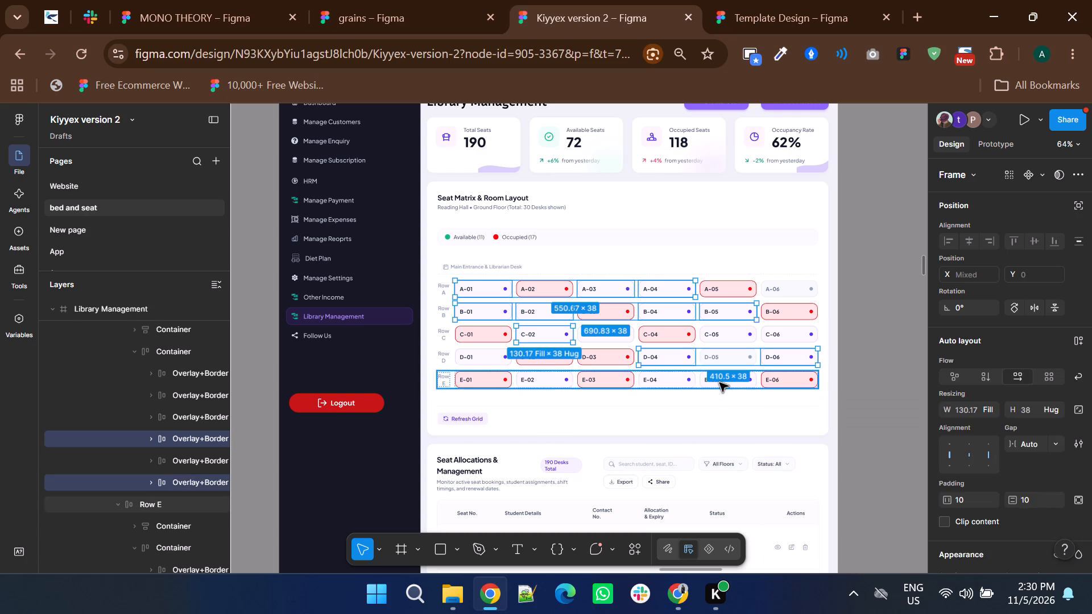
{"action": "left_click", "coordinate": [721, 381], "text": "ctrl+shift"}
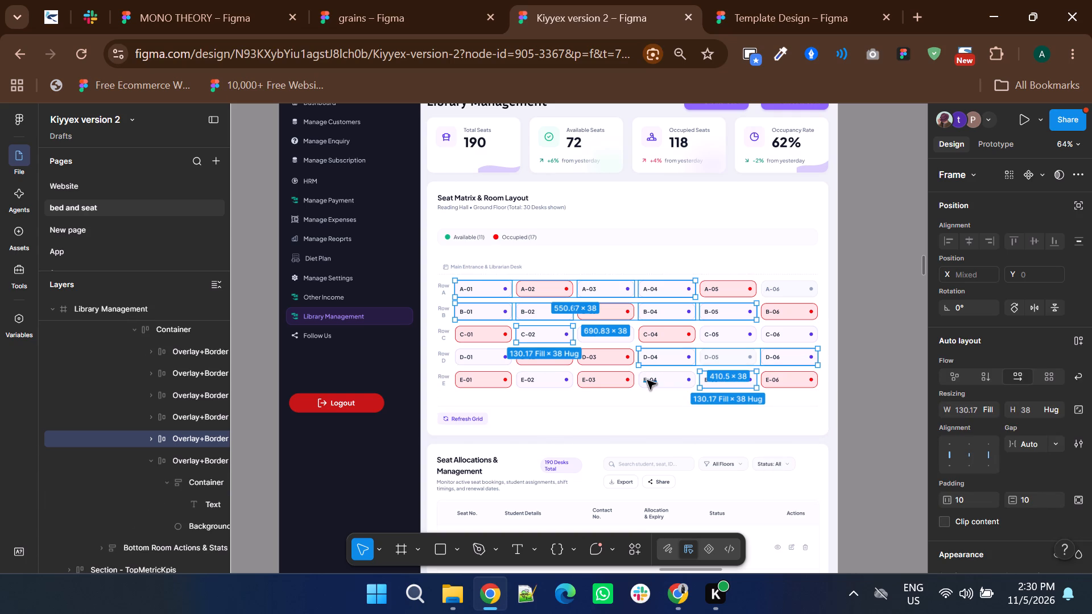
{"action": "left_click", "coordinate": [674, 377], "text": "ctrl+shift"}
{"action": "left_click", "coordinate": [562, 379], "text": "ctrl+shift"}
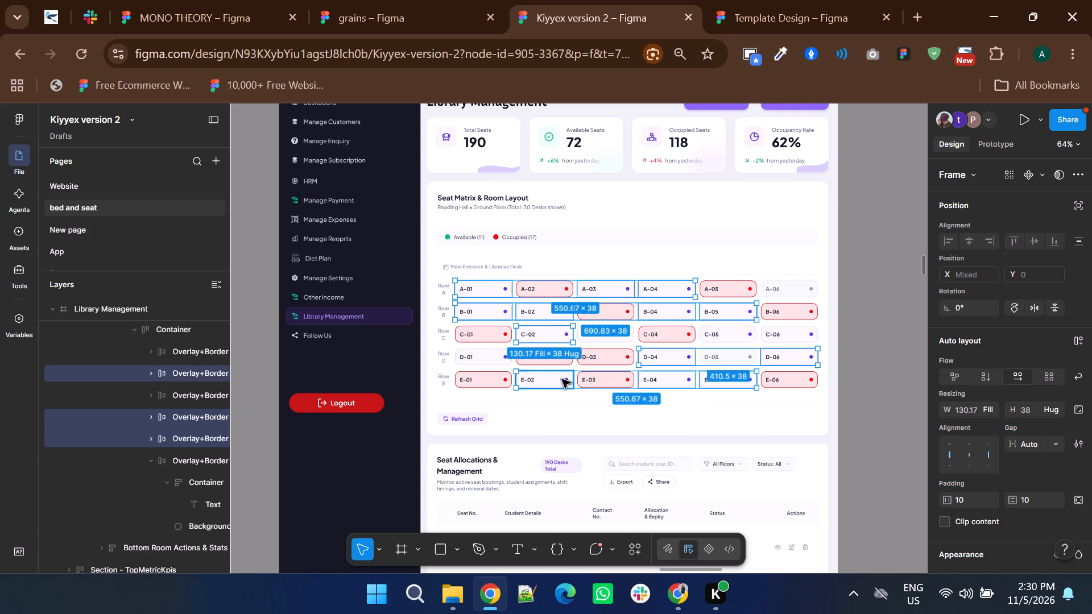
{"action": "scroll", "coordinate": [963, 468], "scroll_direction": "down", "scroll_amount": 1}
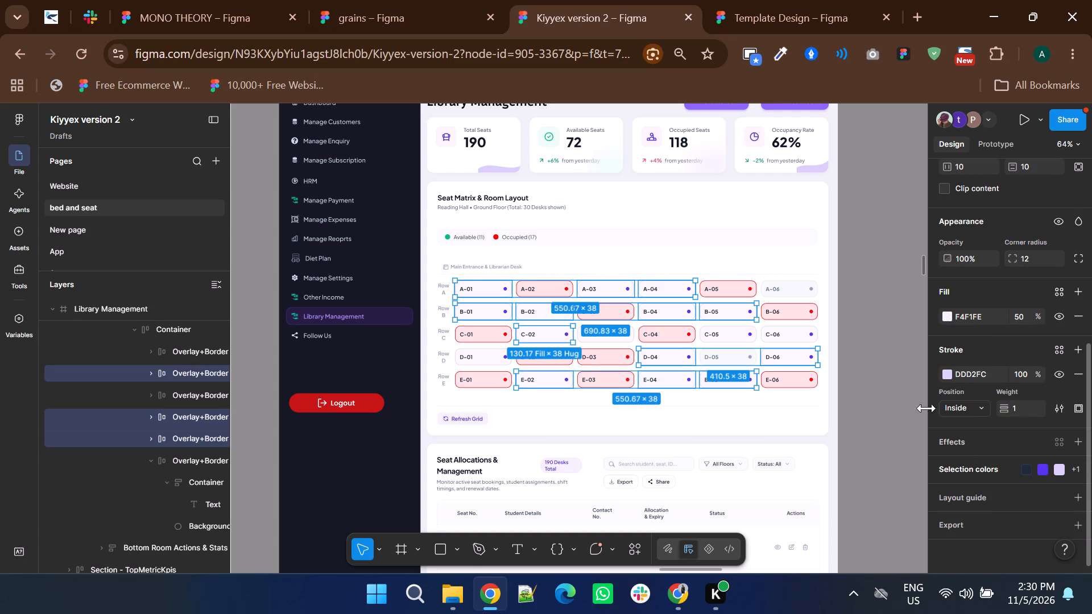
{"action": "left_click", "coordinate": [947, 375]}
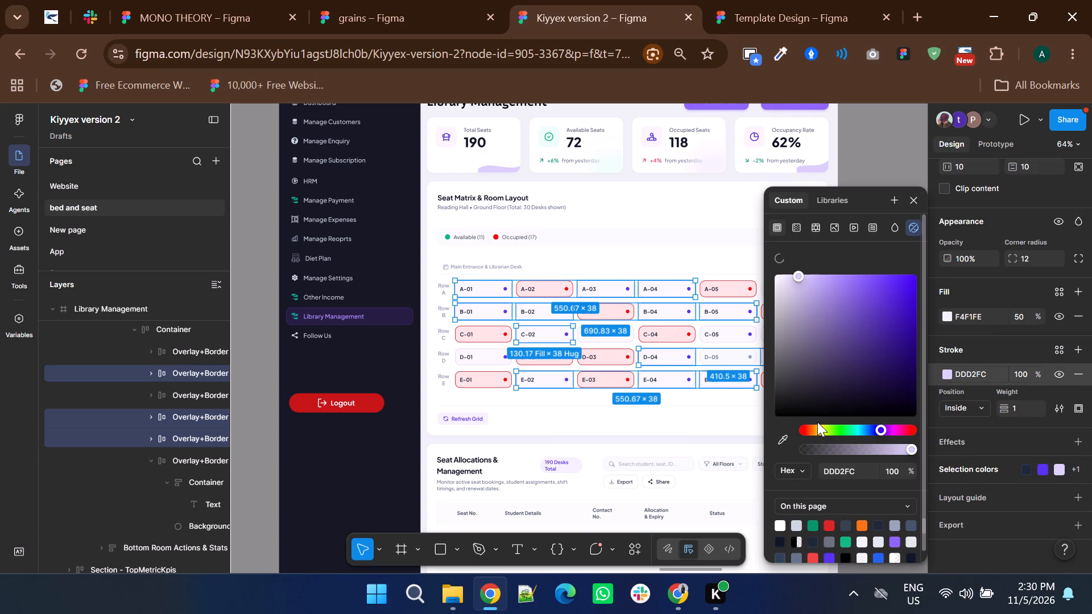
{"action": "left_click", "coordinate": [785, 435]}
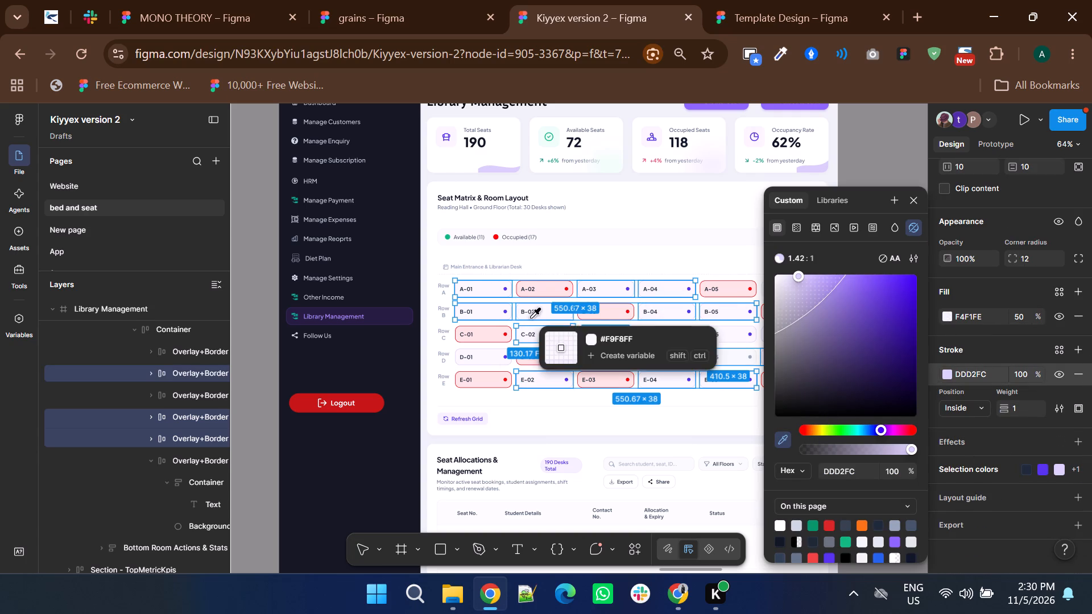
{"action": "scroll", "coordinate": [445, 240], "scroll_direction": "up", "scroll_amount": 5, "text": "ctrl"}
{"action": "left_click", "coordinate": [464, 206]}
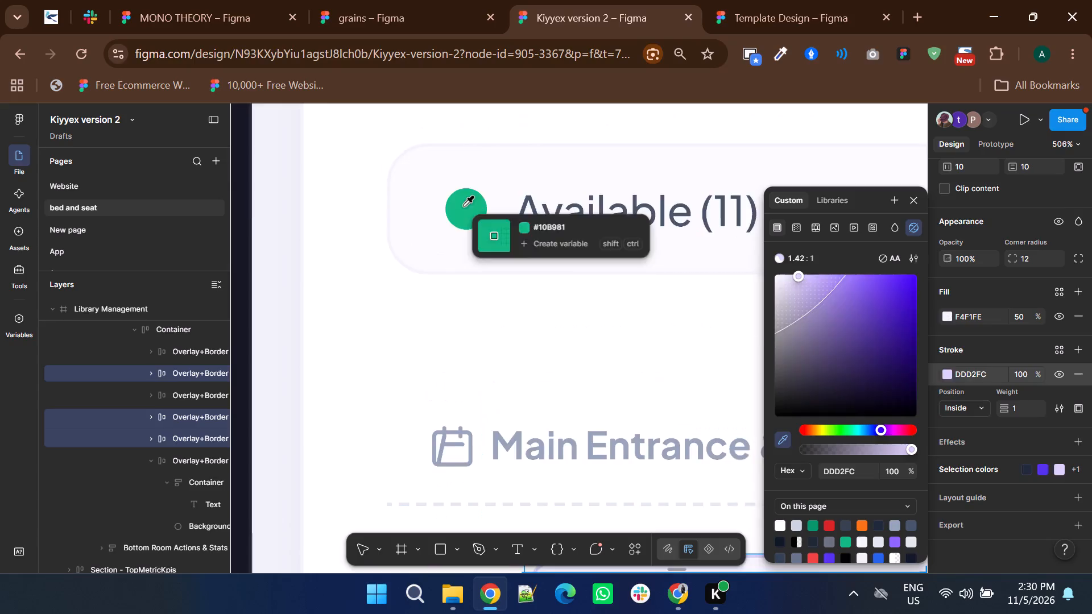
{"action": "scroll", "coordinate": [464, 206], "scroll_direction": "down", "scroll_amount": 5, "text": "ctrl"}
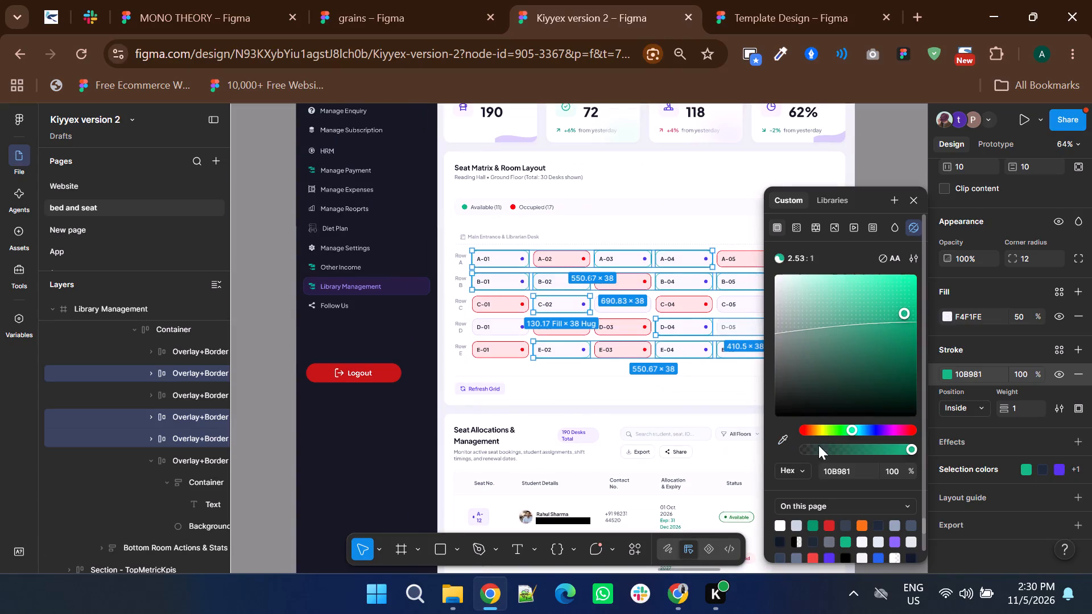
Sample the green border as the selected seat cards' fill and lighten it to pale green D8FBF0.
{"action": "left_click", "coordinate": [946, 318]}
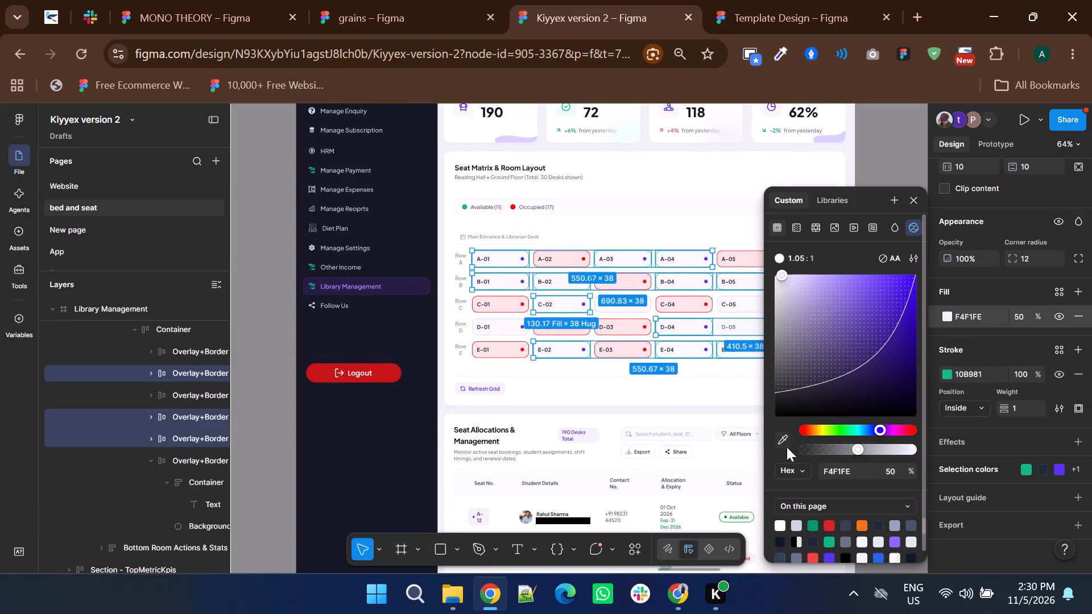
{"action": "left_click", "coordinate": [776, 443]}
{"action": "scroll", "coordinate": [704, 354], "scroll_direction": "up", "scroll_amount": 8, "text": "ctrl"}
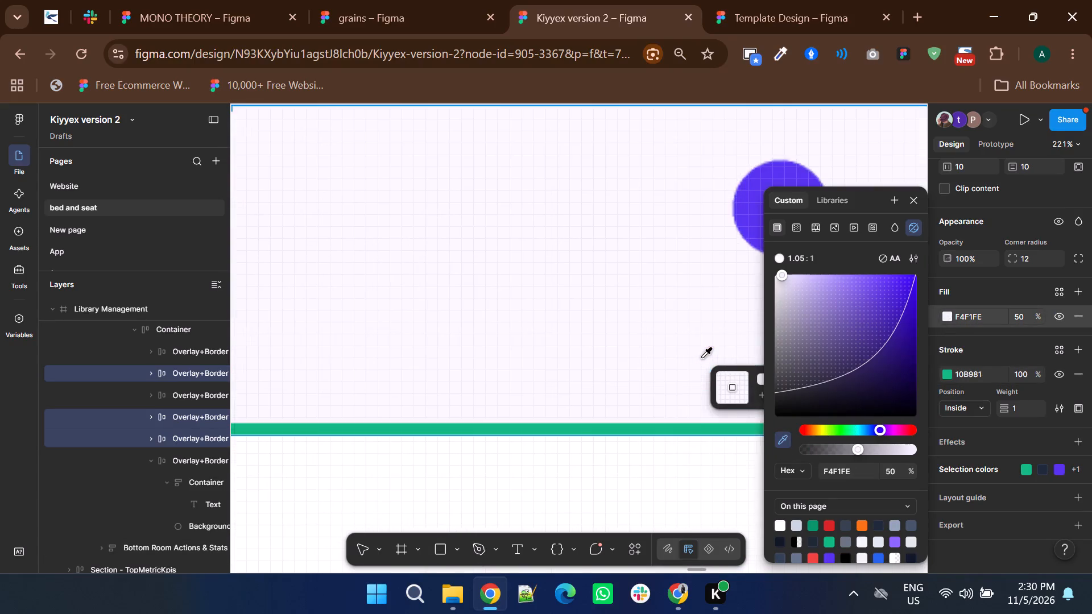
{"action": "left_click", "coordinate": [642, 429]}
{"action": "scroll", "coordinate": [642, 429], "scroll_direction": "down", "scroll_amount": 3, "text": "ctrl"}
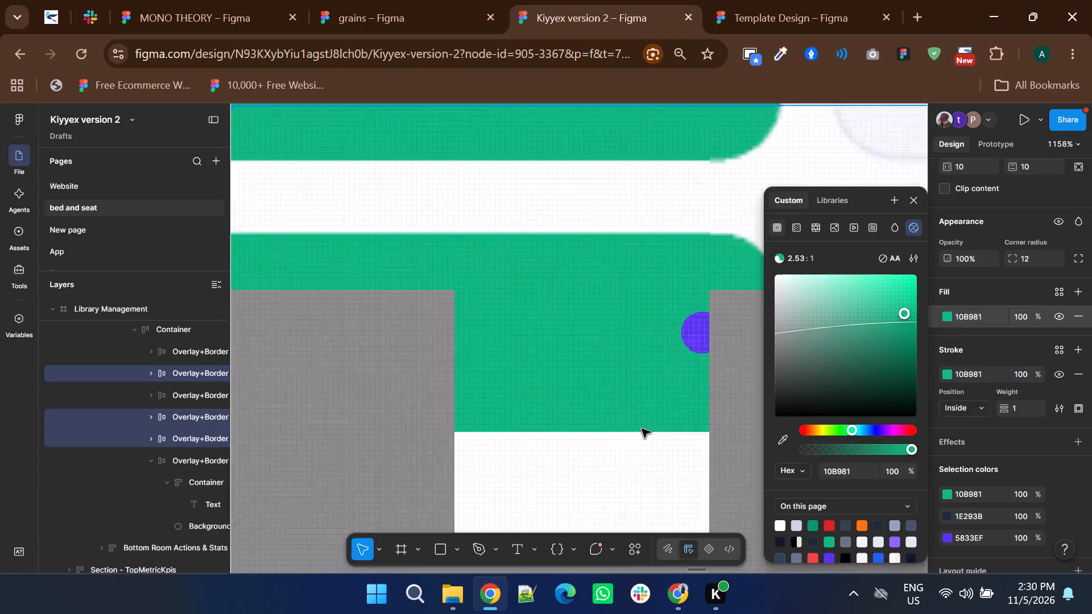
{"action": "scroll", "coordinate": [642, 429], "scroll_direction": "down", "scroll_amount": 2, "text": "ctrl"}
{"action": "left_click", "coordinate": [804, 277]}
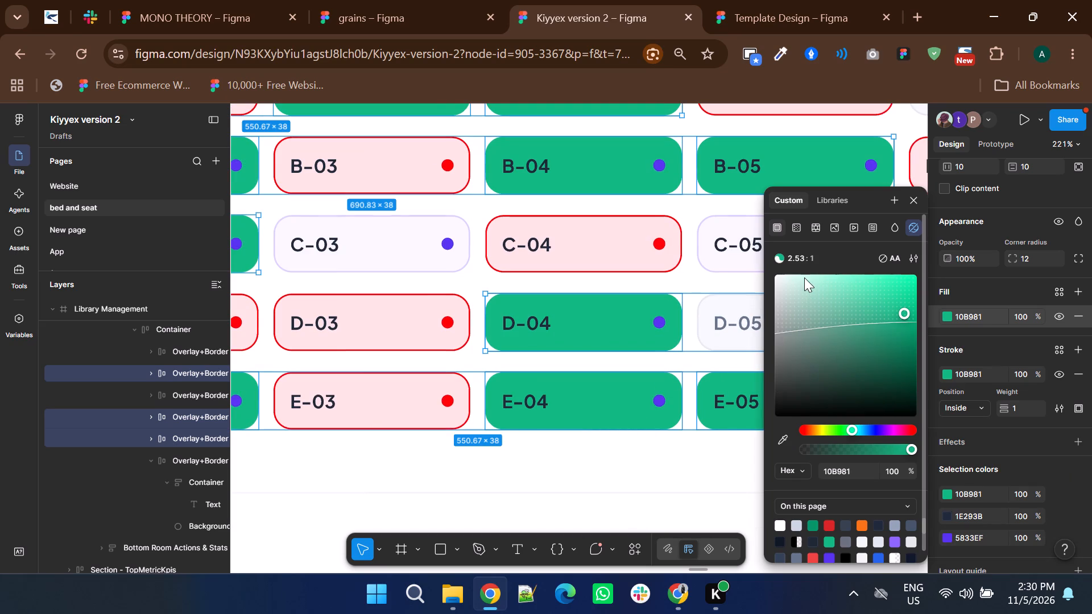
{"action": "left_click_drag", "start_coordinate": [804, 277], "coordinate": [795, 276]}
Recolour the selected seat cards' purple 5833EF status dots to the border green 10B981, and clear the selection.
{"action": "left_click", "coordinate": [947, 538]}
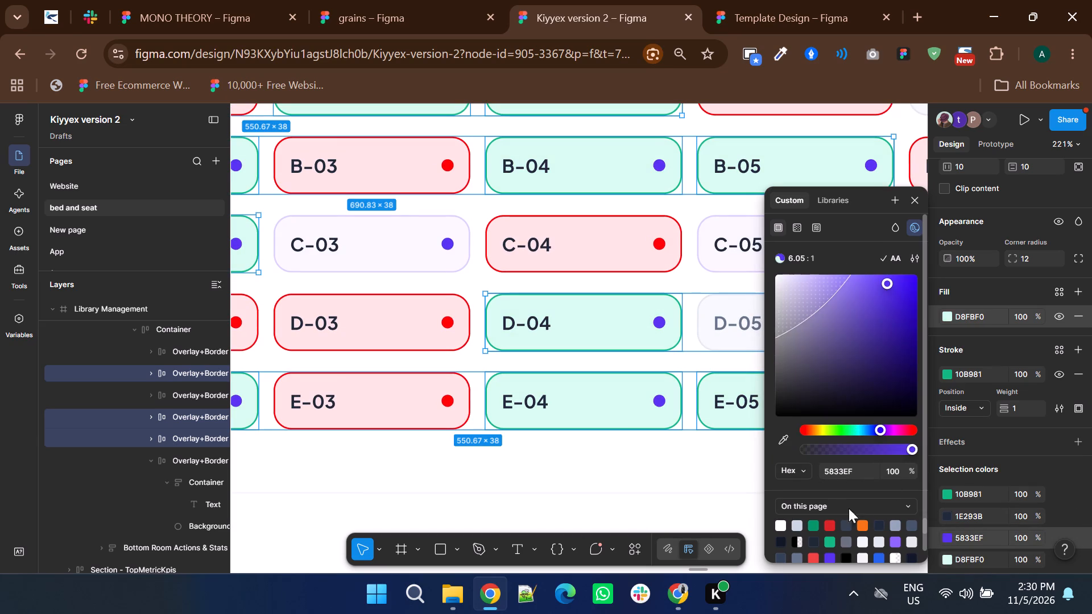
{"action": "left_click", "coordinate": [784, 435]}
{"action": "scroll", "coordinate": [659, 429], "scroll_direction": "up", "scroll_amount": 6, "text": "ctrl"}
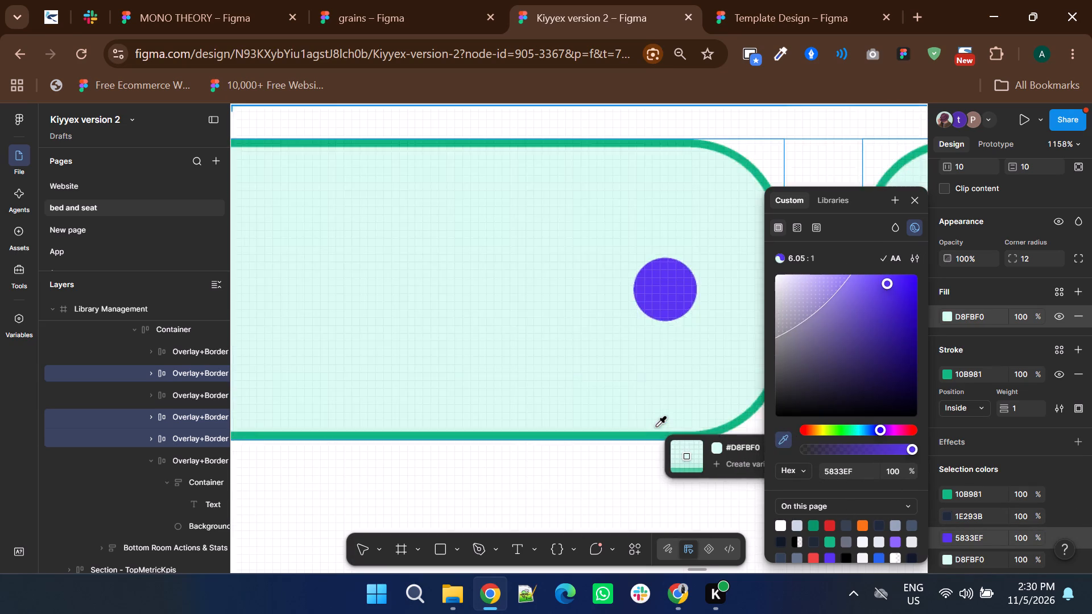
{"action": "scroll", "coordinate": [656, 426], "scroll_direction": "up", "scroll_amount": 2, "text": "ctrl"}
{"action": "left_click", "coordinate": [626, 482]}
{"action": "scroll", "coordinate": [626, 482], "scroll_direction": "down", "scroll_amount": 11, "text": "ctrl"}
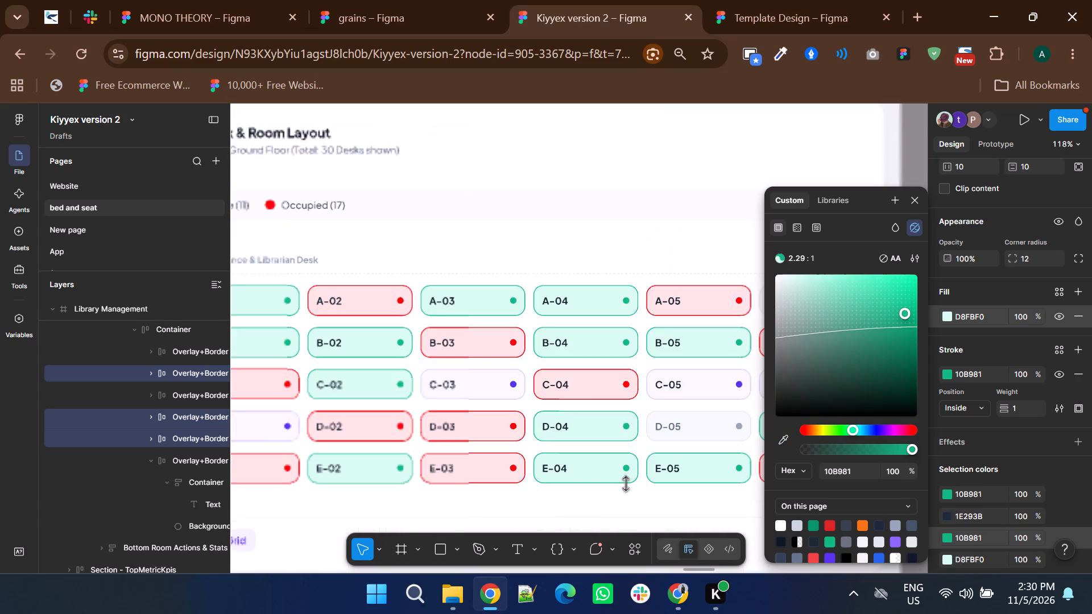
{"action": "scroll", "coordinate": [625, 483], "scroll_direction": "down", "scroll_amount": 2, "text": "ctrl"}
{"action": "double_click", "coordinate": [759, 417]}
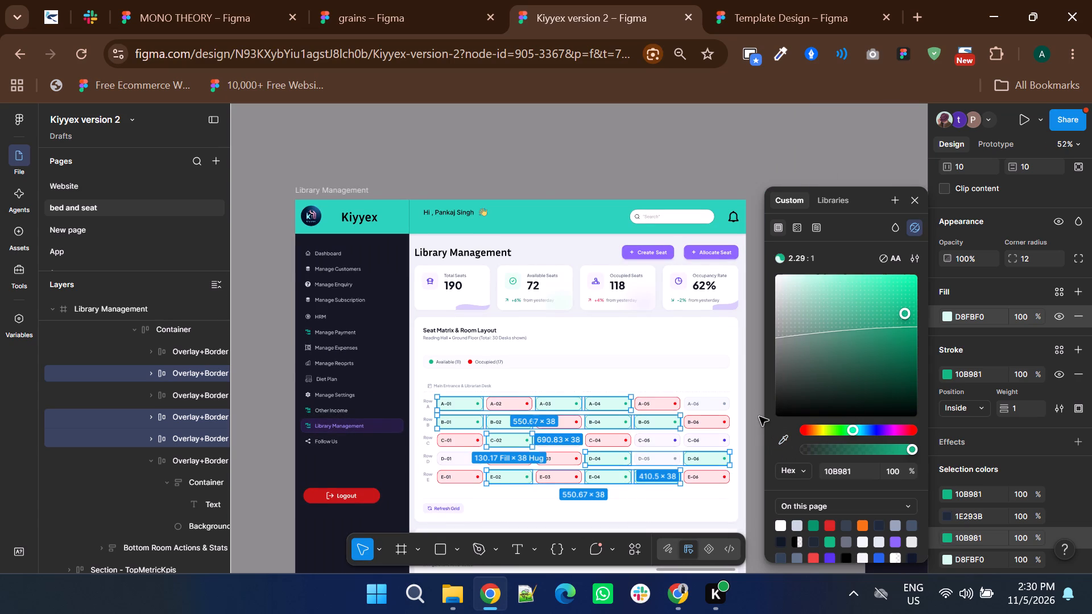
Set the fill of seat cards C-05 and C-06 to the pale green D8FBF0 sampled from a neighbouring available seat card.
{"action": "scroll", "coordinate": [723, 457], "scroll_direction": "up", "scroll_amount": 2, "text": "ctrl"}
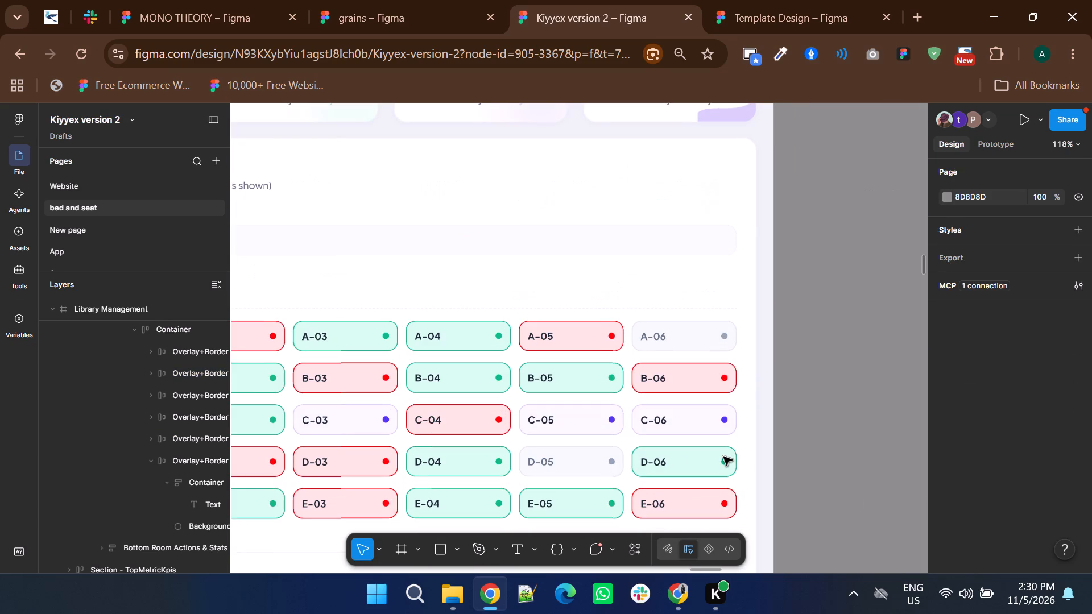
{"action": "triple_click", "coordinate": [595, 425]}
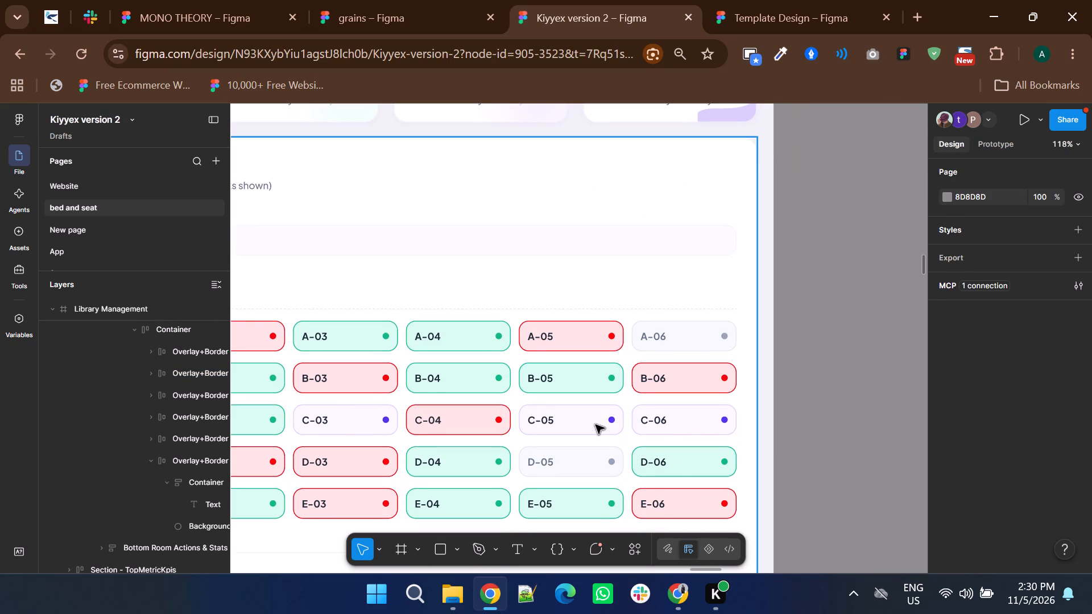
{"action": "double_click", "coordinate": [595, 425]}
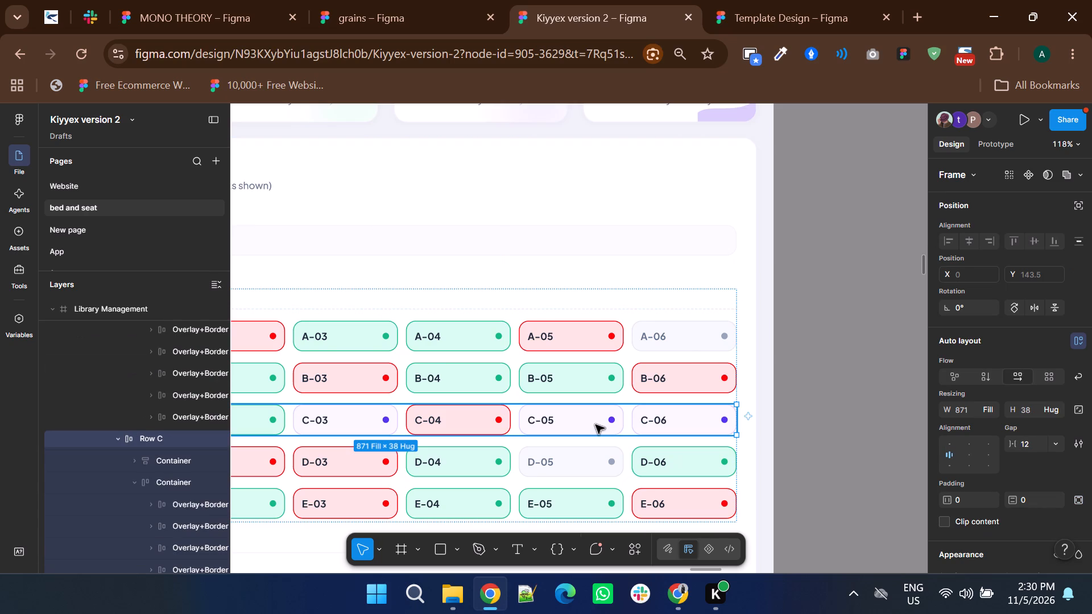
{"action": "double_click", "coordinate": [595, 425]}
{"action": "double_click", "coordinate": [595, 425]}
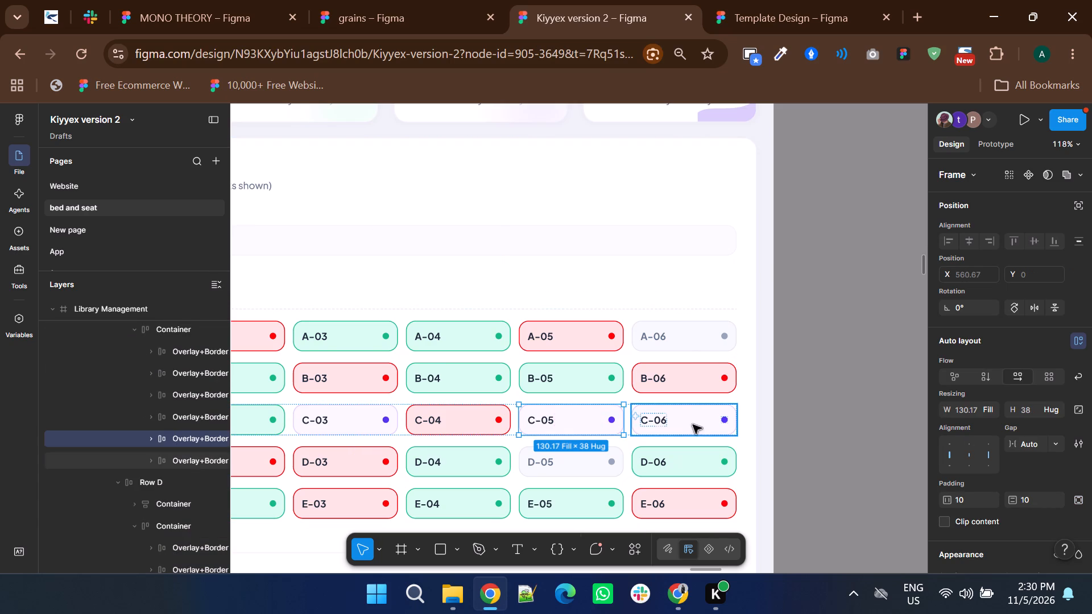
{"action": "left_click", "coordinate": [698, 422], "text": "shift"}
{"action": "scroll", "coordinate": [990, 450], "scroll_direction": "down", "scroll_amount": 2}
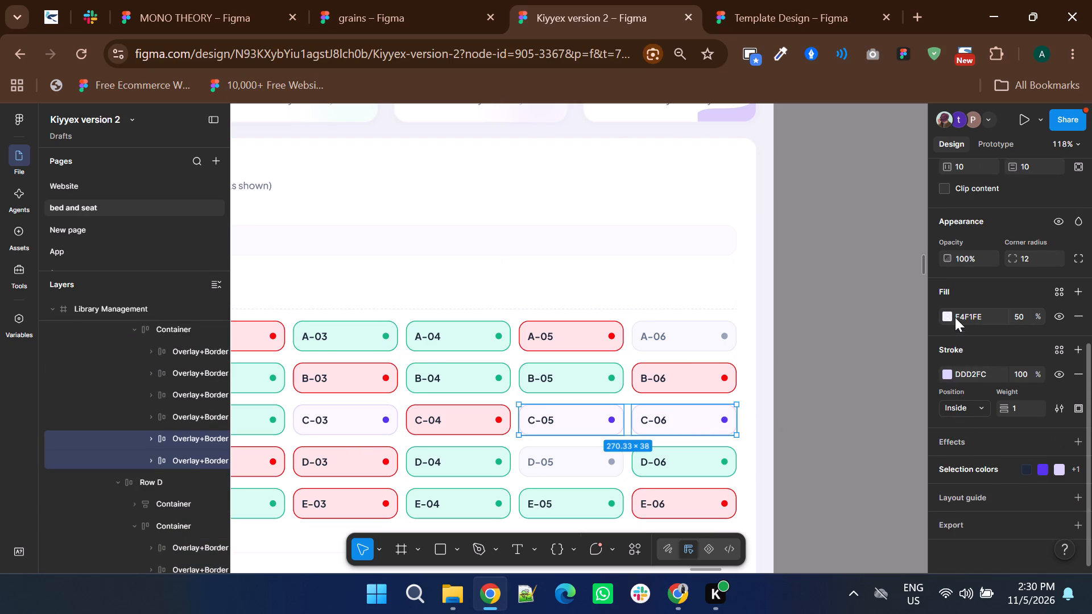
{"action": "left_click", "coordinate": [949, 316]}
{"action": "left_click", "coordinate": [787, 443]}
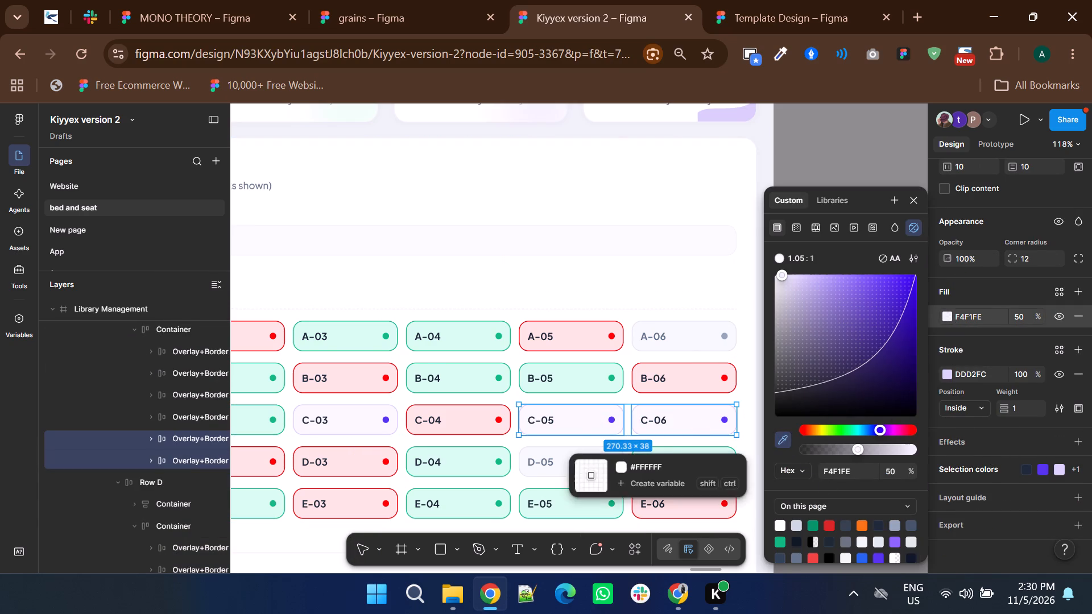
{"action": "left_click", "coordinate": [689, 454]}
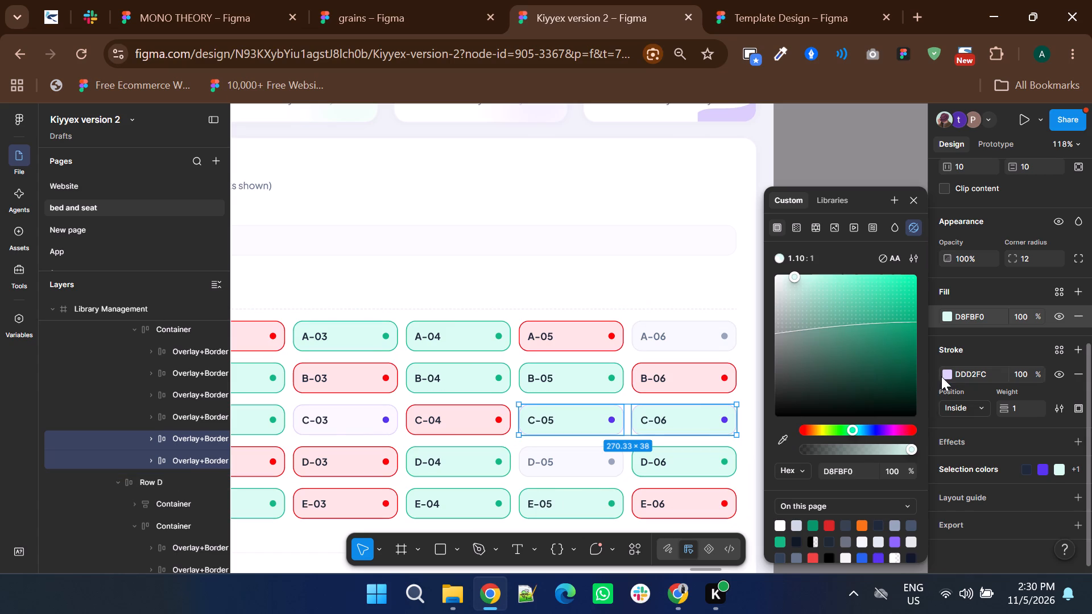
Set the stroke of seat cards C-05 and C-06 to the green 10B981 sampled from an available card's border.
{"action": "left_click", "coordinate": [950, 375]}
{"action": "left_click", "coordinate": [792, 446]}
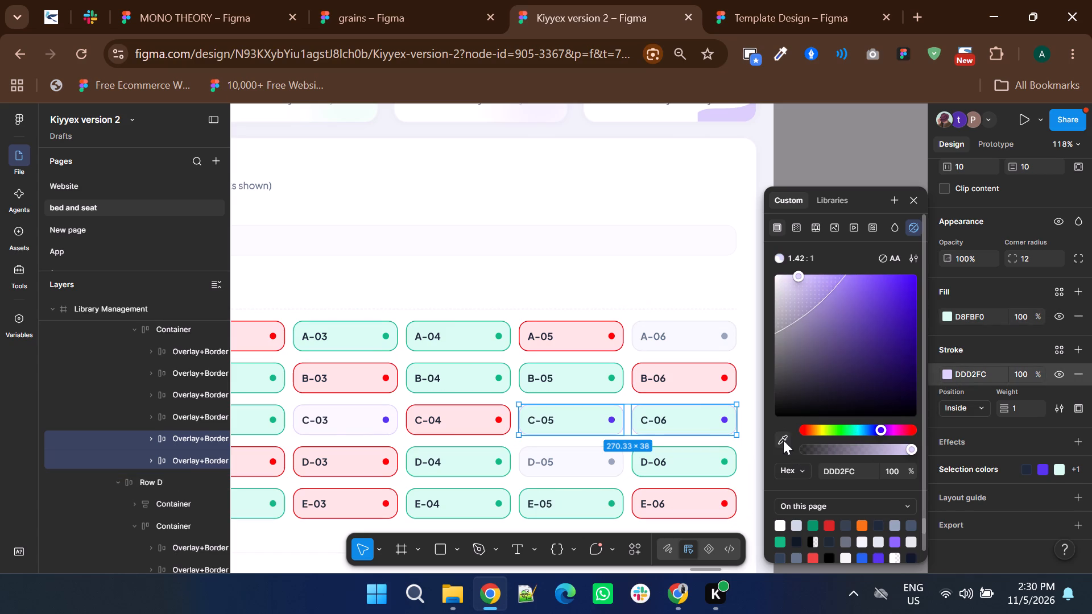
{"action": "left_click", "coordinate": [783, 440]}
{"action": "scroll", "coordinate": [700, 450], "scroll_direction": "up", "scroll_amount": 6, "text": "ctrl"}
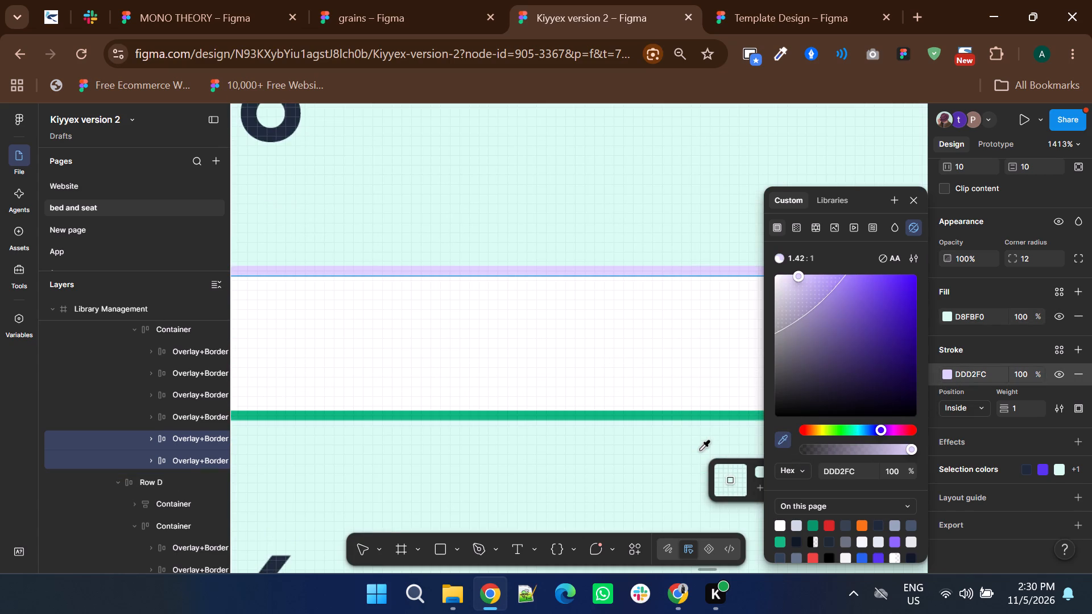
{"action": "left_click", "coordinate": [682, 416]}
Recolour the purple 5833EF status dots of seats C-05 and C-06 to the available green 10B981, and clear the selection.
{"action": "scroll", "coordinate": [679, 416], "scroll_direction": "down", "scroll_amount": 3, "text": "ctrl"}
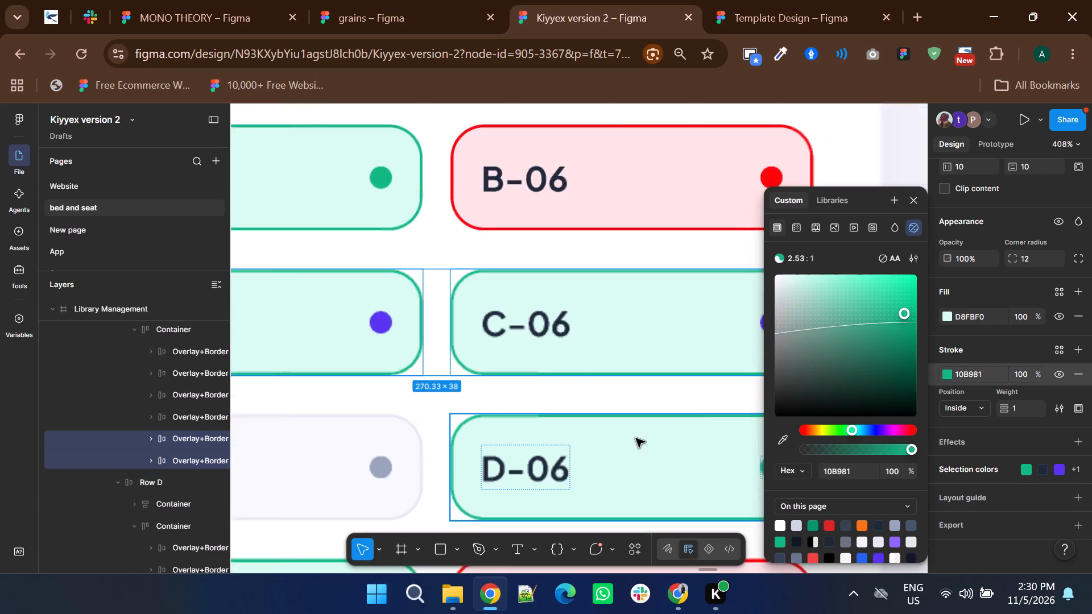
{"action": "scroll", "coordinate": [634, 438], "scroll_direction": "down", "scroll_amount": 2, "text": "ctrl"}
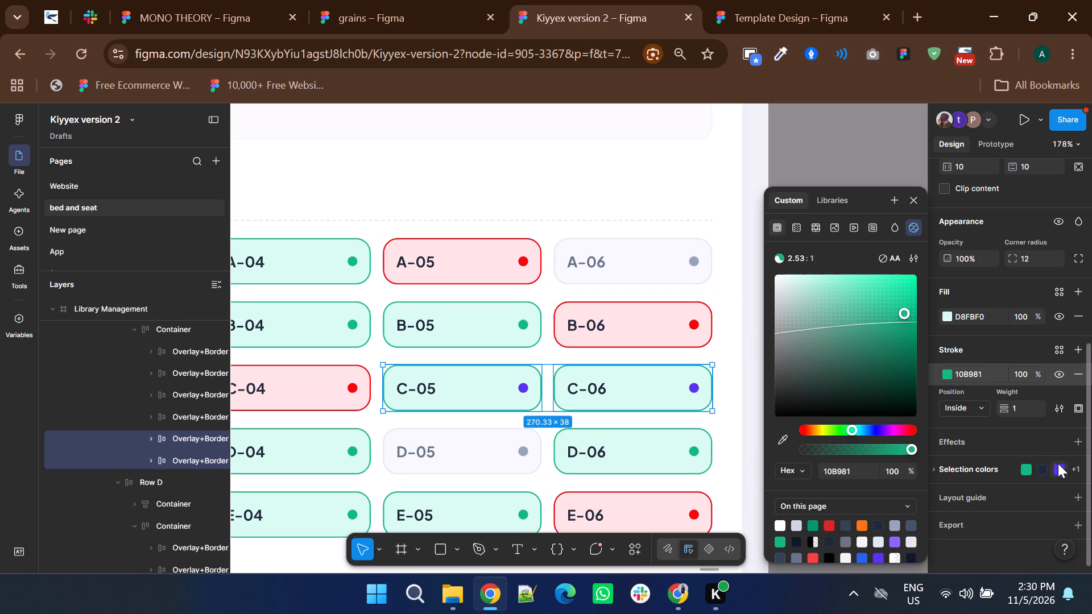
{"action": "left_click", "coordinate": [1058, 464]}
{"action": "left_click", "coordinate": [949, 536]}
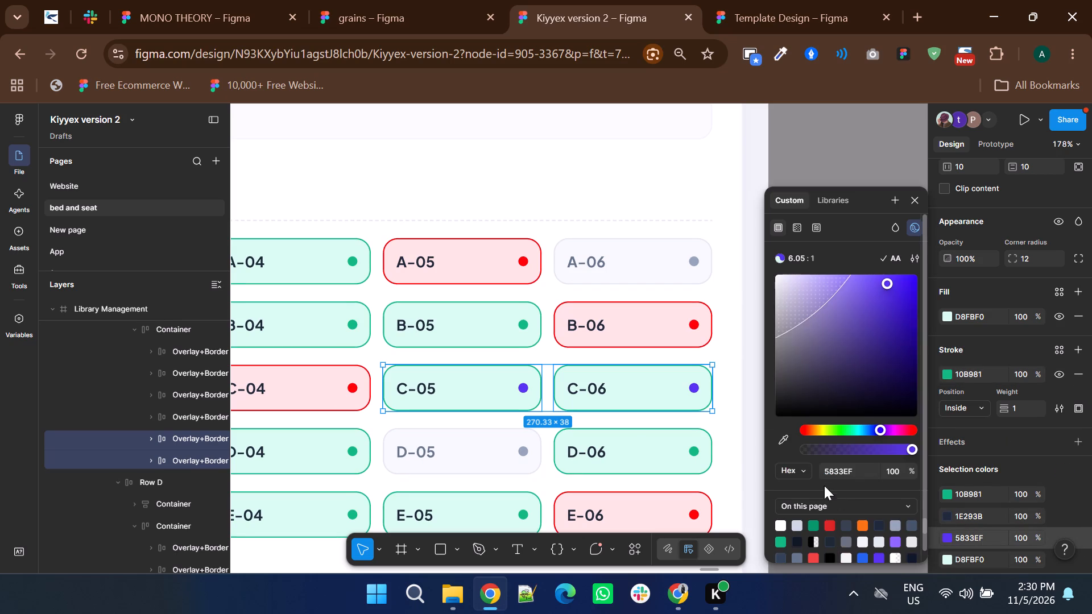
{"action": "left_click", "coordinate": [783, 437]}
{"action": "scroll", "coordinate": [691, 380], "scroll_direction": "up", "scroll_amount": 3, "text": "ctrl"}
{"action": "left_click", "coordinate": [698, 417]}
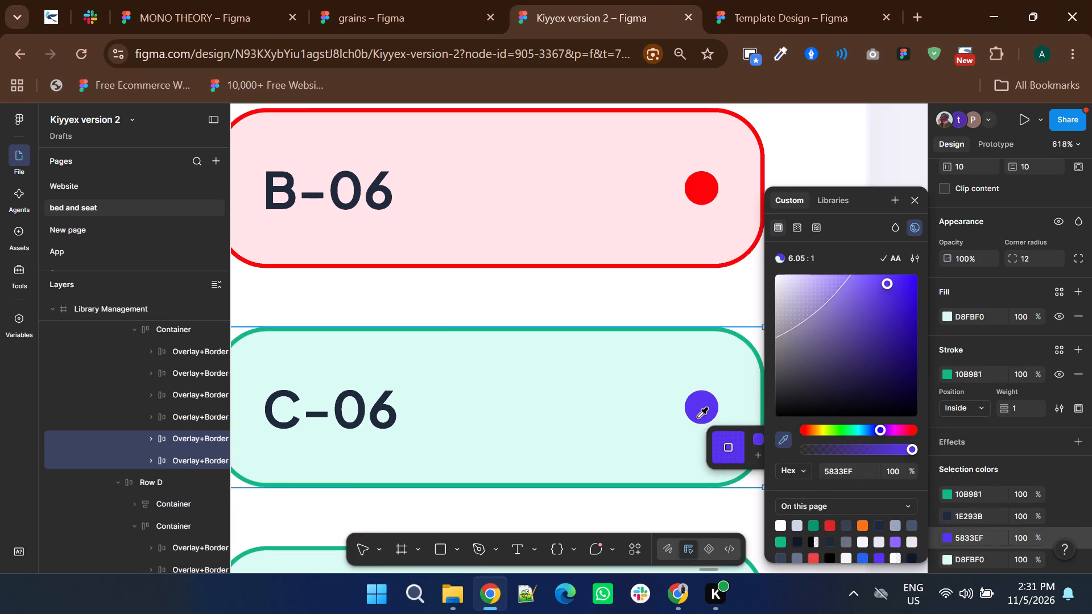
{"action": "scroll", "coordinate": [676, 412], "scroll_direction": "down", "scroll_amount": 2, "text": "ctrl"}
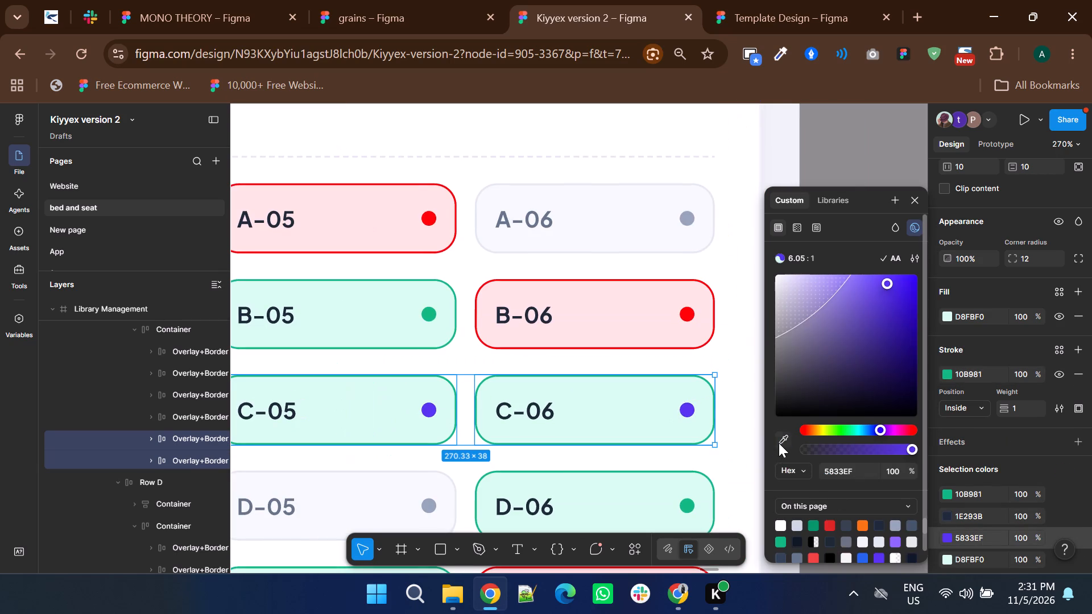
{"action": "left_click", "coordinate": [779, 443]}
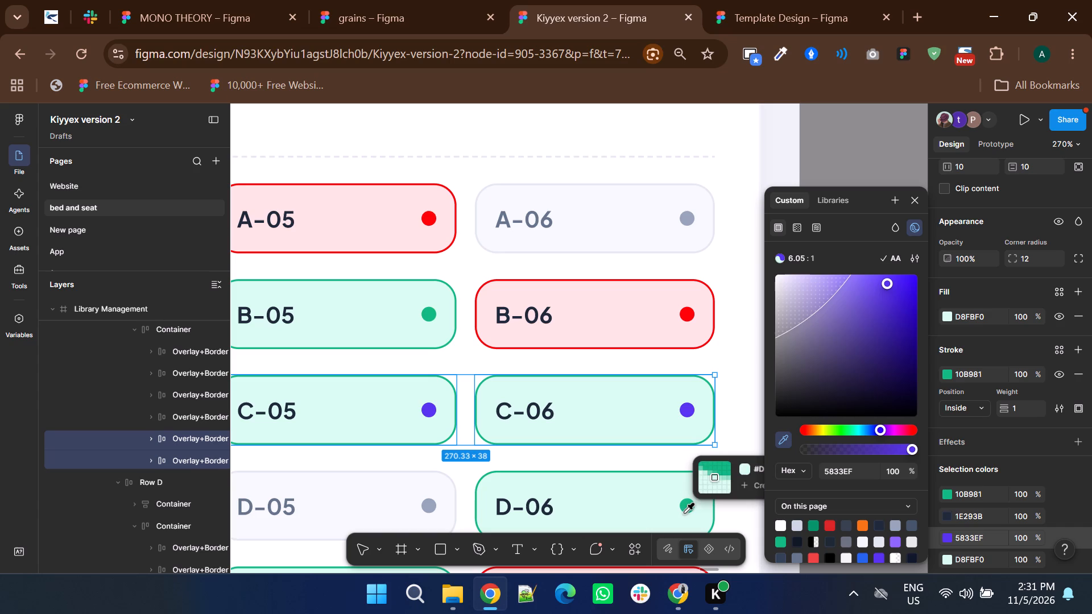
{"action": "left_click", "coordinate": [685, 507]}
{"action": "scroll", "coordinate": [631, 446], "scroll_direction": "down", "scroll_amount": 3, "text": "ctrl"}
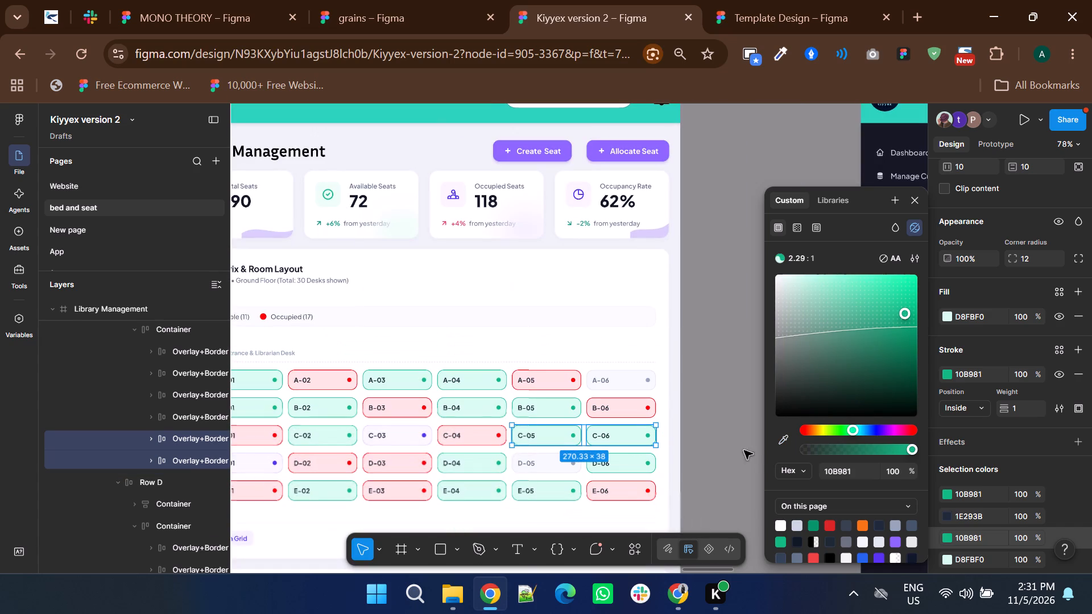
{"action": "double_click", "coordinate": [734, 445]}
Set the stroke of seat cards D-01 and C-03 to the green 10B981 sampled from an available card's border.
{"action": "scroll", "coordinate": [723, 441], "scroll_direction": "up", "scroll_amount": 3, "text": "shift"}
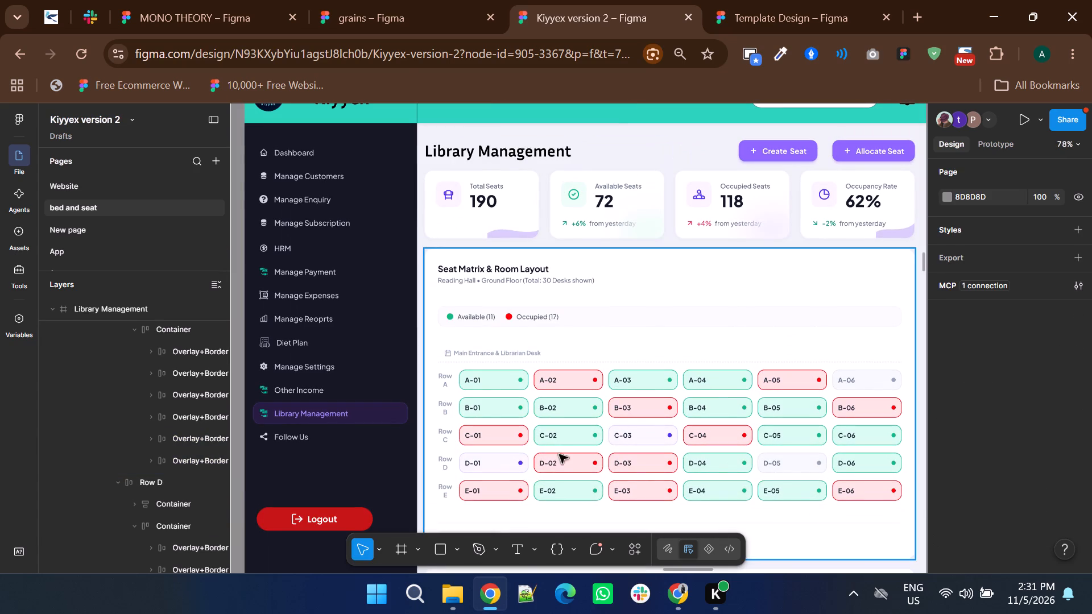
{"action": "triple_click", "coordinate": [497, 467]}
{"action": "double_click", "coordinate": [497, 467]}
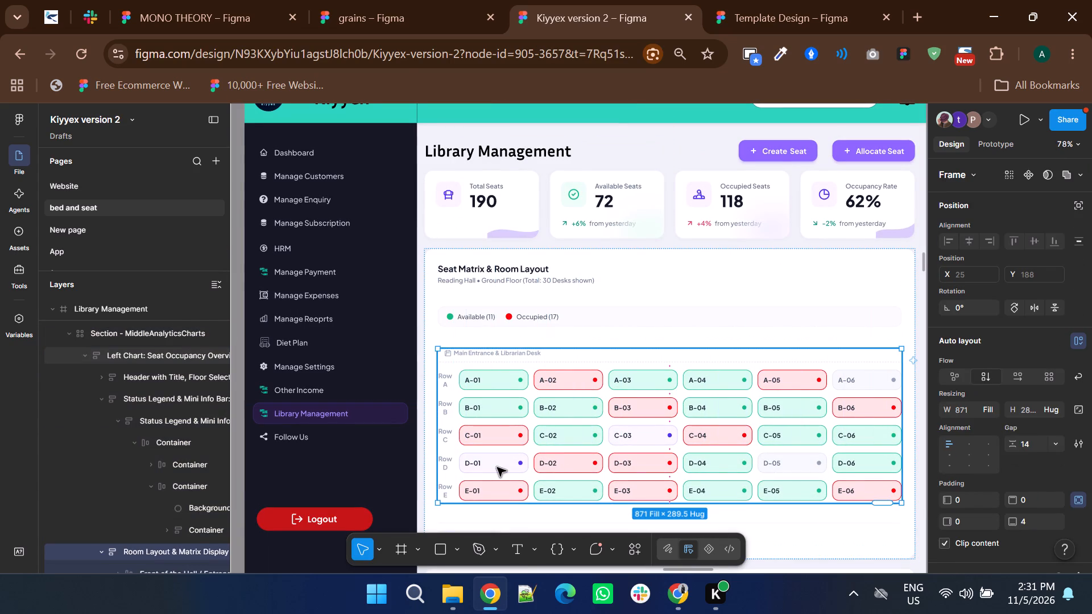
{"action": "double_click", "coordinate": [497, 467]}
{"action": "double_click", "coordinate": [497, 467]}
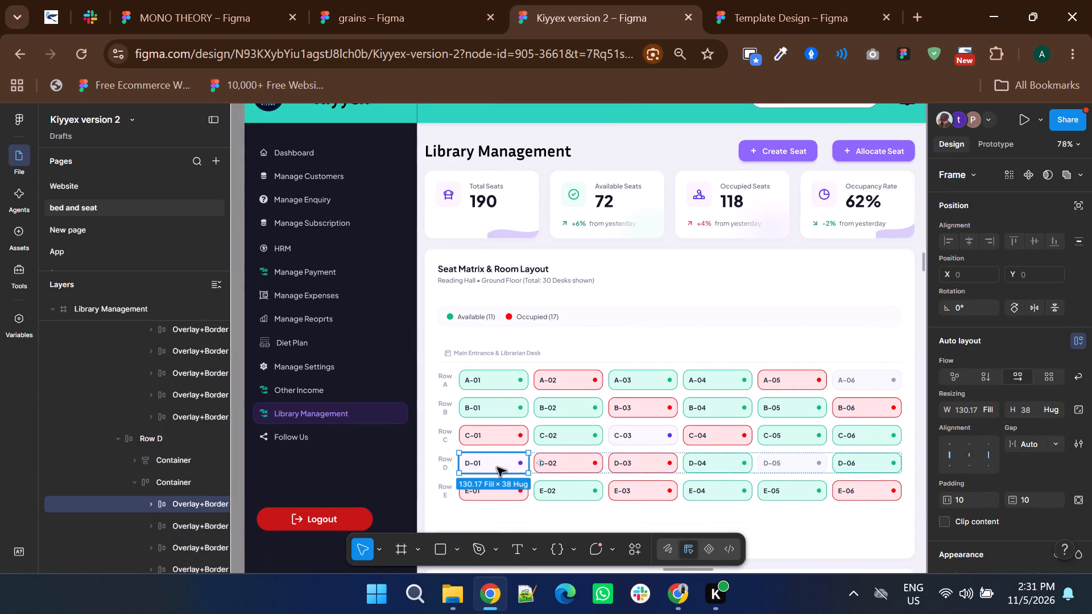
{"action": "double_click", "coordinate": [639, 432], "text": "shift"}
{"action": "double_click", "coordinate": [639, 432], "text": "shift"}
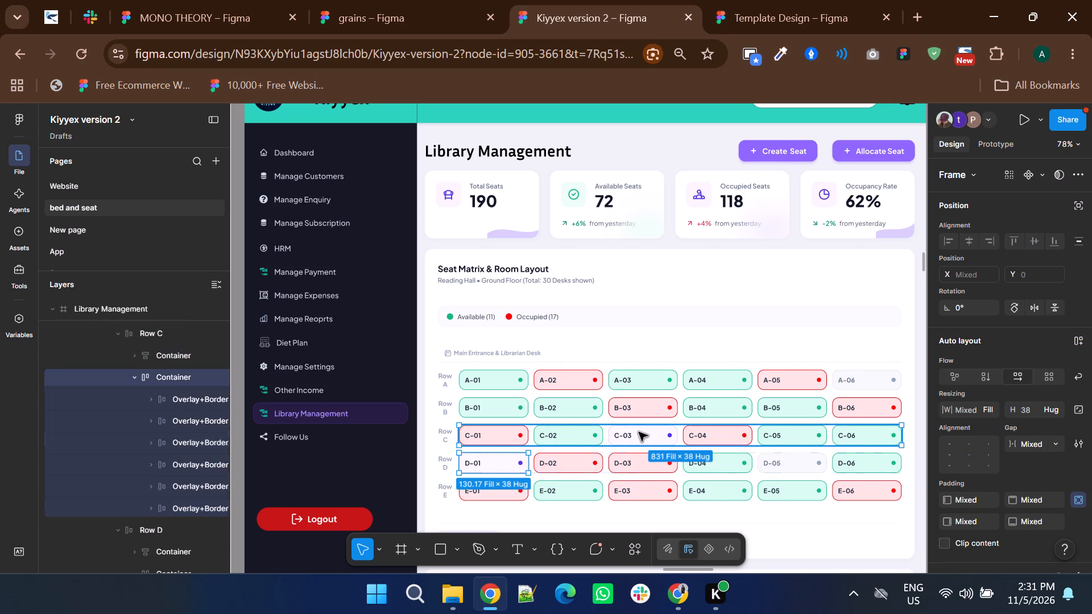
{"action": "left_click", "coordinate": [639, 432], "text": "ctrl+shift"}
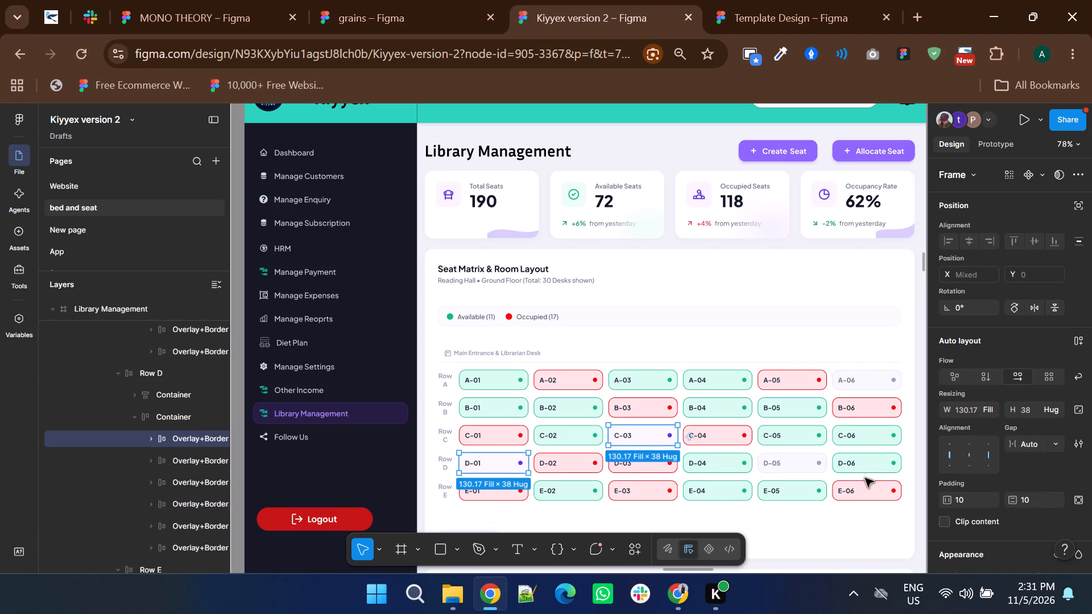
{"action": "scroll", "coordinate": [968, 483], "scroll_direction": "down", "scroll_amount": 2}
{"action": "left_click", "coordinate": [952, 377]}
{"action": "left_click", "coordinate": [946, 374]}
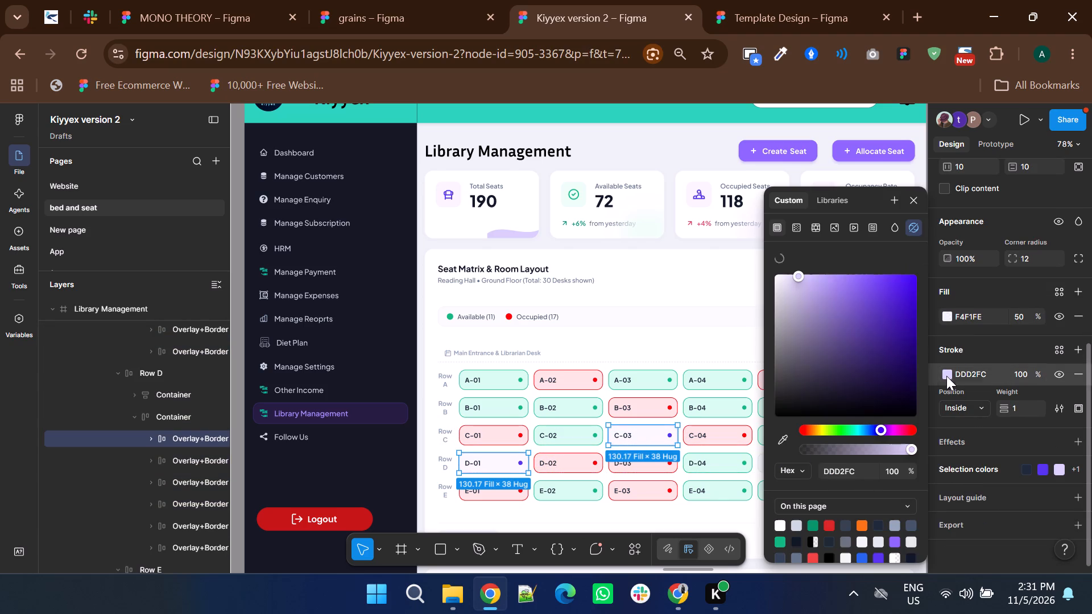
{"action": "left_click", "coordinate": [781, 441]}
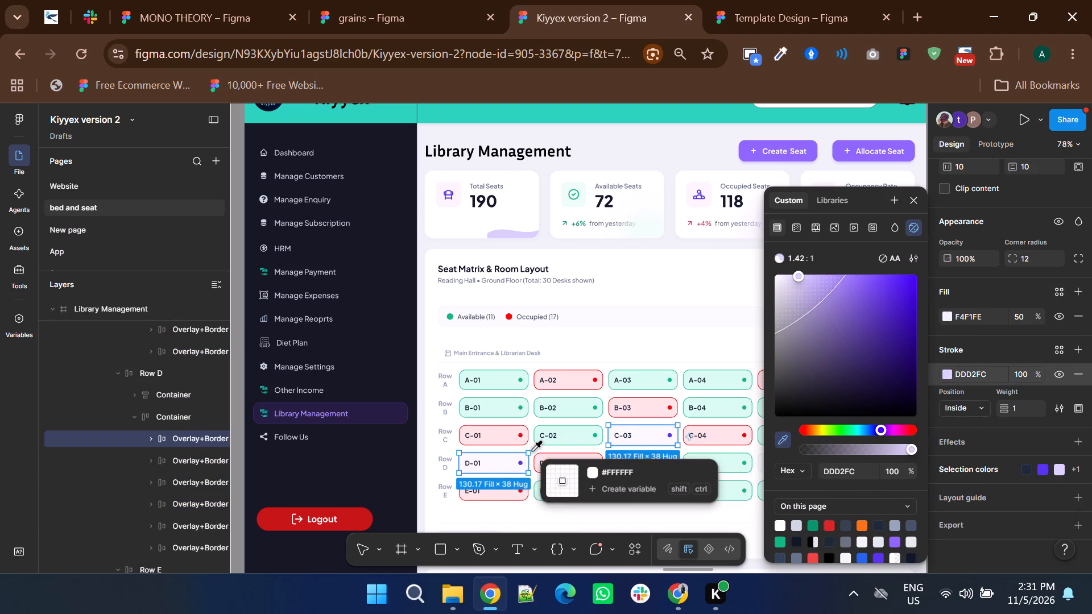
{"action": "scroll", "coordinate": [561, 433], "scroll_direction": "up", "scroll_amount": 5, "text": "ctrl"}
{"action": "scroll", "coordinate": [586, 384], "scroll_direction": "up", "scroll_amount": 5, "text": "ctrl"}
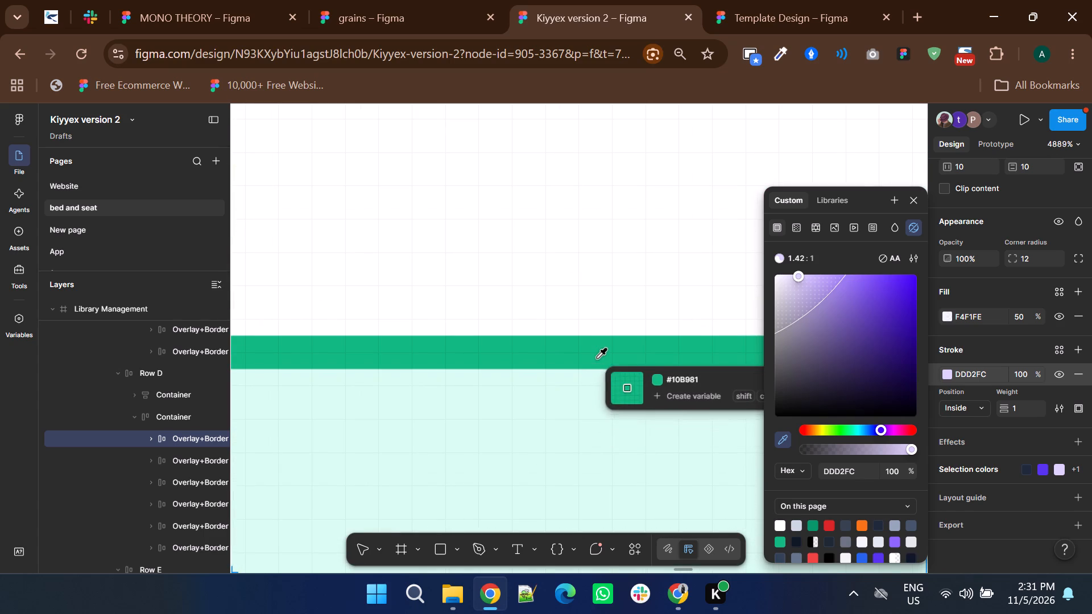
{"action": "left_click", "coordinate": [602, 343]}
Set the fill of seat cards D-01 and C-03 to the pale green D8FBF0 sampled from seat card C-02.
{"action": "scroll", "coordinate": [602, 343], "scroll_direction": "down", "scroll_amount": 10, "text": "ctrl"}
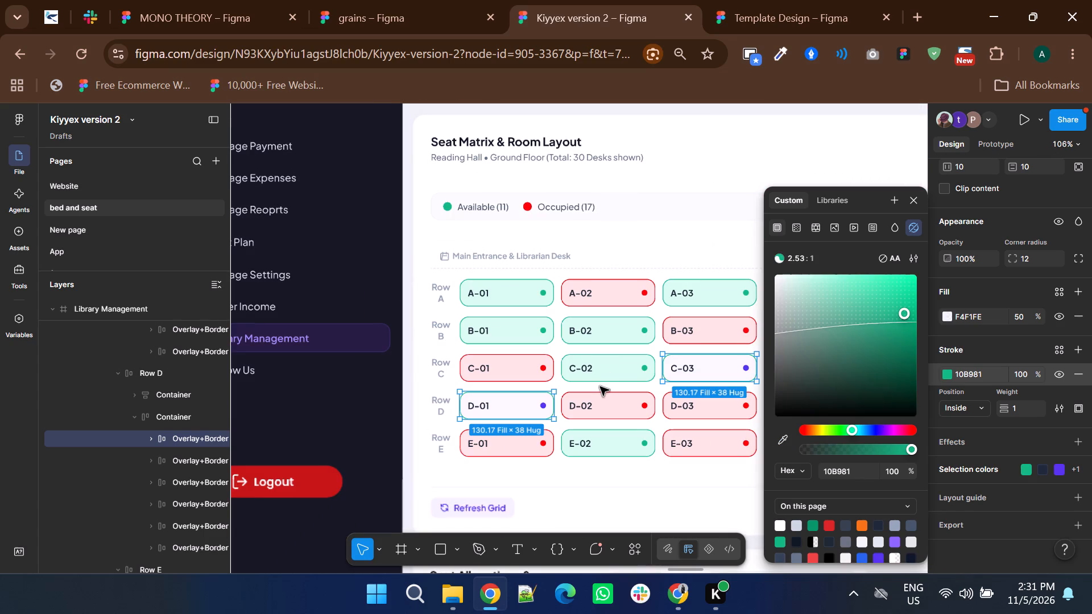
{"action": "left_click", "coordinate": [946, 318]}
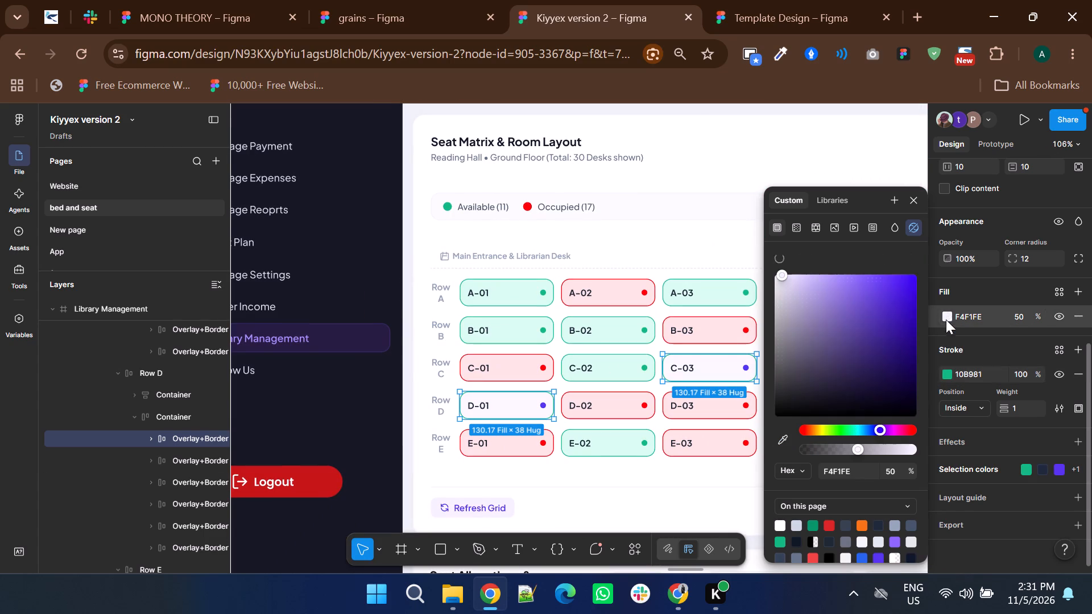
{"action": "left_click", "coordinate": [790, 435]}
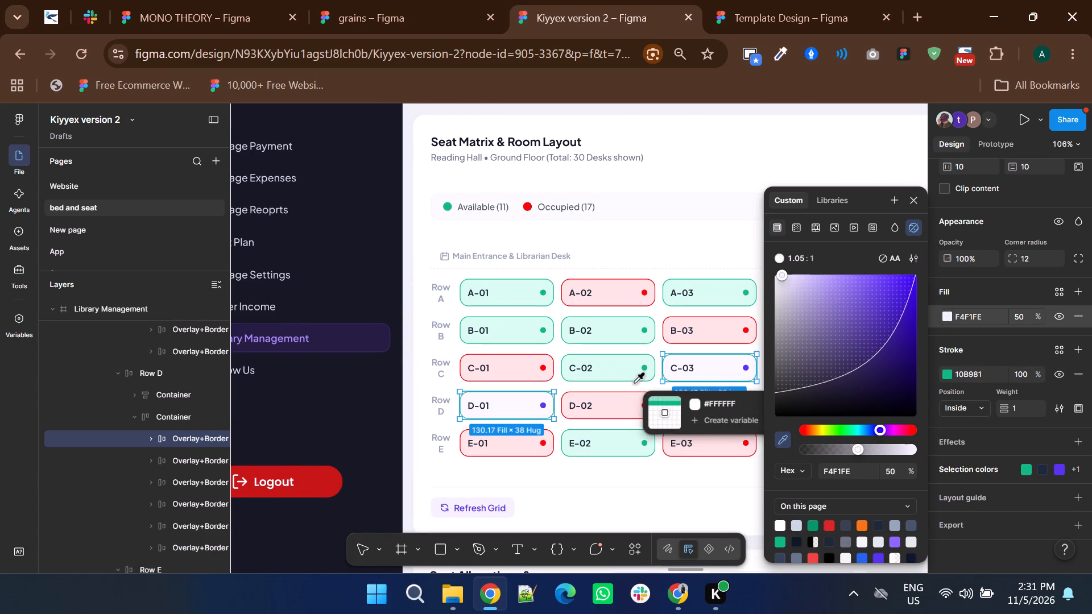
{"action": "left_click", "coordinate": [631, 374]}
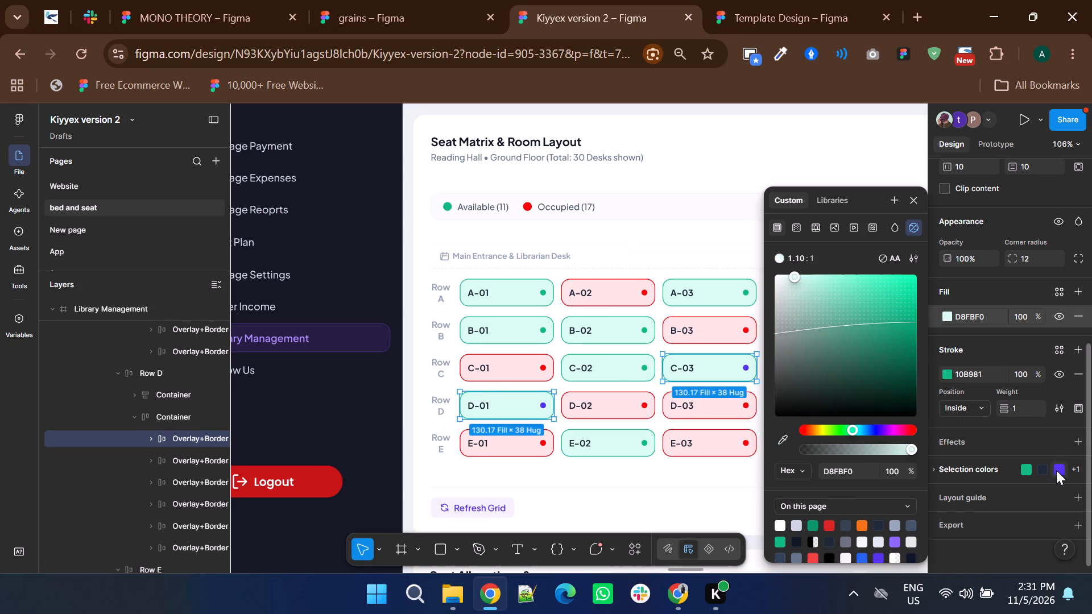
Recolour the purple 5833EF status dots of seats D-01 and C-03 to the border green 10B981, and clear the selection.
{"action": "left_click", "coordinate": [1082, 472]}
{"action": "scroll", "coordinate": [959, 484], "scroll_direction": "down", "scroll_amount": 1}
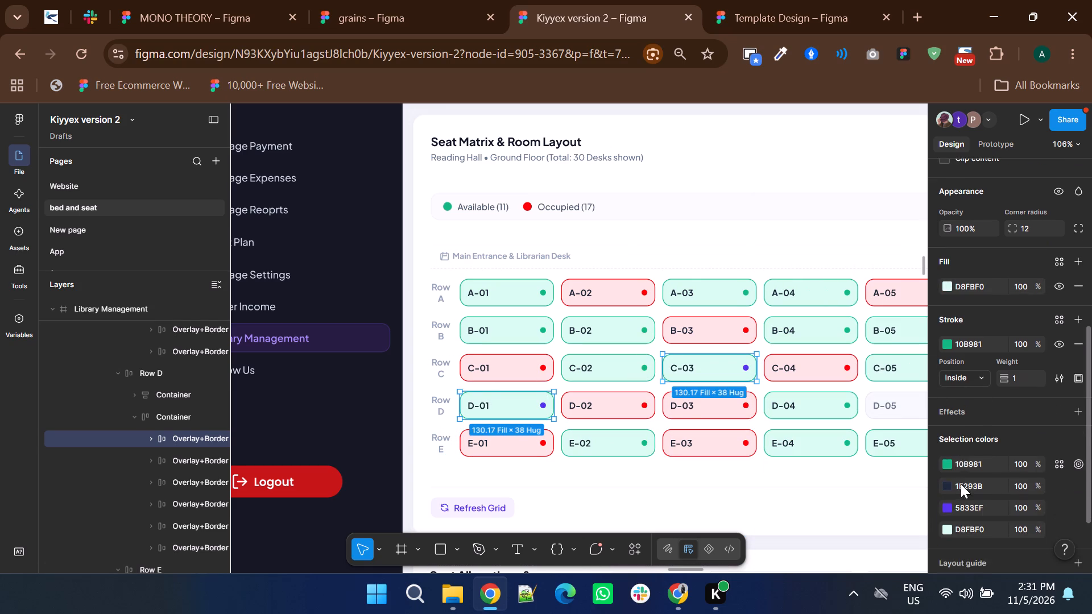
{"action": "left_click", "coordinate": [948, 439]}
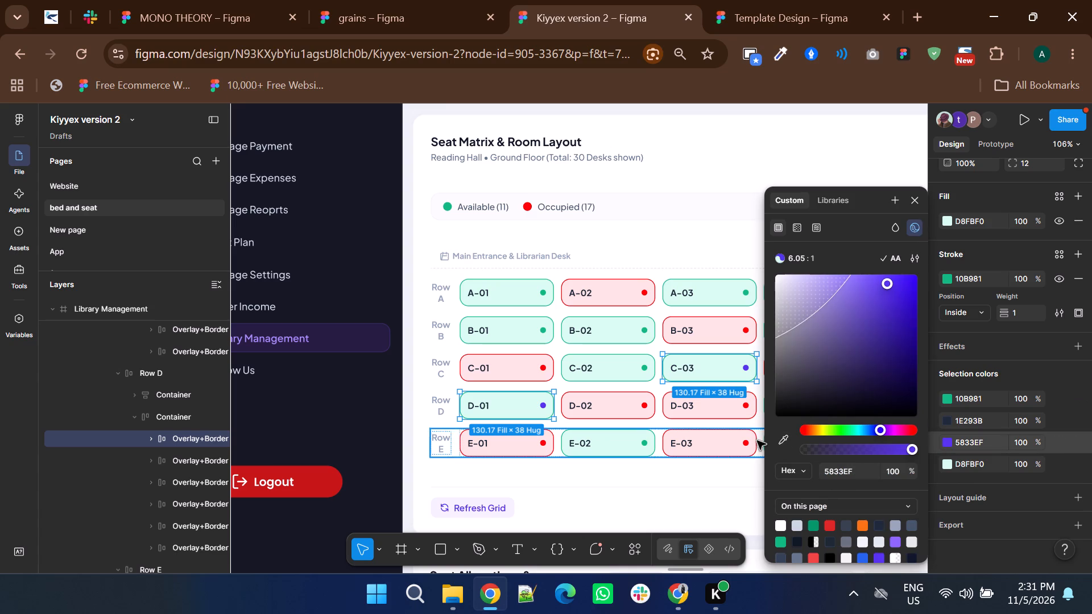
{"action": "left_click", "coordinate": [784, 440]}
{"action": "scroll", "coordinate": [545, 400], "scroll_direction": "up", "scroll_amount": 5, "text": "ctrl"}
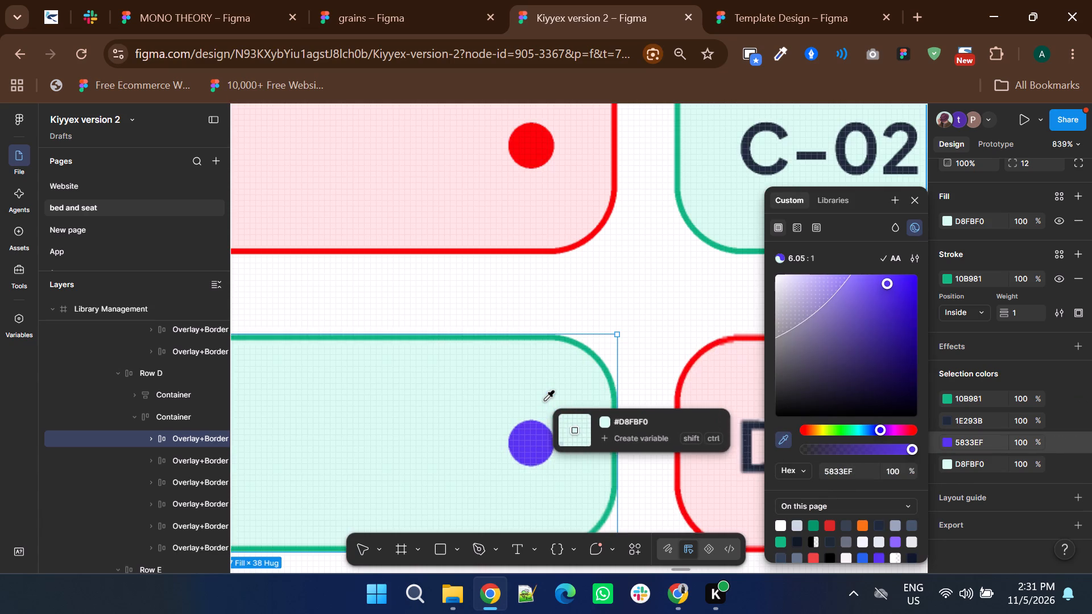
{"action": "scroll", "coordinate": [558, 330], "scroll_direction": "up", "scroll_amount": 4, "text": "ctrl"}
{"action": "left_click", "coordinate": [527, 370]}
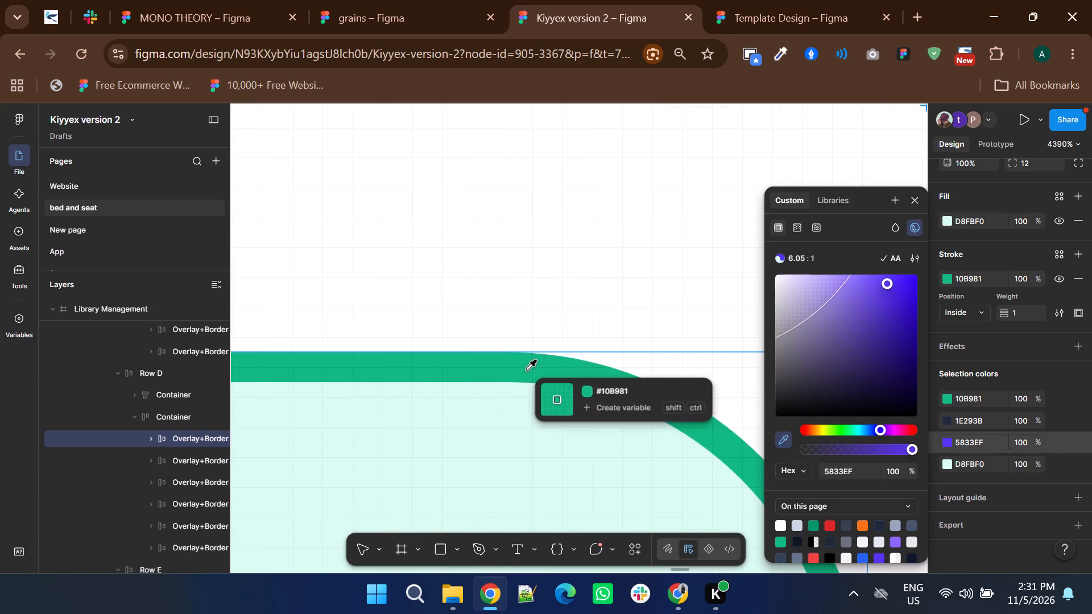
{"action": "scroll", "coordinate": [527, 370], "scroll_direction": "down", "scroll_amount": 12, "text": "ctrl"}
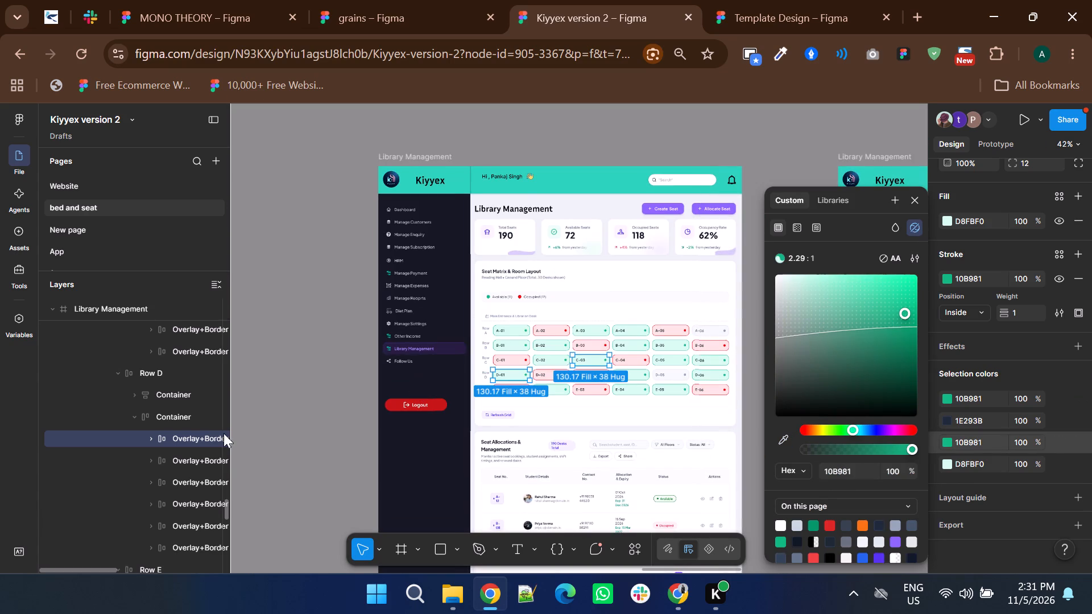
{"action": "double_click", "coordinate": [279, 403]}
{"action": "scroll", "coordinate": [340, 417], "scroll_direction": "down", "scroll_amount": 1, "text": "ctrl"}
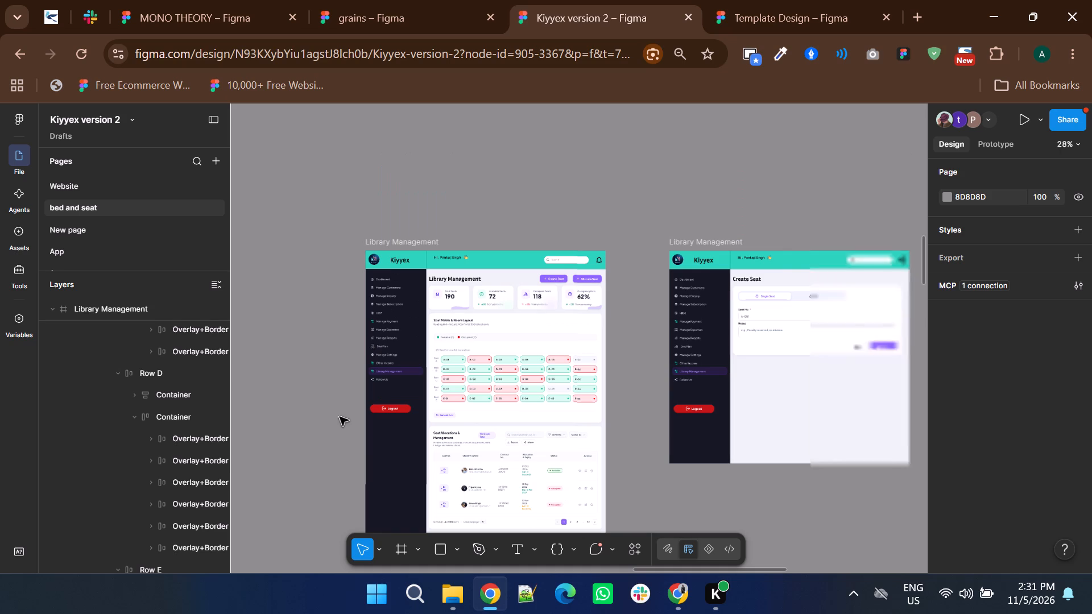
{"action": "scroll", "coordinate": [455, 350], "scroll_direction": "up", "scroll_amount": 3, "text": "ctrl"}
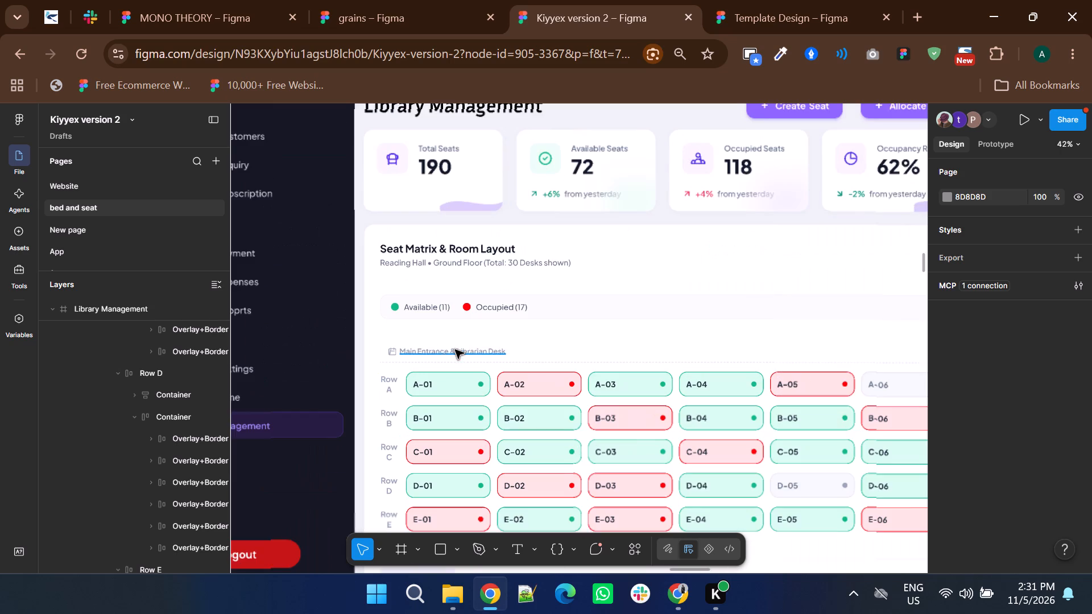
On the single-seat Create Seat screen, narrow the Seat No. input box and its field container to about 441 wide.
{"action": "scroll", "coordinate": [455, 350], "scroll_direction": "down", "scroll_amount": 3, "text": "ctrl"}
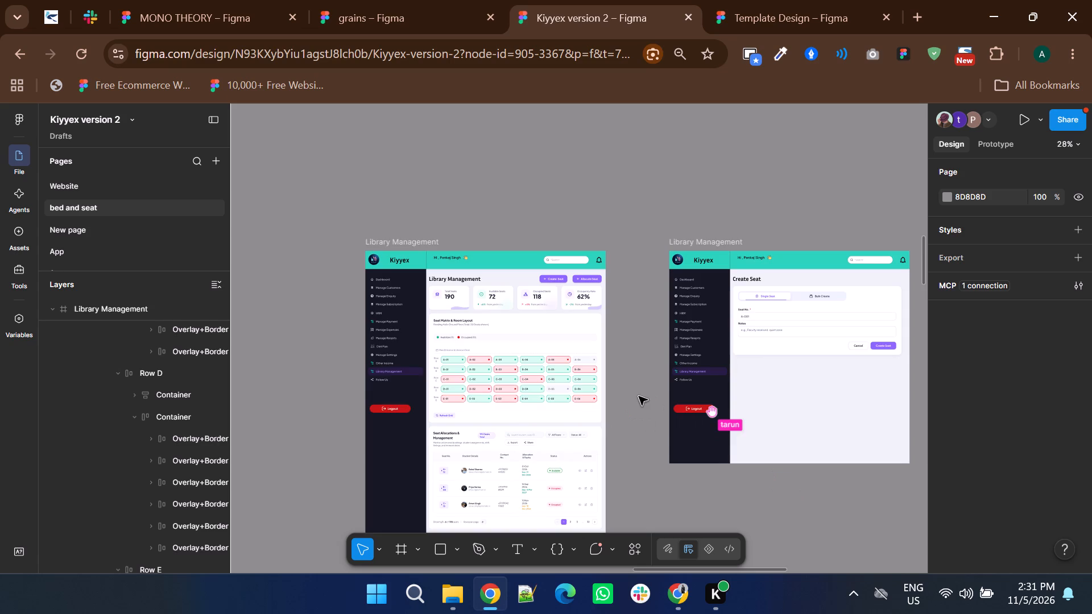
{"action": "scroll", "coordinate": [639, 396], "scroll_direction": "down", "scroll_amount": 4, "text": "shift"}
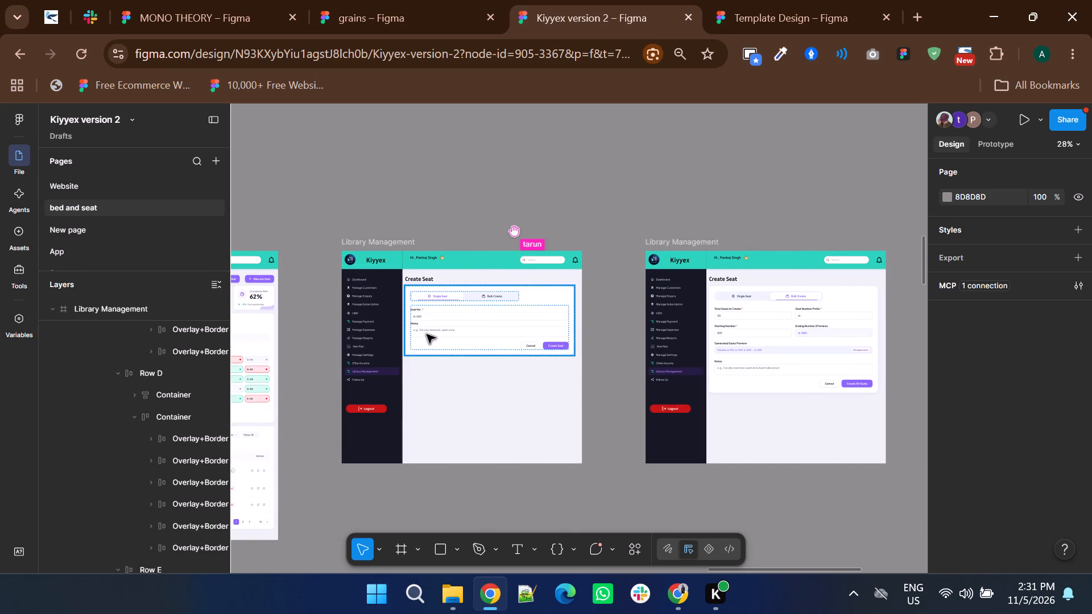
{"action": "scroll", "coordinate": [471, 323], "scroll_direction": "up", "scroll_amount": 3, "text": "ctrl"}
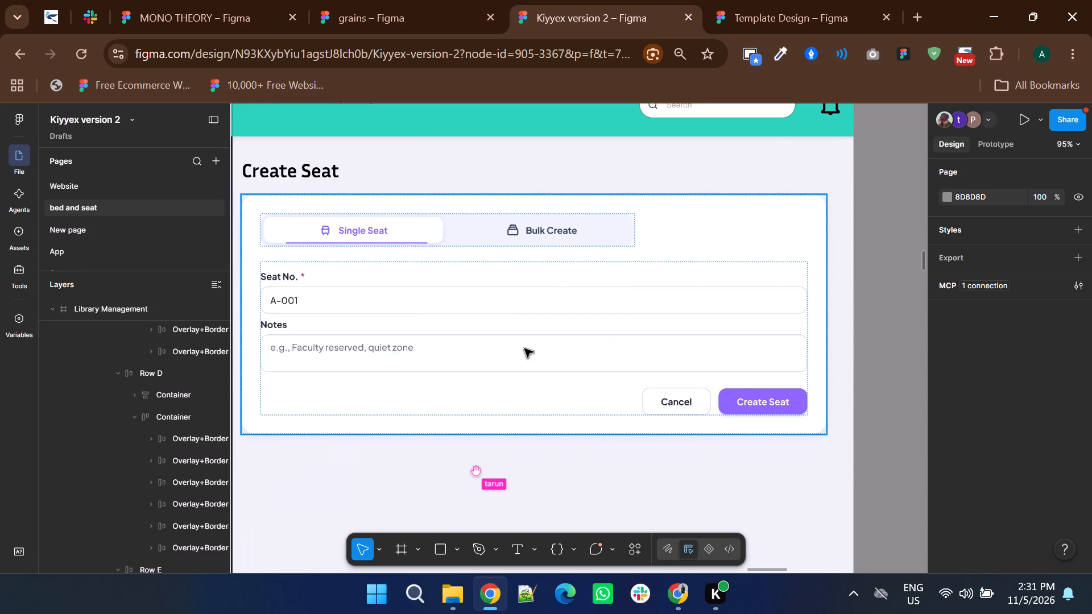
{"action": "scroll", "coordinate": [524, 349], "scroll_direction": "up", "scroll_amount": 1, "text": "shift"}
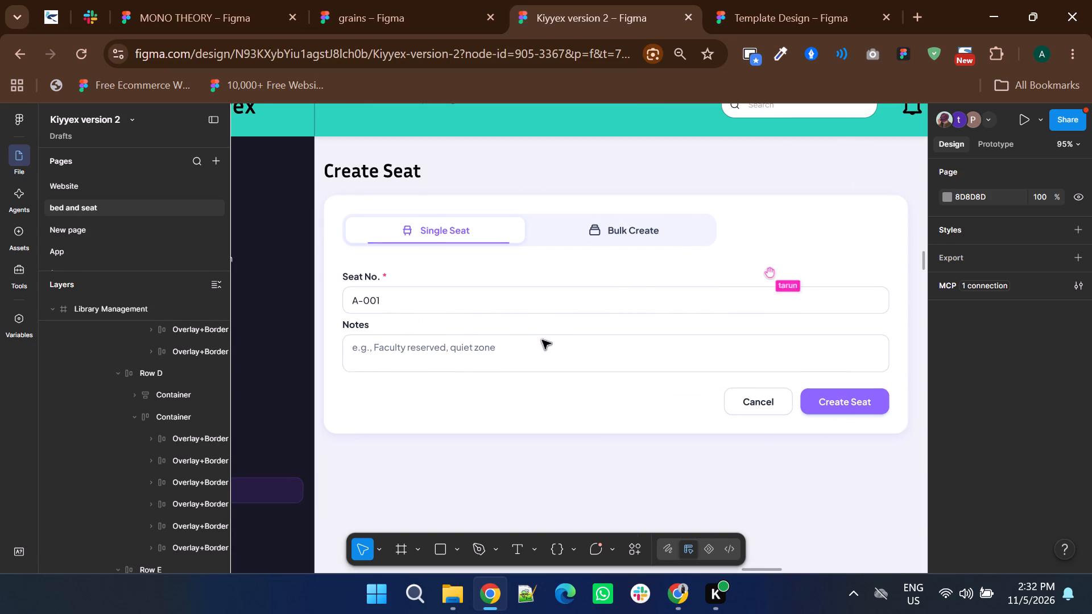
{"action": "double_click", "coordinate": [721, 310]}
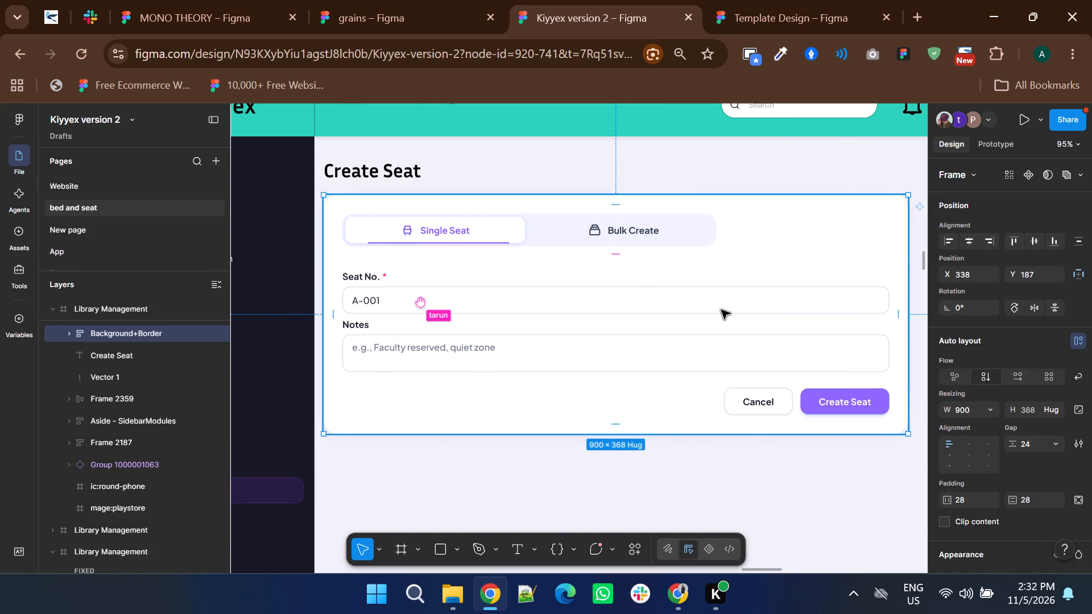
{"action": "double_click", "coordinate": [721, 310]}
{"action": "double_click", "coordinate": [721, 310]}
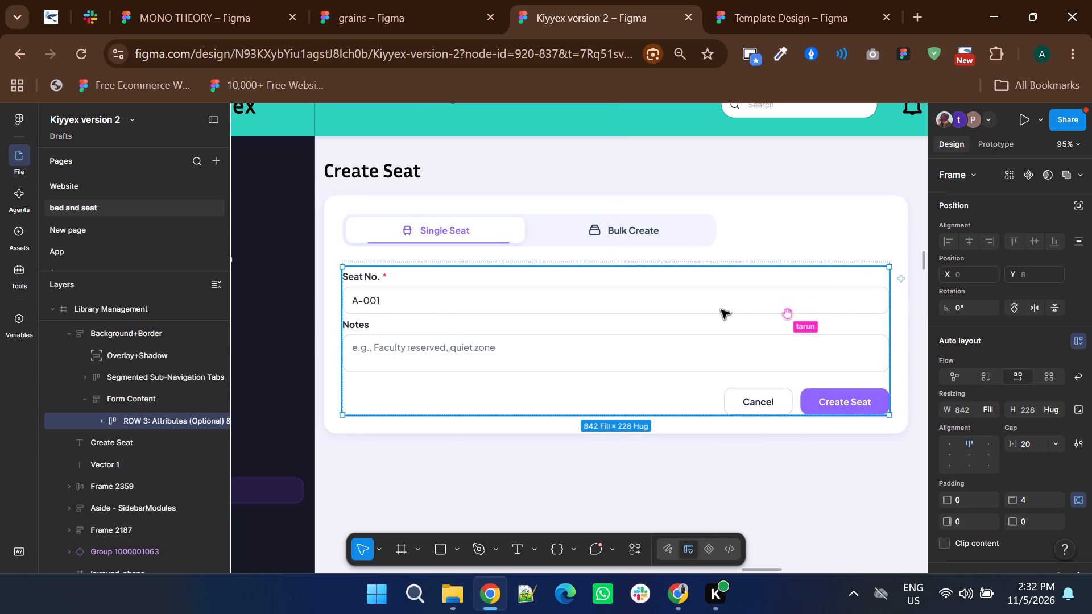
{"action": "double_click", "coordinate": [721, 310]}
{"action": "double_click", "coordinate": [721, 310]}
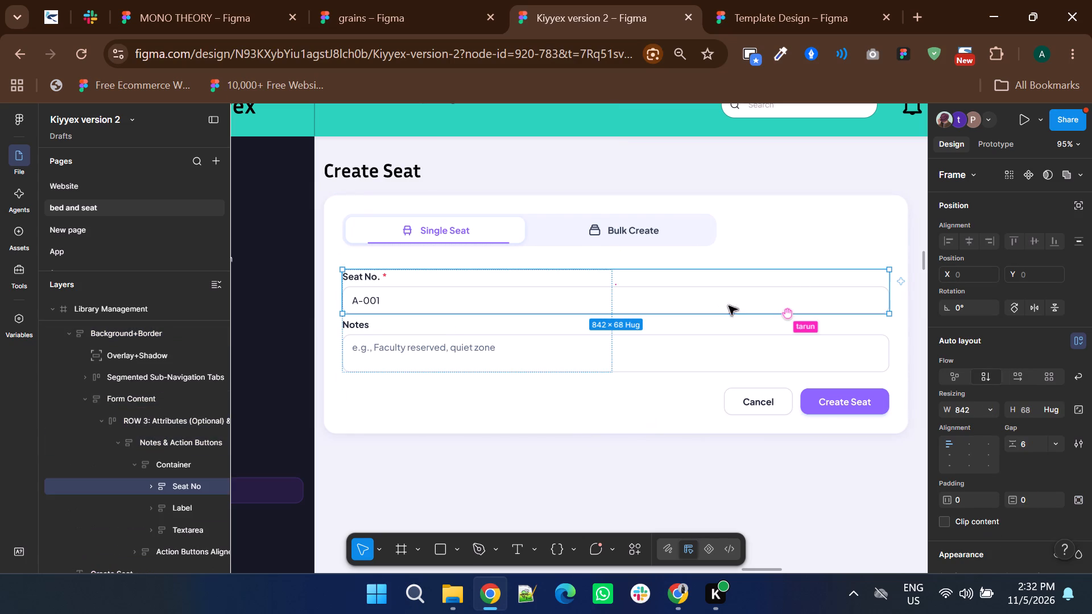
{"action": "double_click", "coordinate": [729, 293]}
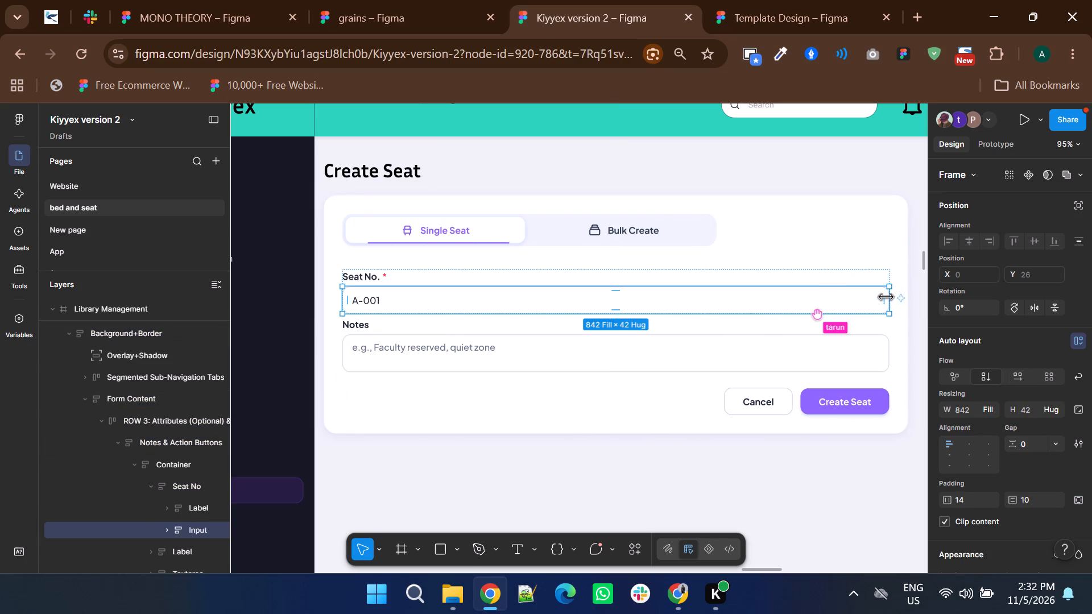
{"action": "left_click_drag", "start_coordinate": [886, 297], "coordinate": [643, 291]}
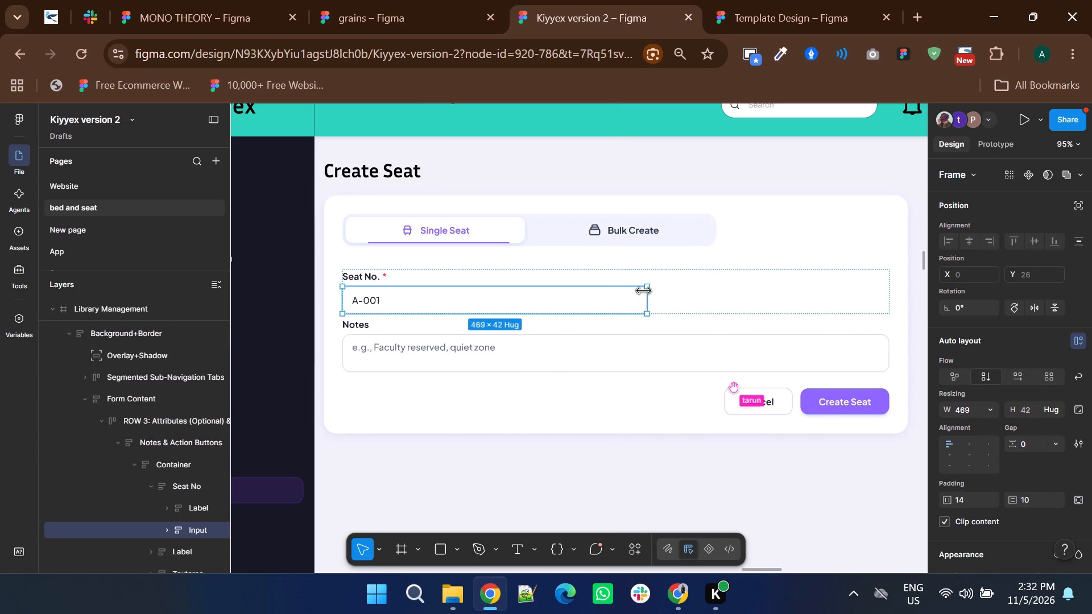
{"action": "left_click_drag", "start_coordinate": [643, 291], "coordinate": [628, 288]}
{"action": "left_click", "coordinate": [776, 294]}
{"action": "left_click_drag", "start_coordinate": [890, 286], "coordinate": [630, 287]}
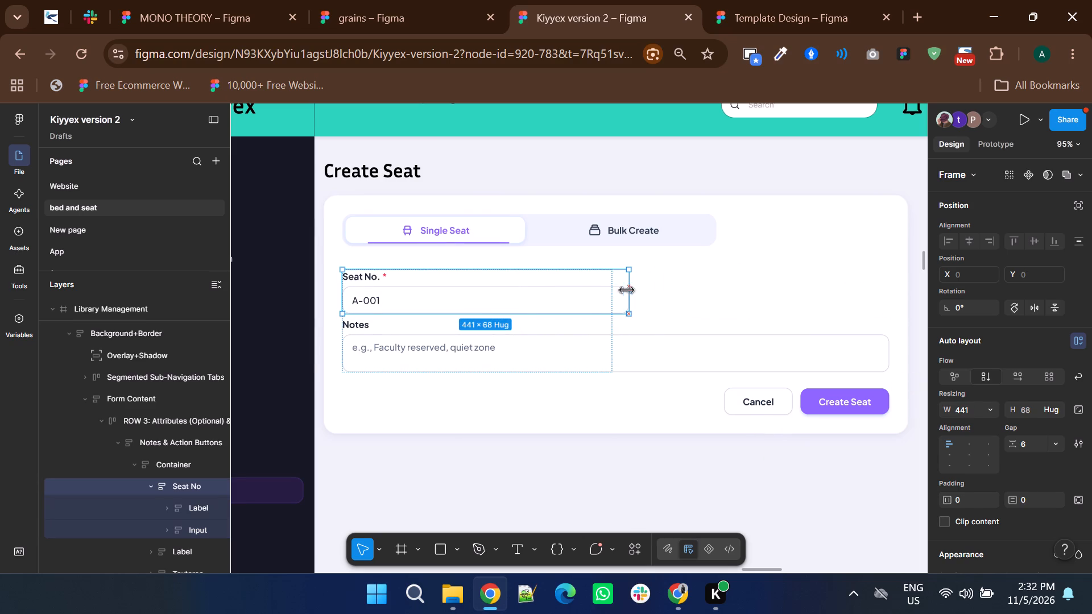
Duplicate the Seat No. field, make the copy ignore auto layout, and place it beside the original at about X 454, Y 0.
{"action": "left_click_drag", "start_coordinate": [516, 306], "coordinate": [800, 303], "text": "alt"}
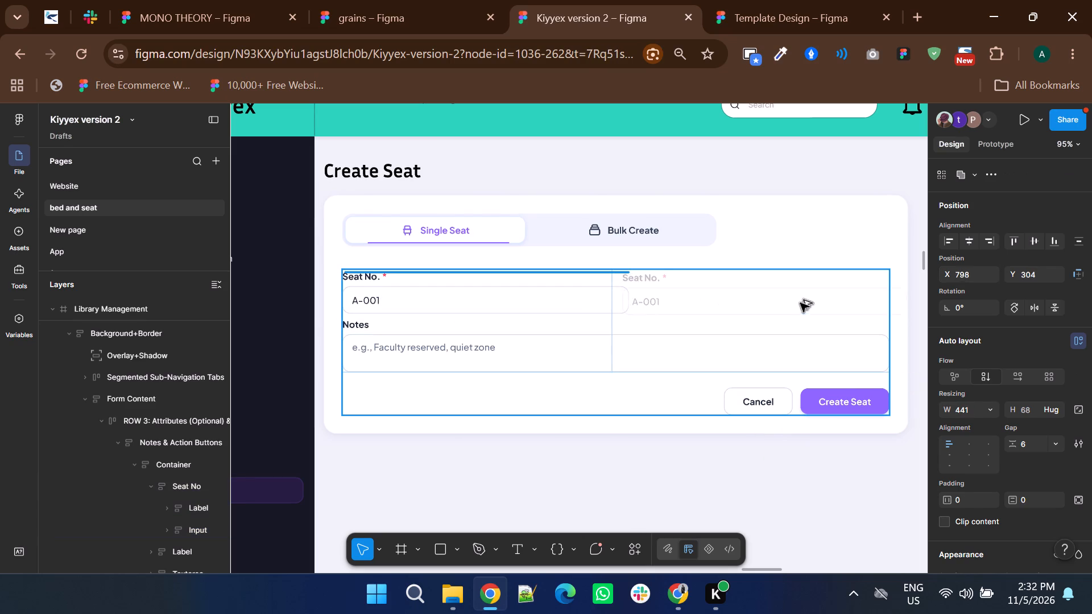
{"action": "left_click_drag", "start_coordinate": [800, 303], "coordinate": [829, 304], "text": "alt"}
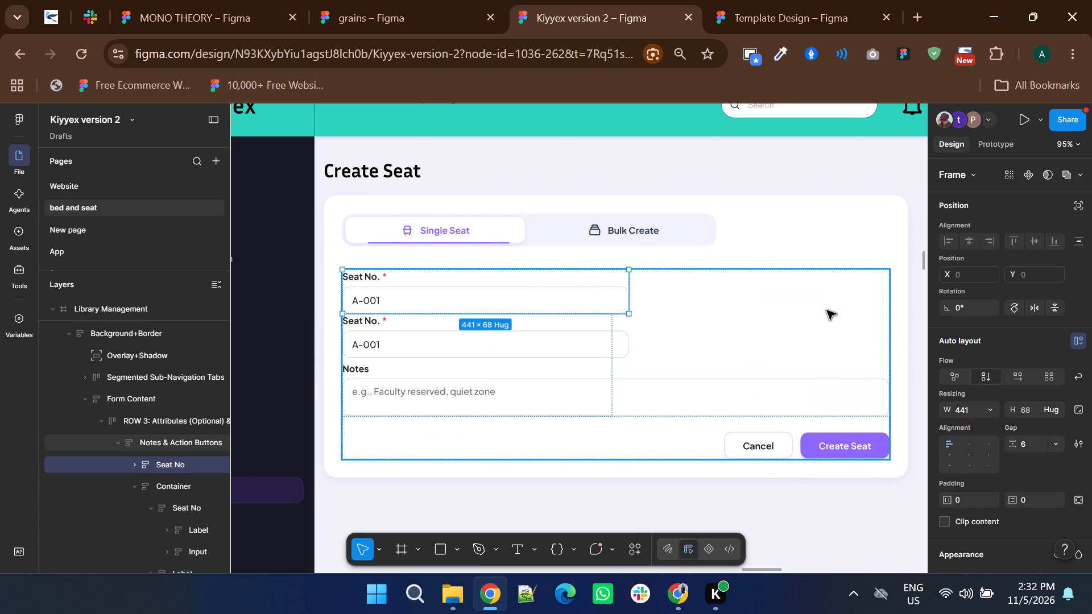
{"action": "left_click", "coordinate": [1079, 203]}
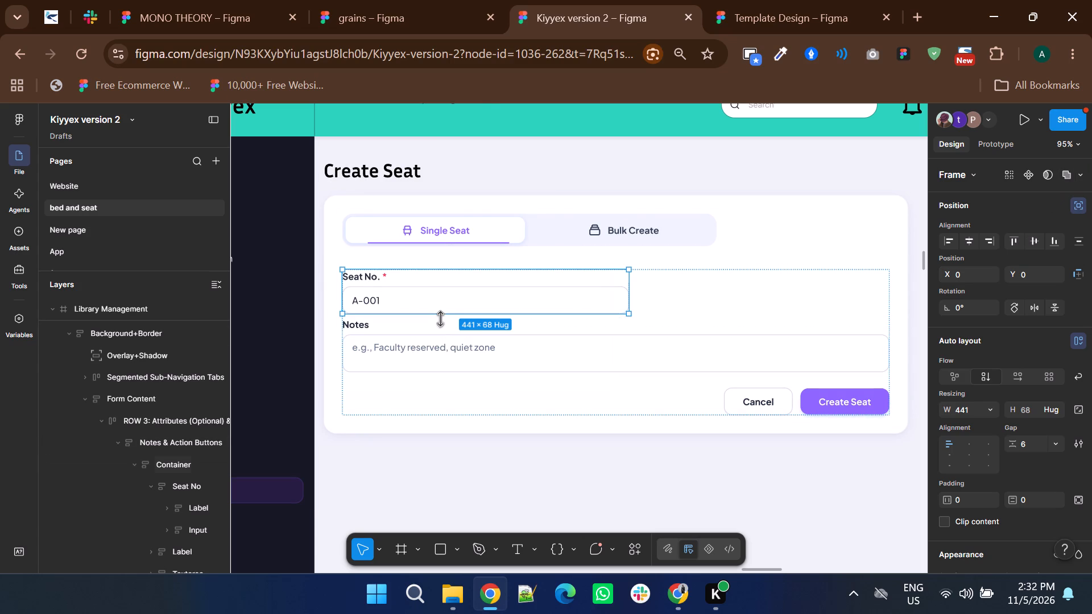
{"action": "left_click_drag", "start_coordinate": [440, 318], "coordinate": [554, 314]}
{"action": "left_click_drag", "start_coordinate": [470, 301], "coordinate": [754, 308]}
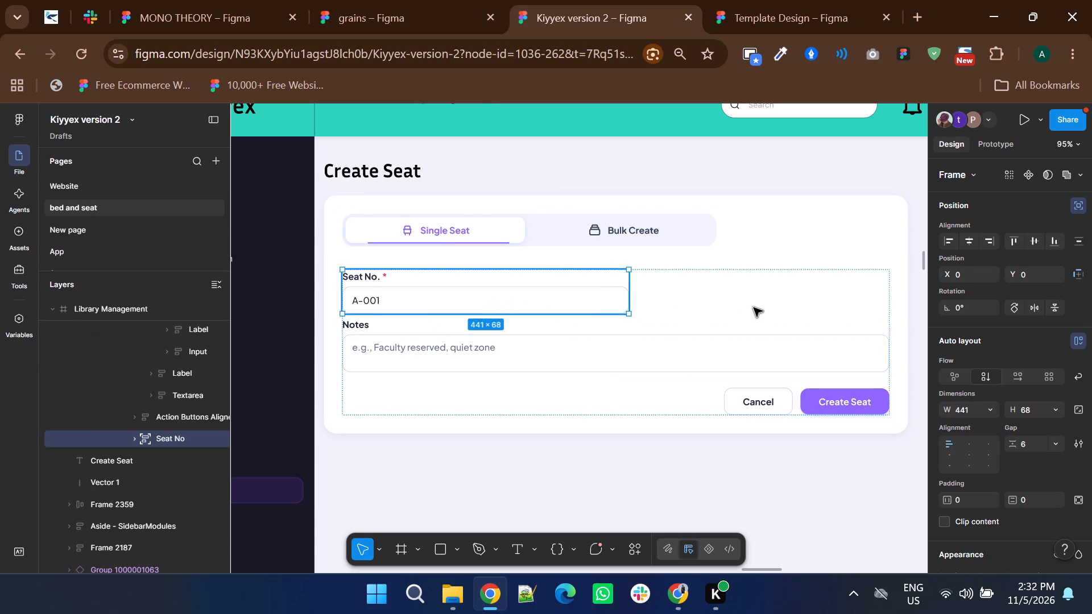
{"action": "left_click_drag", "start_coordinate": [754, 308], "coordinate": [760, 302]}
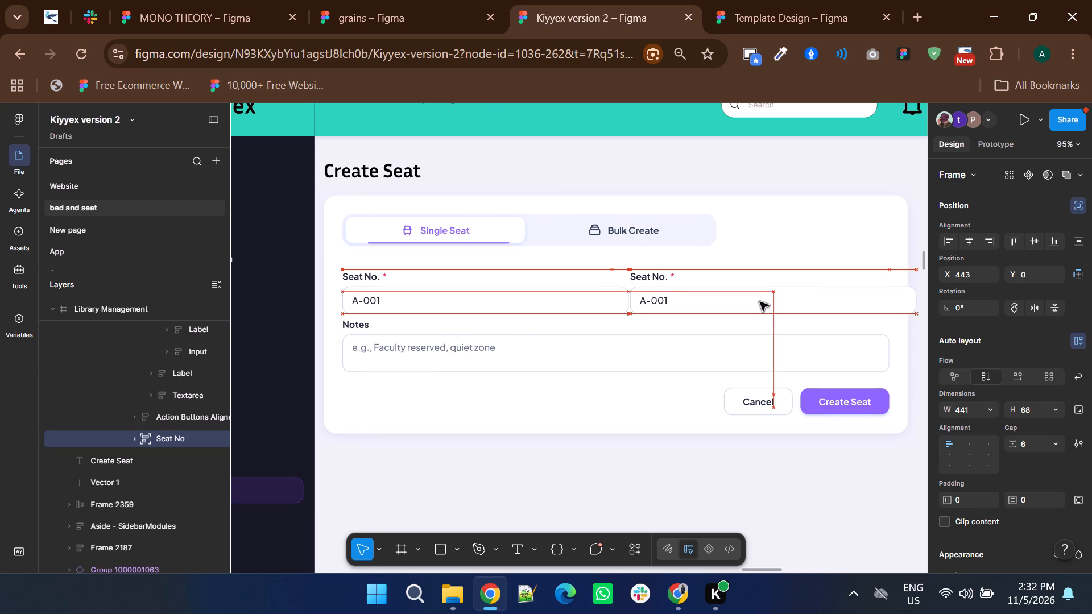
{"action": "left_click_drag", "start_coordinate": [760, 302], "coordinate": [765, 302]}
Narrow the original Seat No. field's container and its input box to 400 wide.
{"action": "scroll", "coordinate": [657, 302], "scroll_direction": "down", "scroll_amount": 1, "text": "shift"}
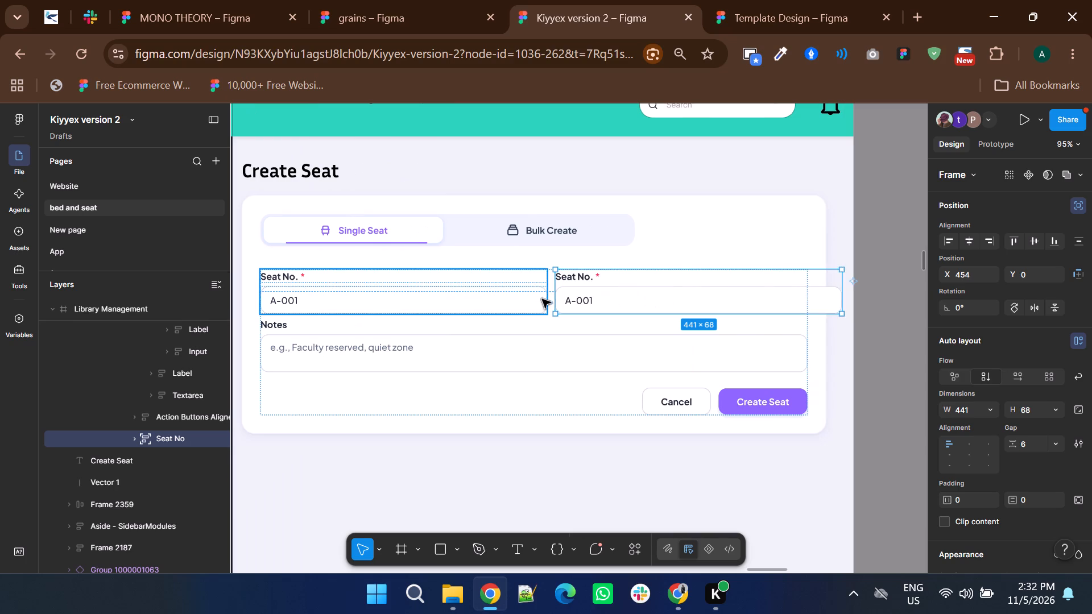
{"action": "left_click", "coordinate": [539, 299]}
{"action": "scroll", "coordinate": [545, 296], "scroll_direction": "down", "scroll_amount": 1}
{"action": "left_click", "coordinate": [545, 296]}
{"action": "scroll", "coordinate": [526, 359], "scroll_direction": "up", "scroll_amount": 2}
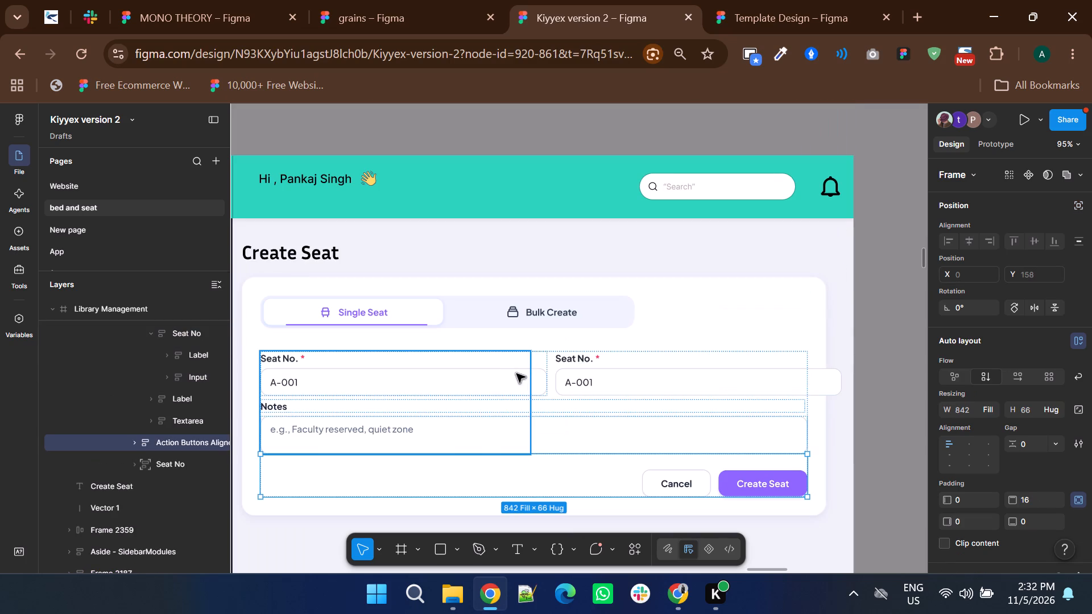
{"action": "left_click", "coordinate": [540, 386]}
{"action": "left_click_drag", "start_coordinate": [546, 377], "coordinate": [522, 370]}
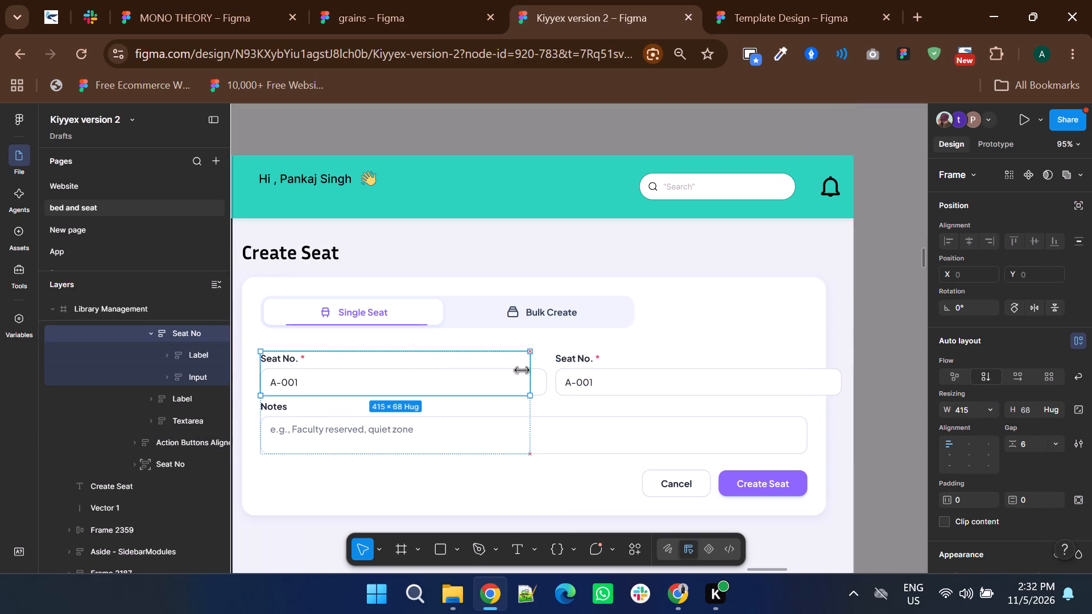
{"action": "left_click_drag", "start_coordinate": [522, 370], "coordinate": [520, 368]}
{"action": "left_click", "coordinate": [537, 380]}
{"action": "left_click_drag", "start_coordinate": [544, 383], "coordinate": [532, 381]}
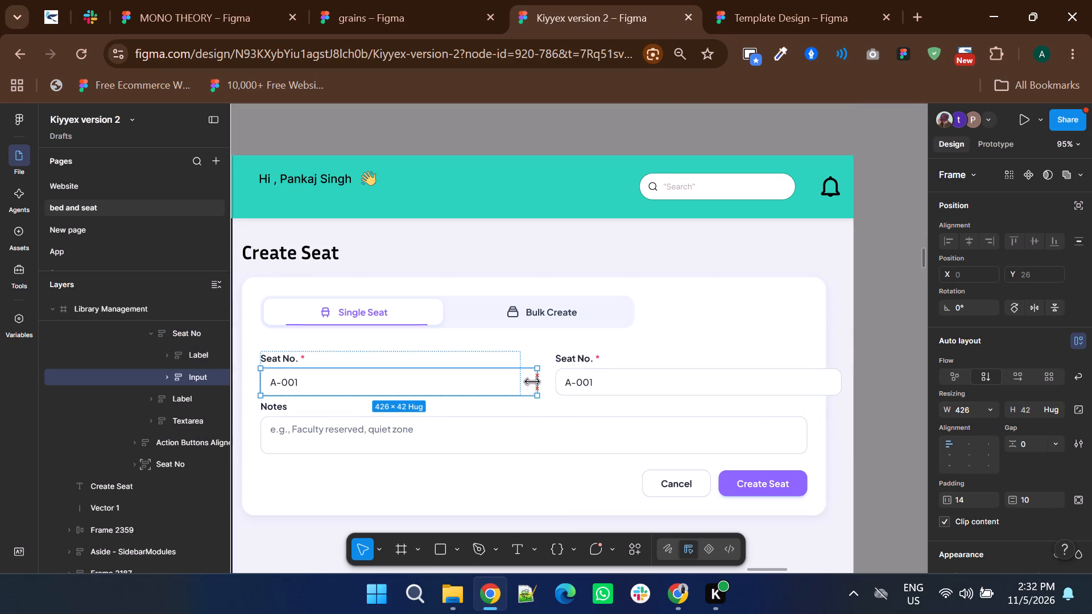
{"action": "left_click_drag", "start_coordinate": [532, 381], "coordinate": [523, 380]}
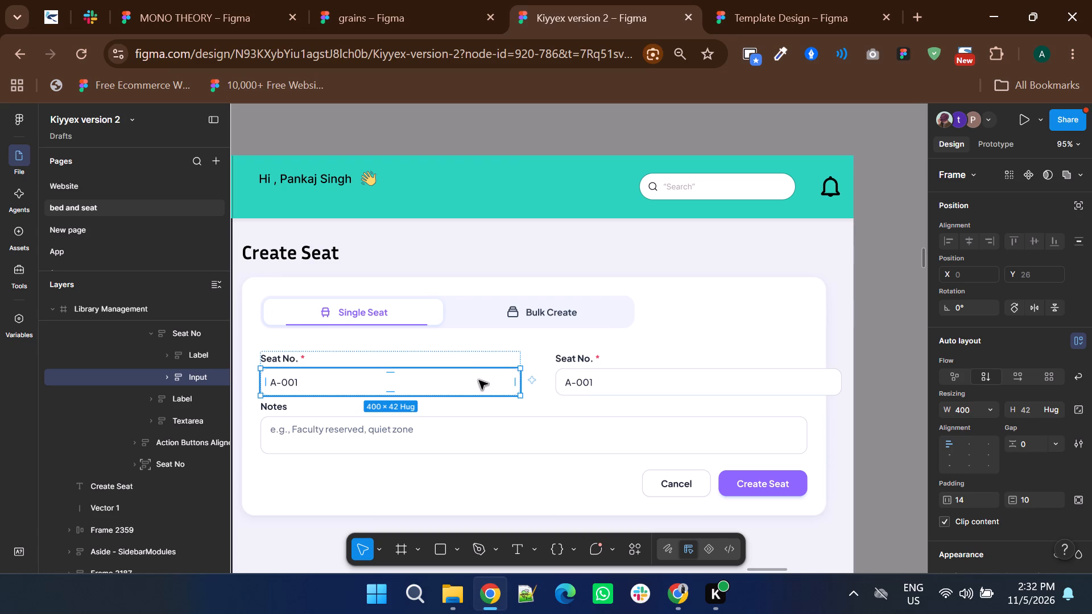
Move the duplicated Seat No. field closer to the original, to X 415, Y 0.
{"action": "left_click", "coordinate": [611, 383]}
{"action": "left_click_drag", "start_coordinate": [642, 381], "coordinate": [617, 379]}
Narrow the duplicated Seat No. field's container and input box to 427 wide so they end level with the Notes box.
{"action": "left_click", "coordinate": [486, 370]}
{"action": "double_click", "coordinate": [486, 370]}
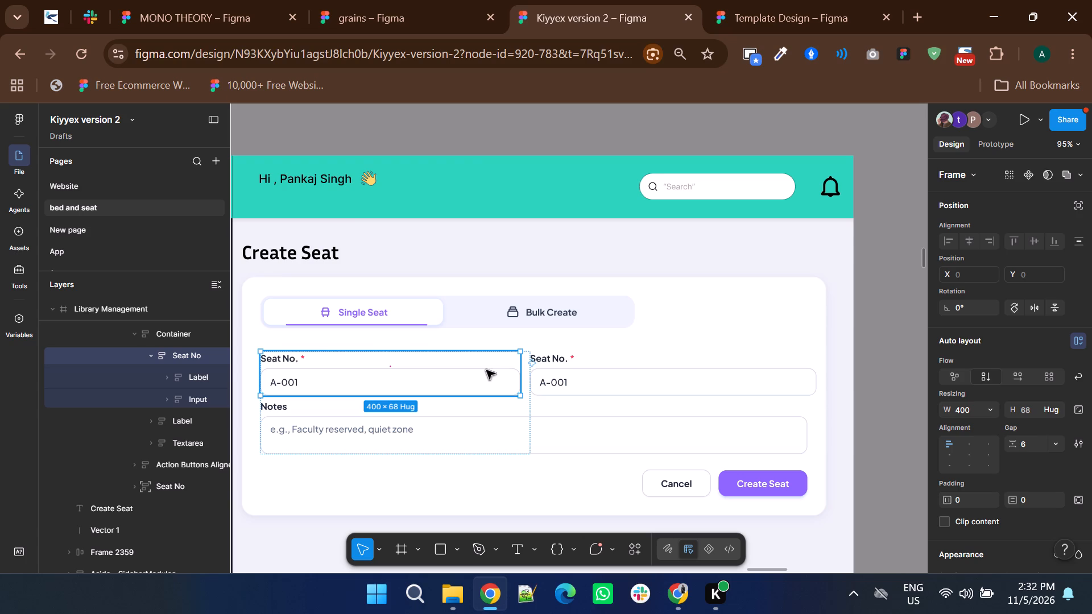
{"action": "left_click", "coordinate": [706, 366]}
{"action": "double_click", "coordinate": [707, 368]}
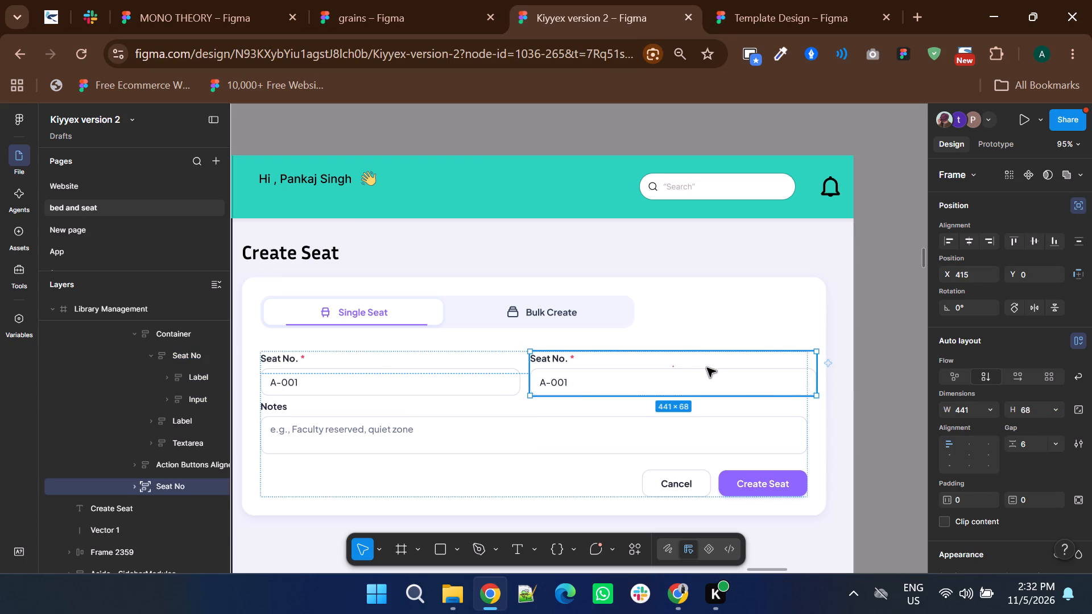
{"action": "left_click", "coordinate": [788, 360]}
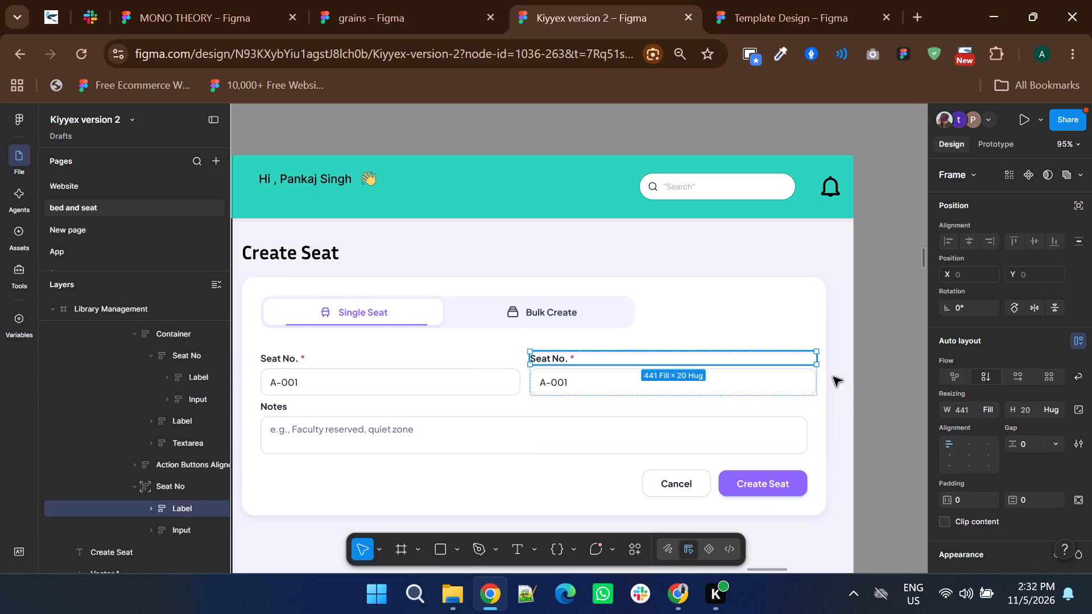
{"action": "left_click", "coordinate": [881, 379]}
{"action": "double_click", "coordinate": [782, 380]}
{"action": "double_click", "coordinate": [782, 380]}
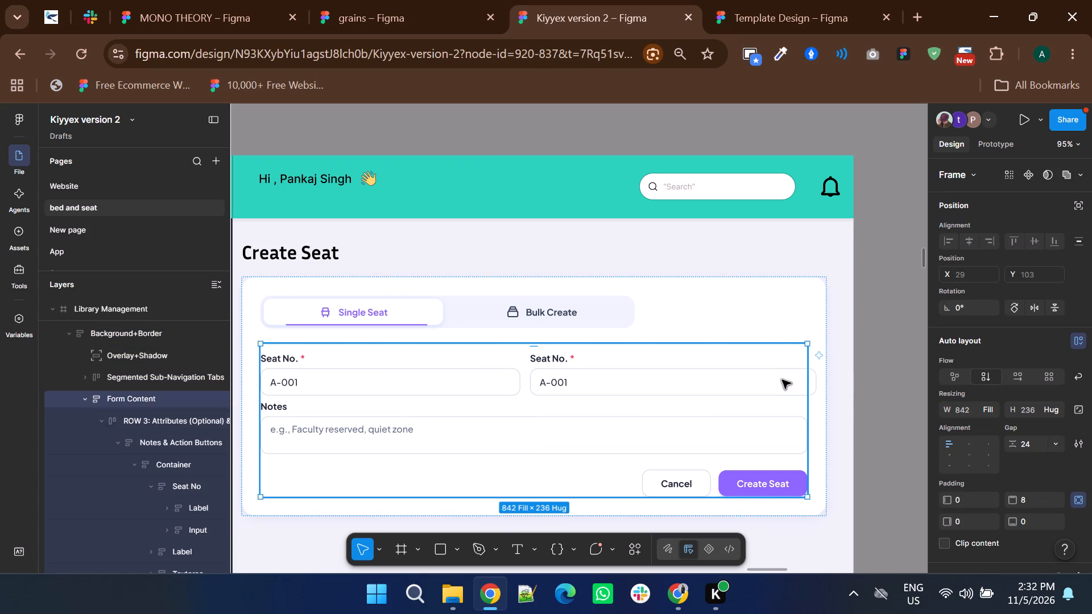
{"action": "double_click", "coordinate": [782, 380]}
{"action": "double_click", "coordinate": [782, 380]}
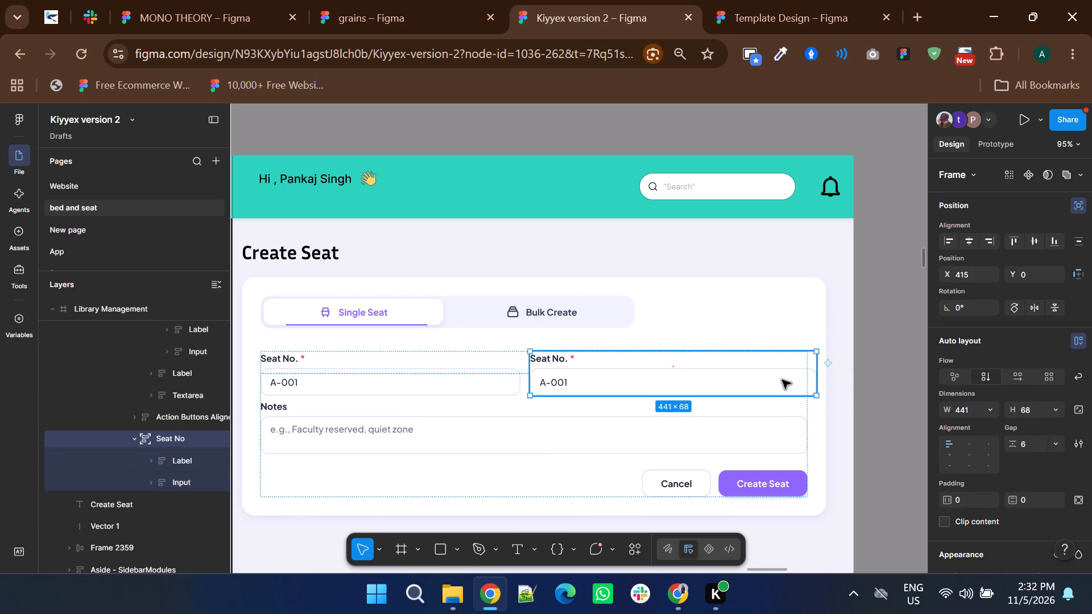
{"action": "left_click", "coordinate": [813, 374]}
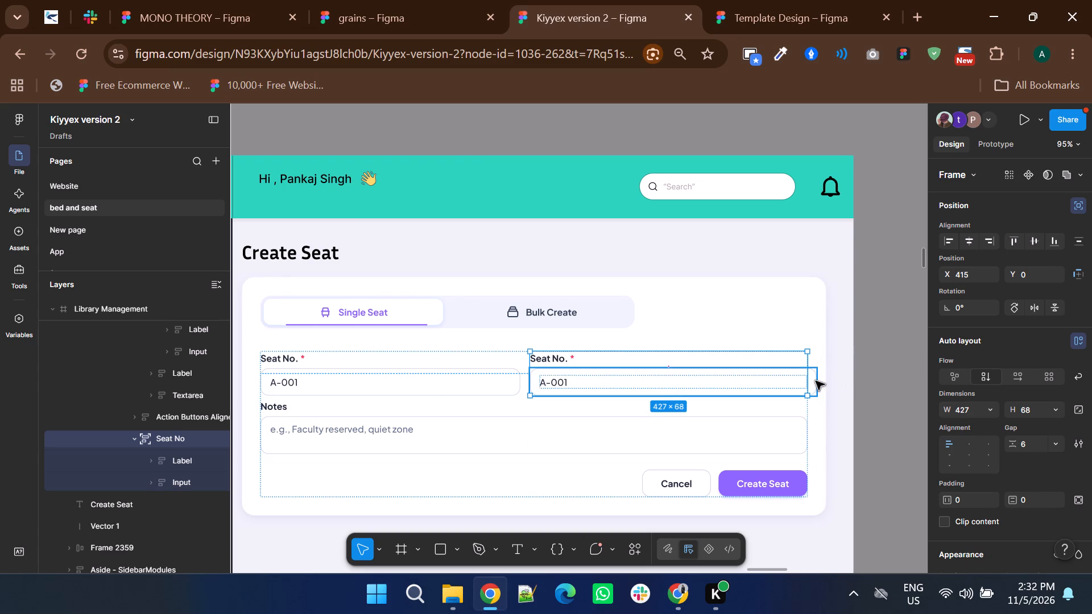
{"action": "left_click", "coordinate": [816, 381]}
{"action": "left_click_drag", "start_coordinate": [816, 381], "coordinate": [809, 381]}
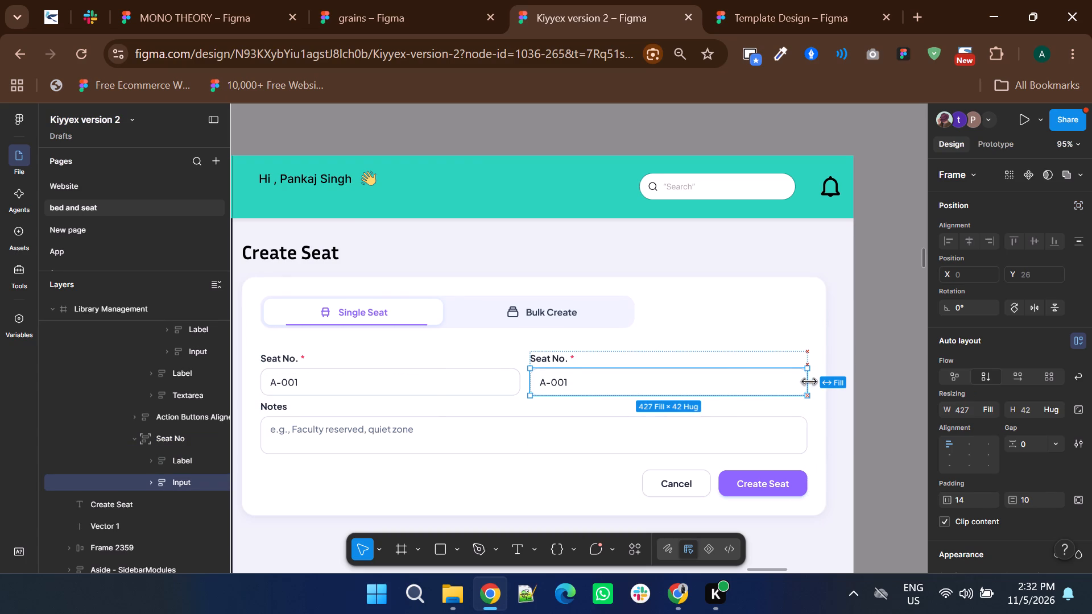
Narrow the duplicated Seat No. field's input box, label and container to 400 wide, and clear the selection.
{"action": "left_click_drag", "start_coordinate": [809, 381], "coordinate": [785, 375]}
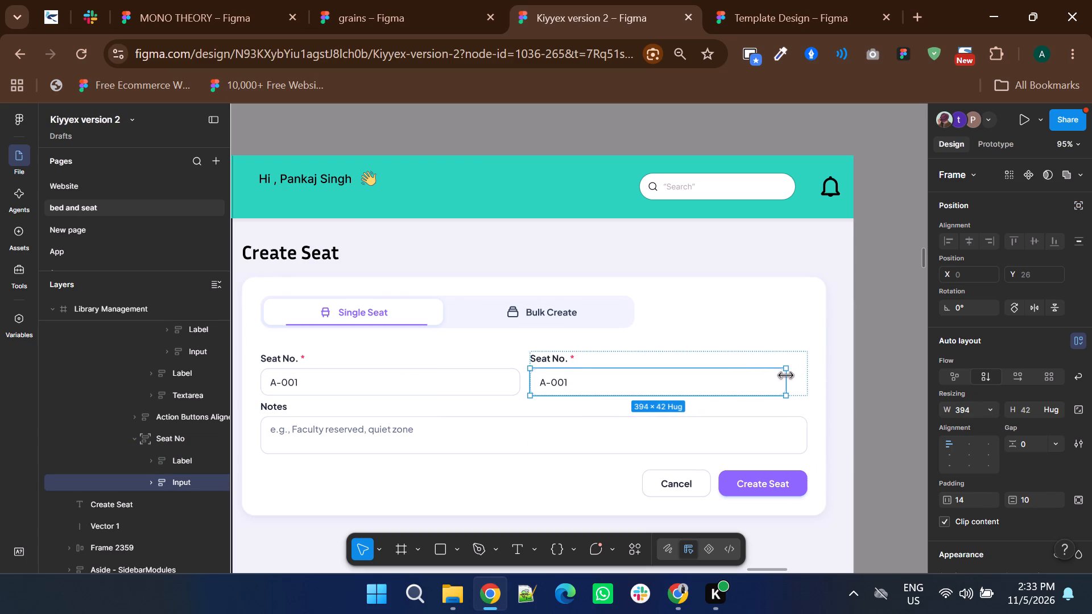
{"action": "left_click_drag", "start_coordinate": [785, 375], "coordinate": [790, 375]}
{"action": "left_click", "coordinate": [970, 408]}
{"action": "key", "text": "Down"}
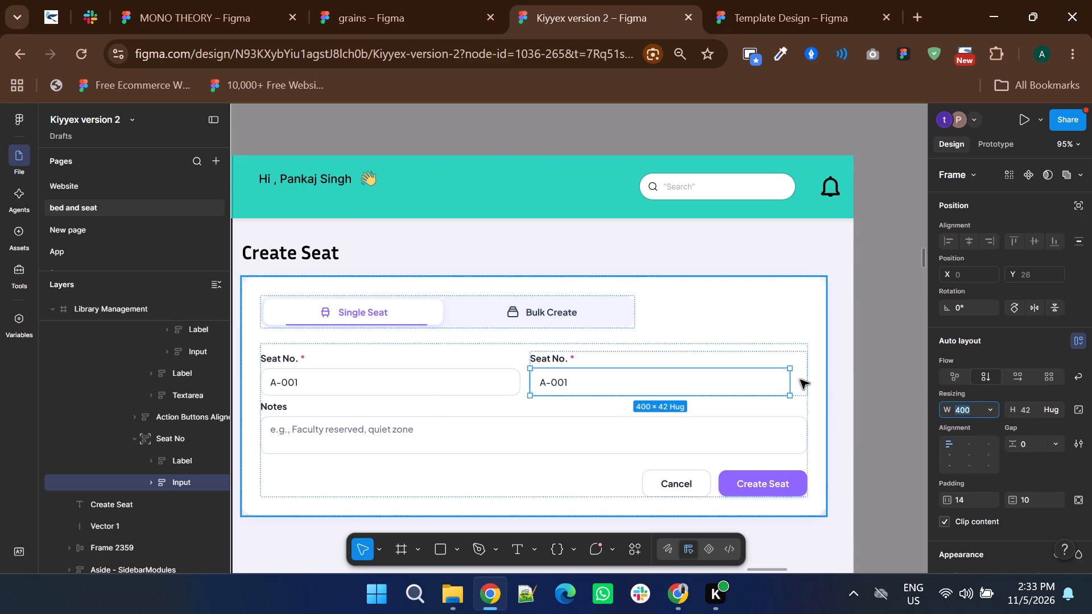
{"action": "left_click", "coordinate": [777, 350]}
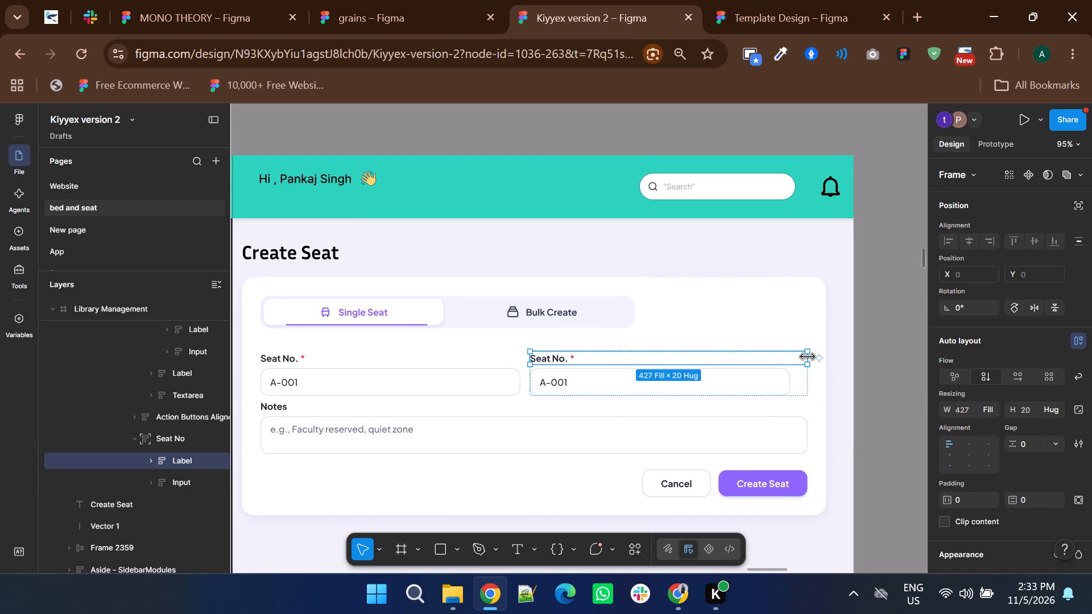
{"action": "left_click_drag", "start_coordinate": [807, 356], "coordinate": [790, 356]}
{"action": "left_click", "coordinate": [807, 383]}
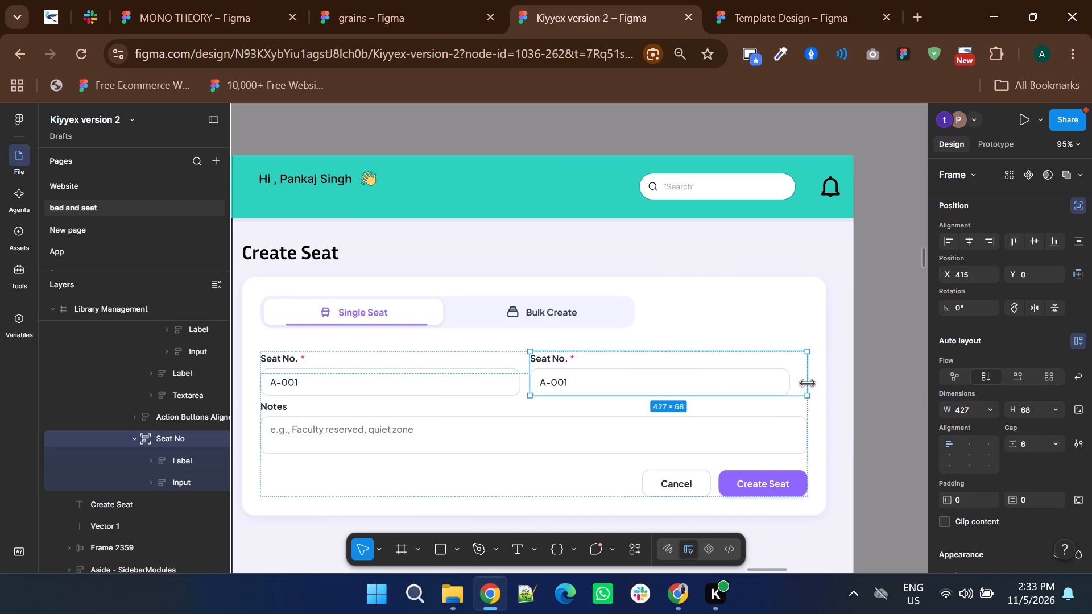
{"action": "left_click_drag", "start_coordinate": [807, 383], "coordinate": [790, 380]}
{"action": "left_click", "coordinate": [841, 390]}
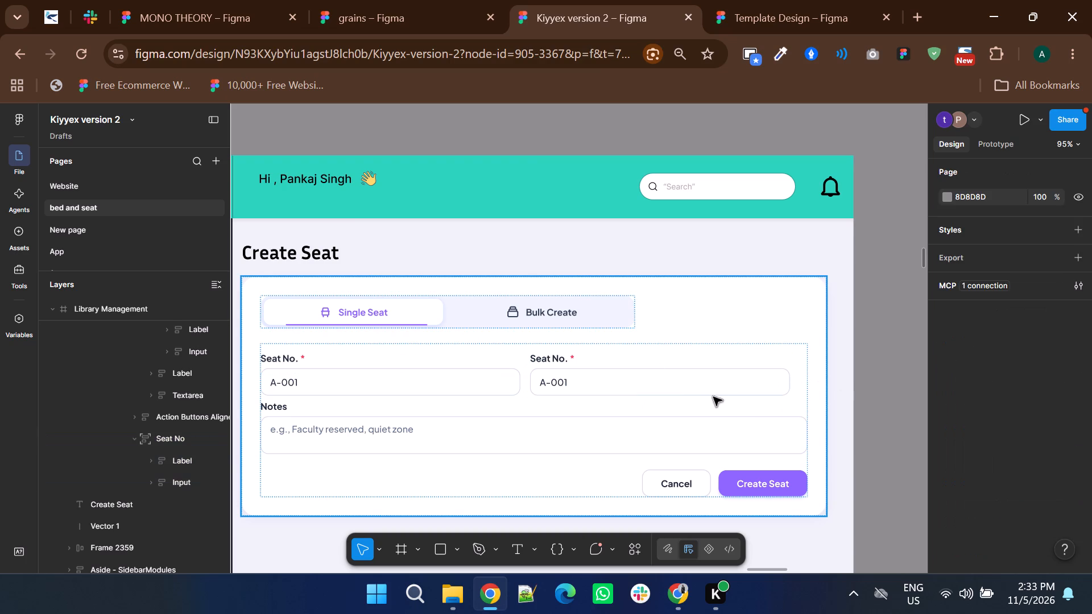
Move the duplicated Seat No. field to X 442, Y 0 so it aligns with the far edge of the Notes box.
{"action": "double_click", "coordinate": [690, 383]}
{"action": "double_click", "coordinate": [690, 383]}
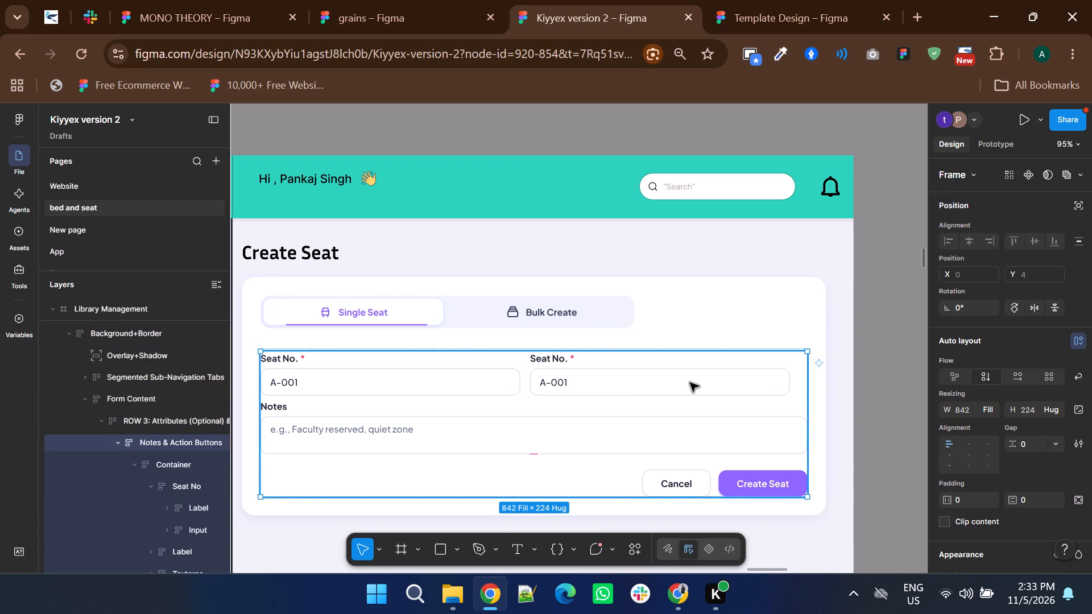
{"action": "double_click", "coordinate": [690, 383]}
{"action": "left_click_drag", "start_coordinate": [690, 383], "coordinate": [716, 378]}
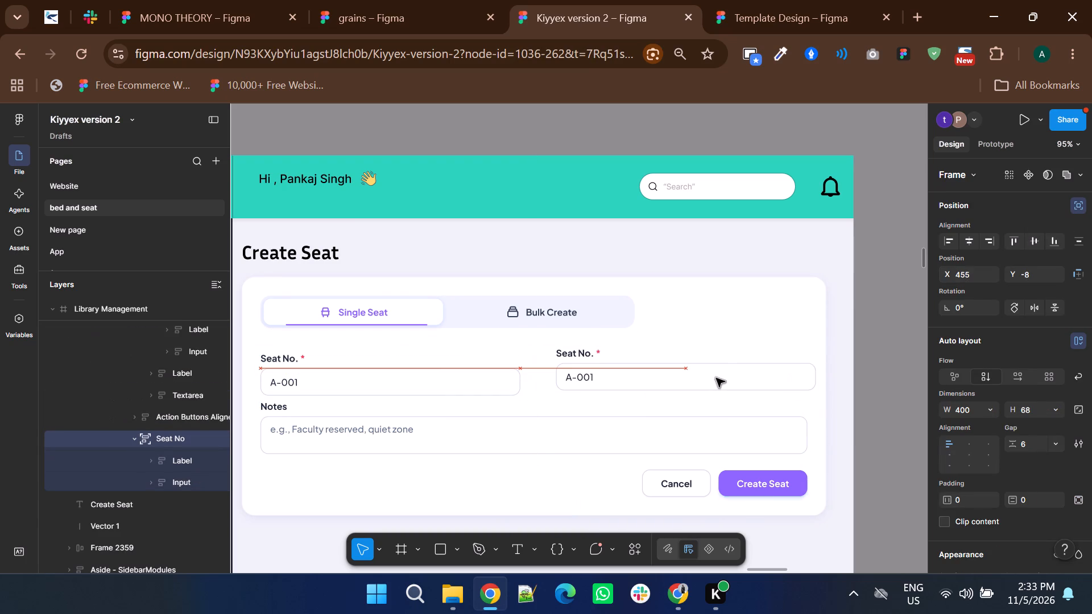
{"action": "left_click_drag", "start_coordinate": [716, 378], "coordinate": [707, 382]}
Relabel the duplicated Seat No. field as Seat Type, change its value to Journal, and clear the selection.
{"action": "double_click", "coordinate": [578, 360], "text": "ctrl"}
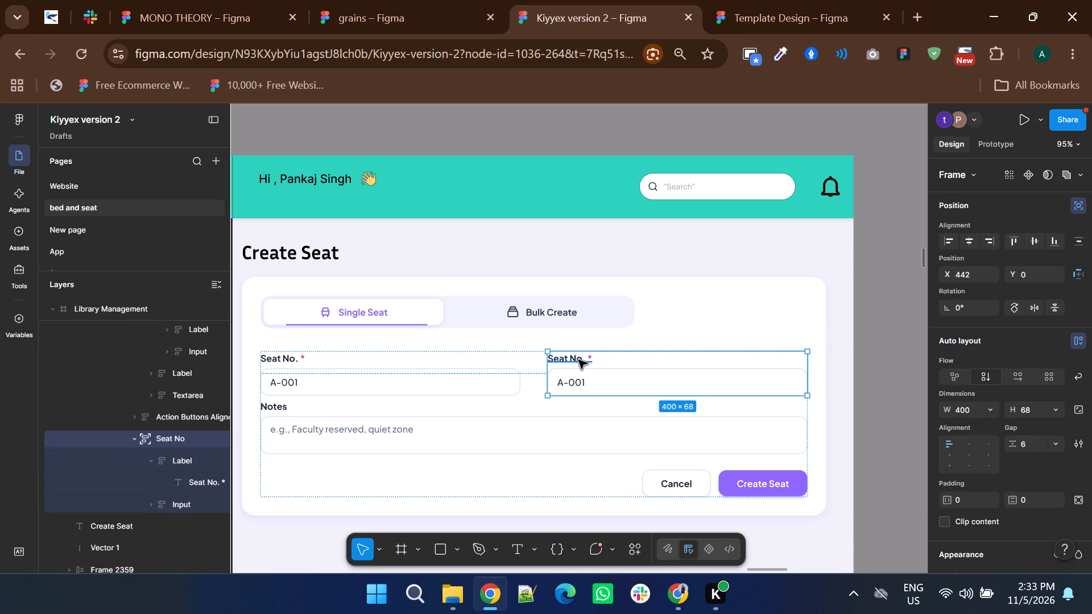
{"action": "type", "text": "Seat Type"}
{"action": "triple_click", "coordinate": [577, 383]}
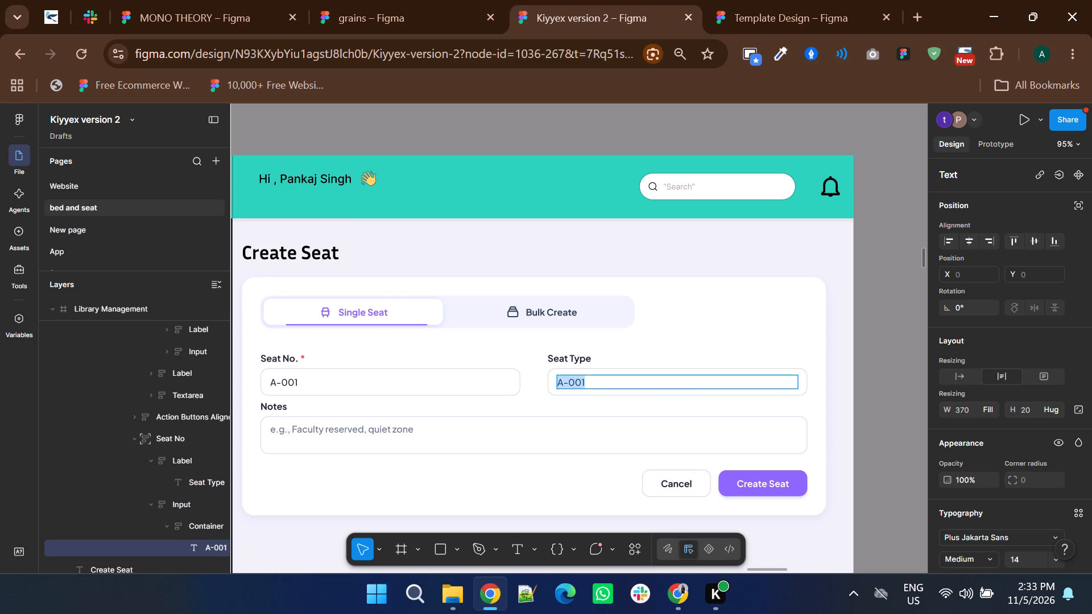
{"action": "type", "text": "Lu"}
{"action": "key", "text": "BackSpace"}
{"action": "key", "text": "BackSpace"}
{"action": "type", "text": "Jou"}
{"action": "type", "text": "rnal"}
{"action": "key", "text": "space"}
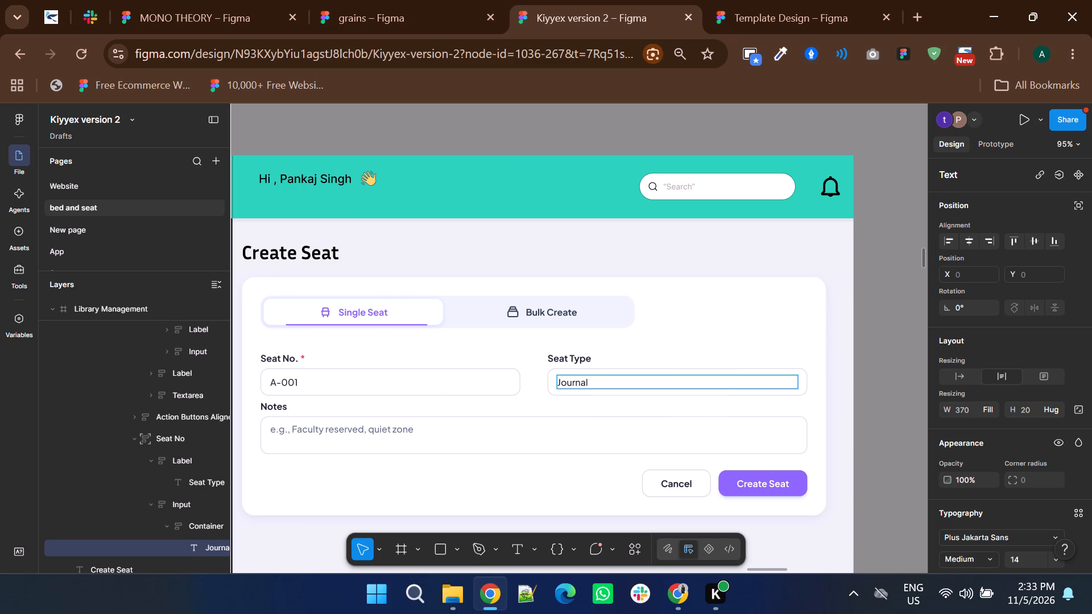
{"action": "triple_click", "coordinate": [876, 399]}
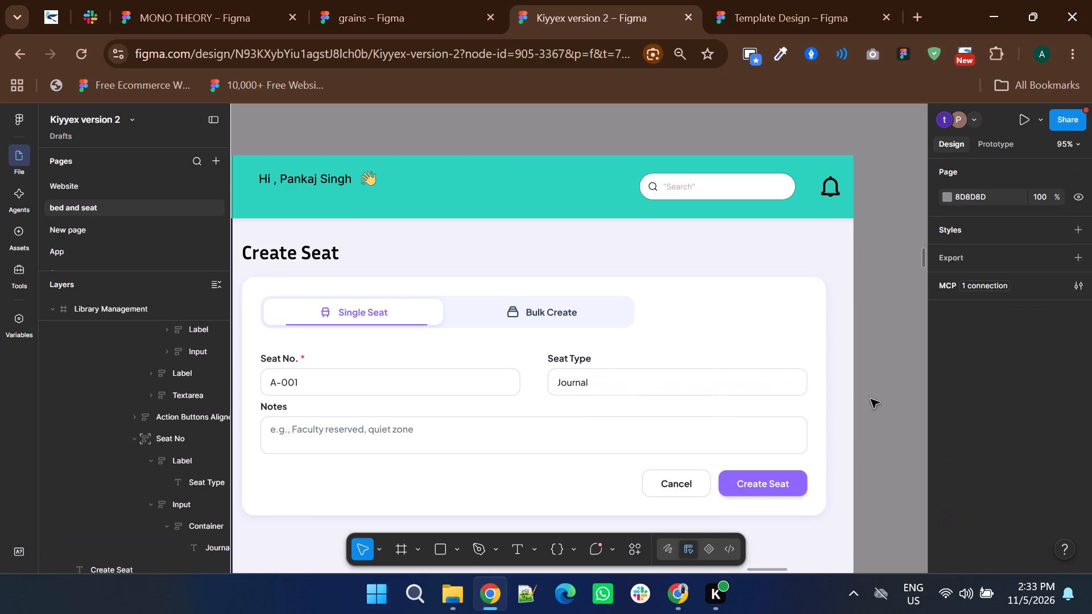
Delete the top chevron in the Room Type dropdown of the Create Room dialog on the Bed Management screen.
{"action": "scroll", "coordinate": [471, 365], "scroll_direction": "down", "scroll_amount": 3, "text": "ctrl"}
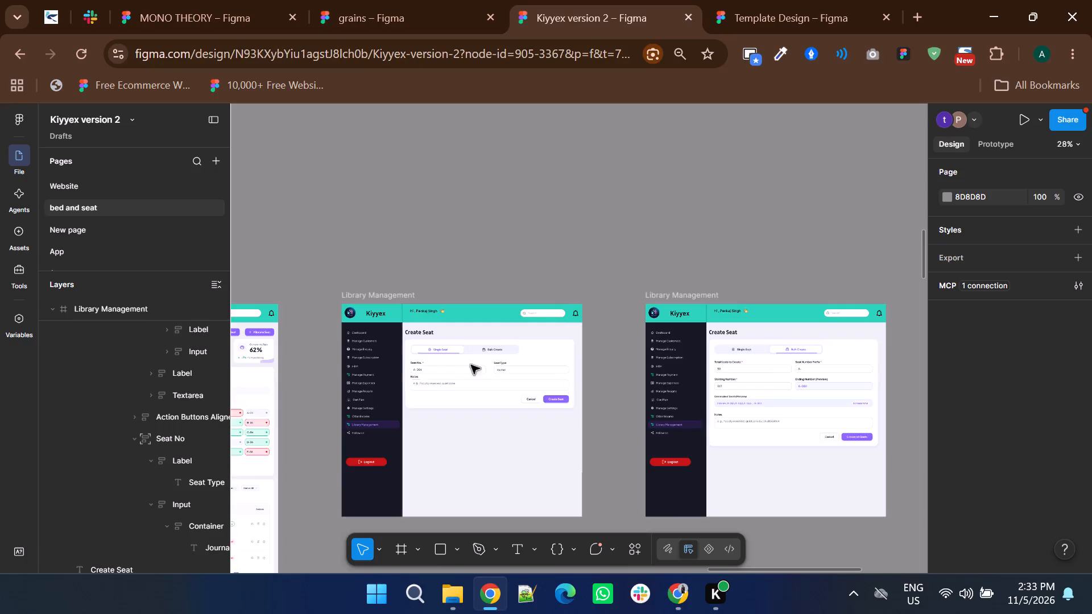
{"action": "scroll", "coordinate": [834, 395], "scroll_direction": "up", "scroll_amount": 2, "text": "ctrl"}
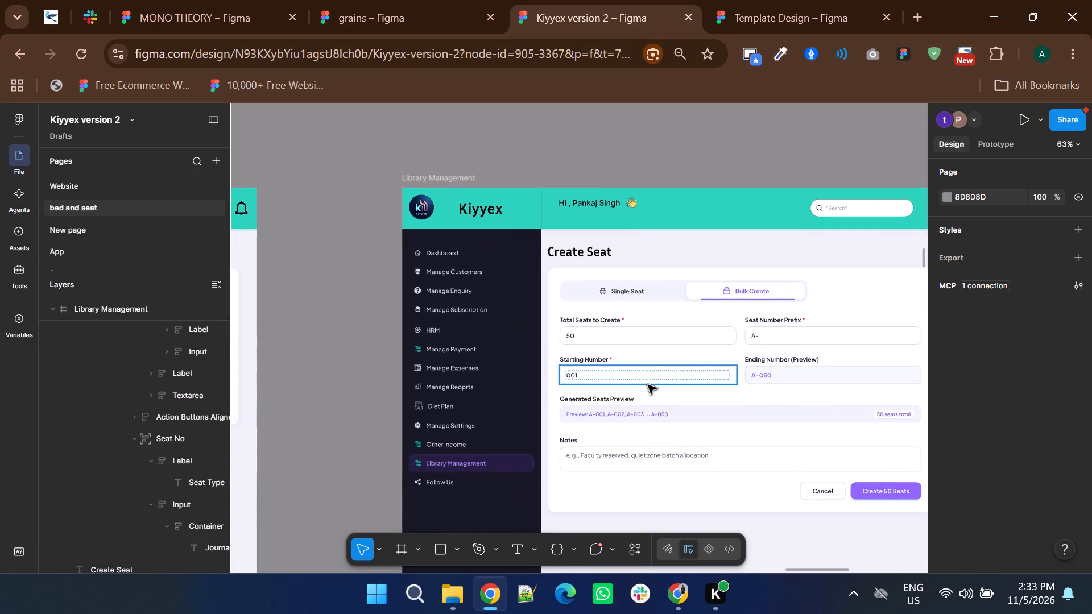
{"action": "scroll", "coordinate": [648, 385], "scroll_direction": "down", "scroll_amount": 2, "text": "ctrl"}
{"action": "scroll", "coordinate": [648, 385], "scroll_direction": "down", "scroll_amount": 4, "text": "shift"}
{"action": "scroll", "coordinate": [646, 403], "scroll_direction": "up", "scroll_amount": 3, "text": "ctrl"}
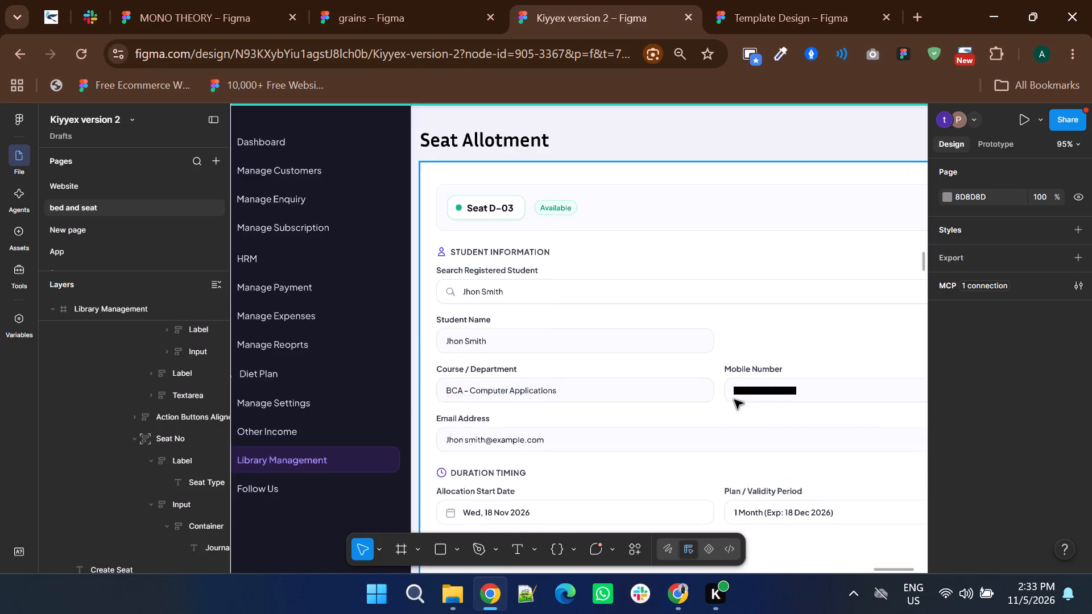
{"action": "scroll", "coordinate": [748, 398], "scroll_direction": "down", "scroll_amount": 4, "text": "ctrl"}
{"action": "scroll", "coordinate": [619, 404], "scroll_direction": "up", "scroll_amount": 4, "text": "shift"}
{"action": "scroll", "coordinate": [616, 393], "scroll_direction": "down", "scroll_amount": 2}
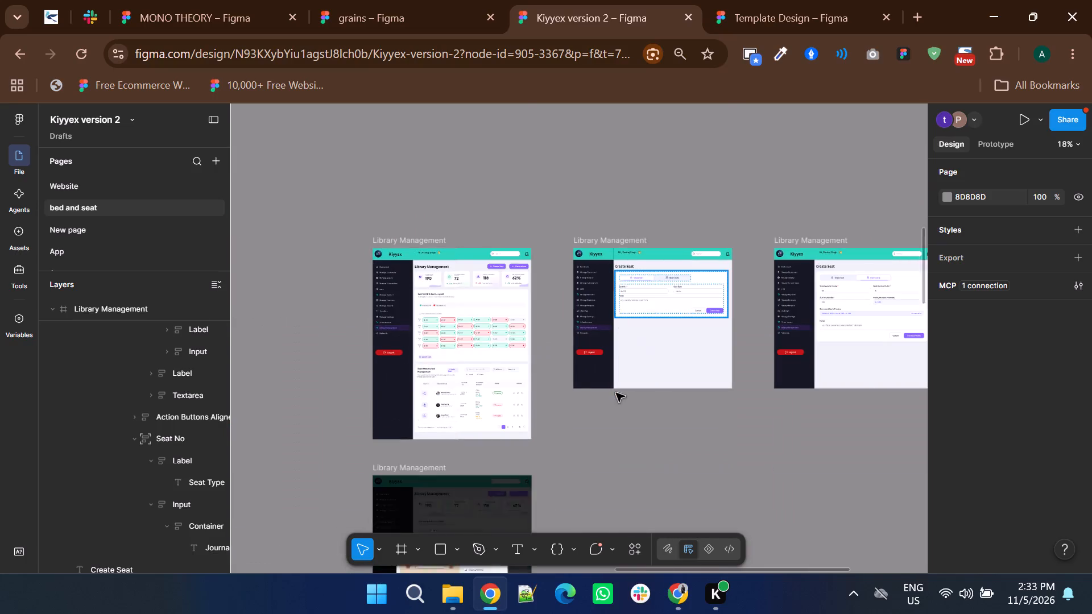
{"action": "scroll", "coordinate": [616, 393], "scroll_direction": "down", "scroll_amount": 1}
{"action": "scroll", "coordinate": [555, 358], "scroll_direction": "down", "scroll_amount": 5}
{"action": "scroll", "coordinate": [498, 436], "scroll_direction": "down", "scroll_amount": 2}
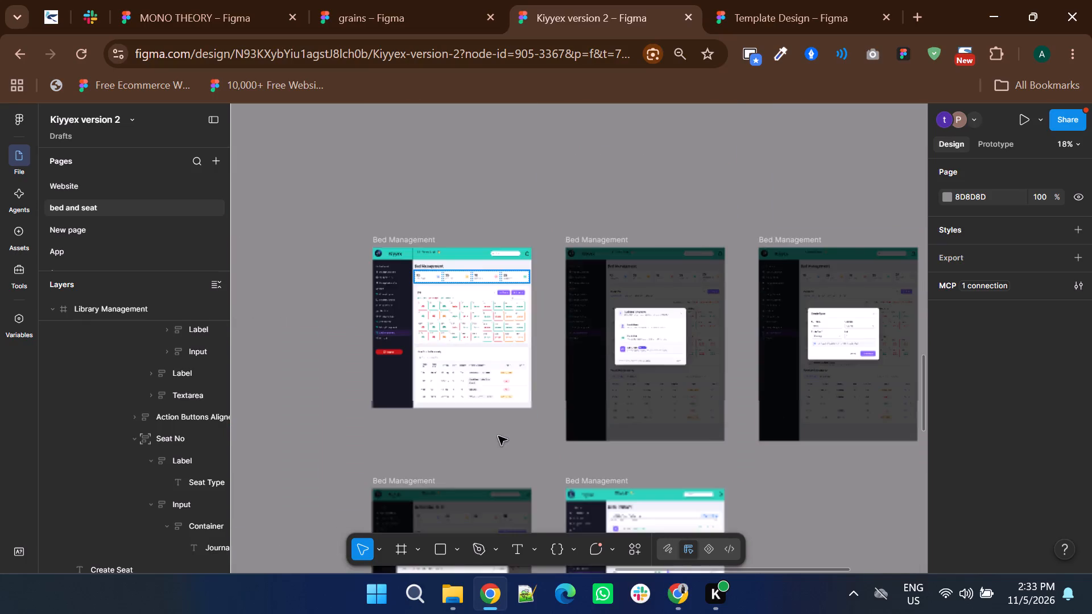
{"action": "scroll", "coordinate": [676, 342], "scroll_direction": "up", "scroll_amount": 5, "text": "ctrl"}
{"action": "scroll", "coordinate": [579, 378], "scroll_direction": "down", "scroll_amount": 4, "text": "ctrl"}
{"action": "scroll", "coordinate": [573, 381], "scroll_direction": "down", "scroll_amount": 3, "text": "shift"}
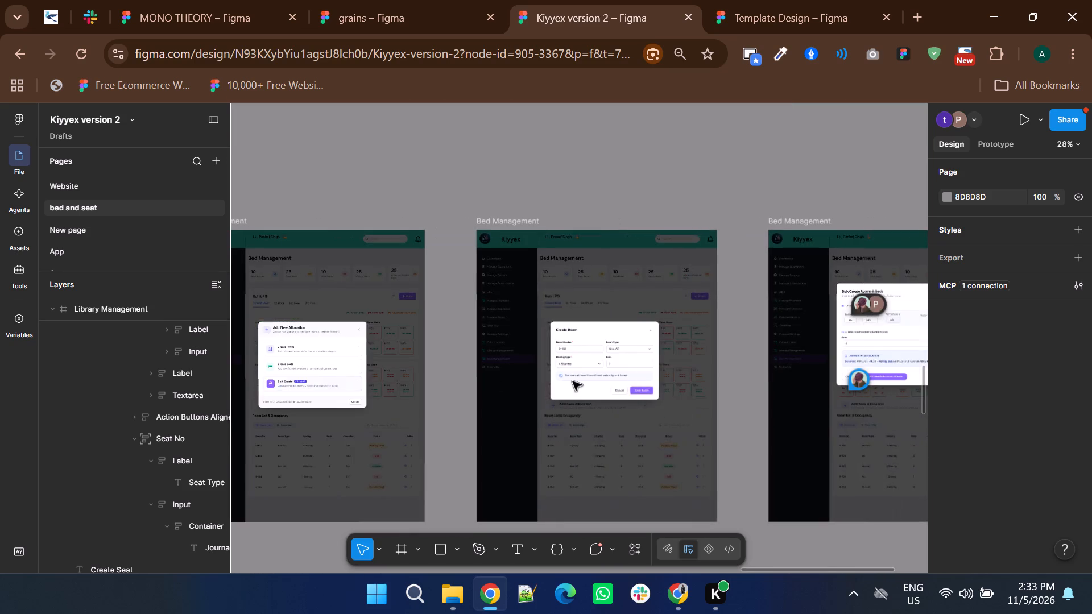
{"action": "scroll", "coordinate": [626, 363], "scroll_direction": "up", "scroll_amount": 4, "text": "ctrl"}
{"action": "scroll", "coordinate": [712, 390], "scroll_direction": "up", "scroll_amount": 1, "text": "ctrl"}
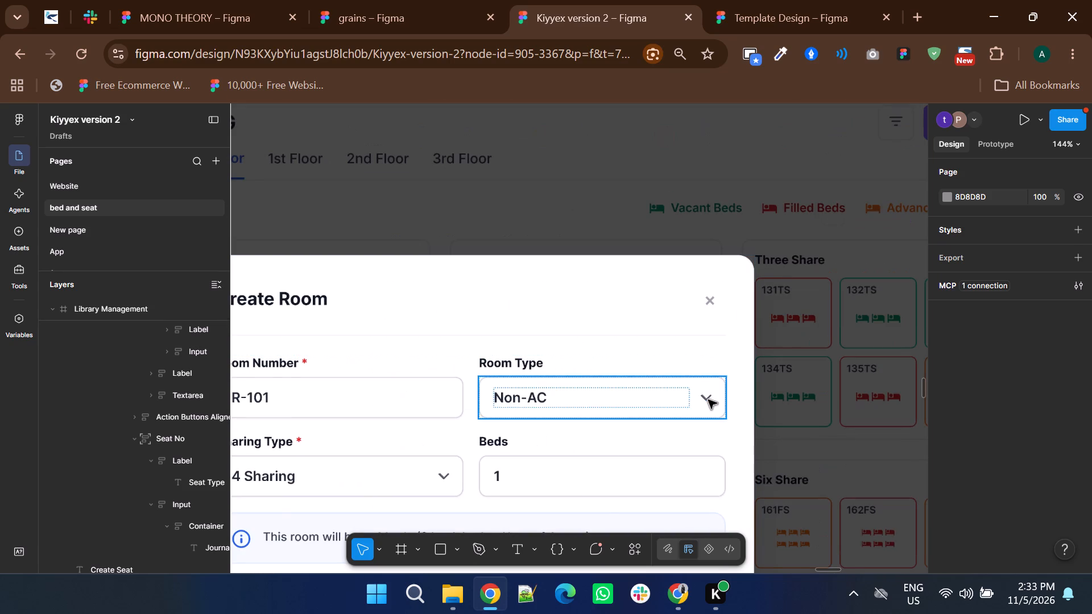
{"action": "left_click", "coordinate": [708, 399], "text": "ctrl"}
{"action": "scroll", "coordinate": [708, 399], "scroll_direction": "up", "scroll_amount": 4, "text": "ctrl"}
{"action": "key", "text": "Delete"}
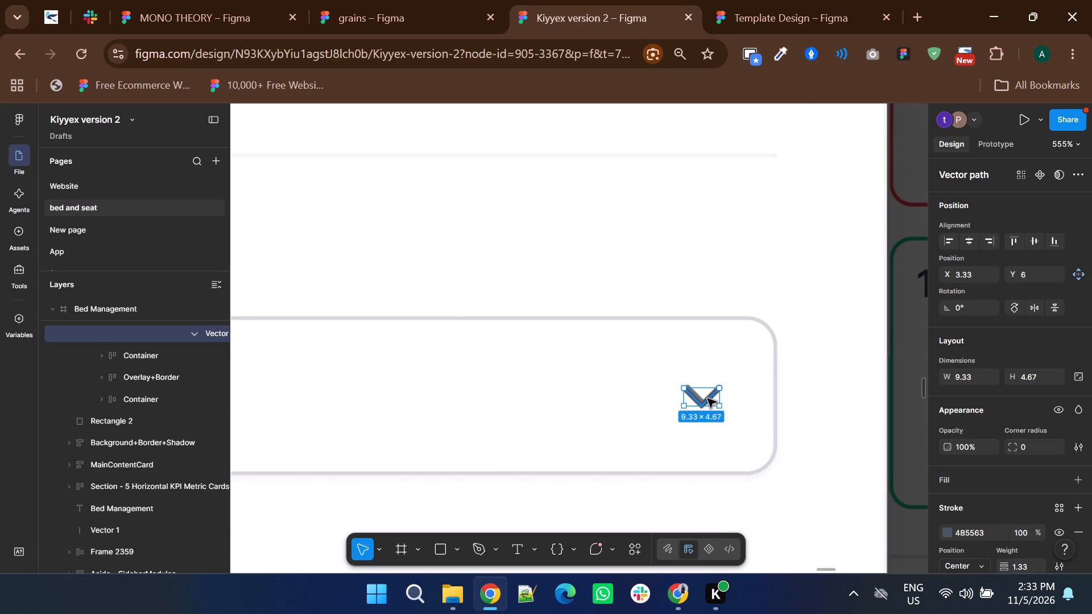
Copy the 8.4 × 4.2 chevron from the Room Type dropdown and clear the selection.
{"action": "left_click", "coordinate": [708, 399], "text": "ctrl"}
{"action": "right_click", "coordinate": [708, 399]}
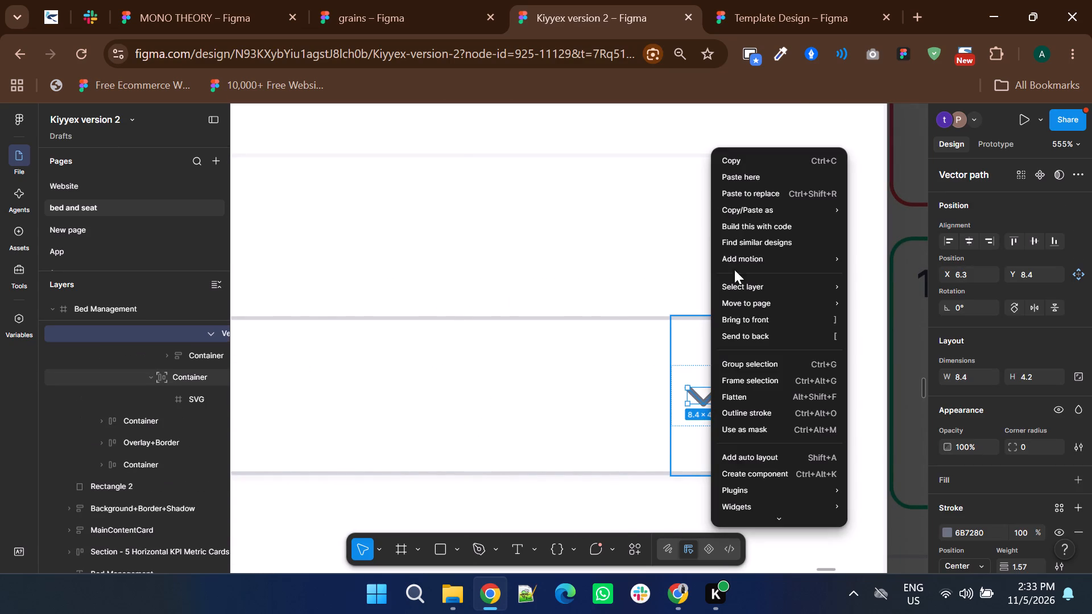
{"action": "left_click", "coordinate": [757, 160]}
{"action": "scroll", "coordinate": [734, 417], "scroll_direction": "down", "scroll_amount": 6, "text": "ctrl"}
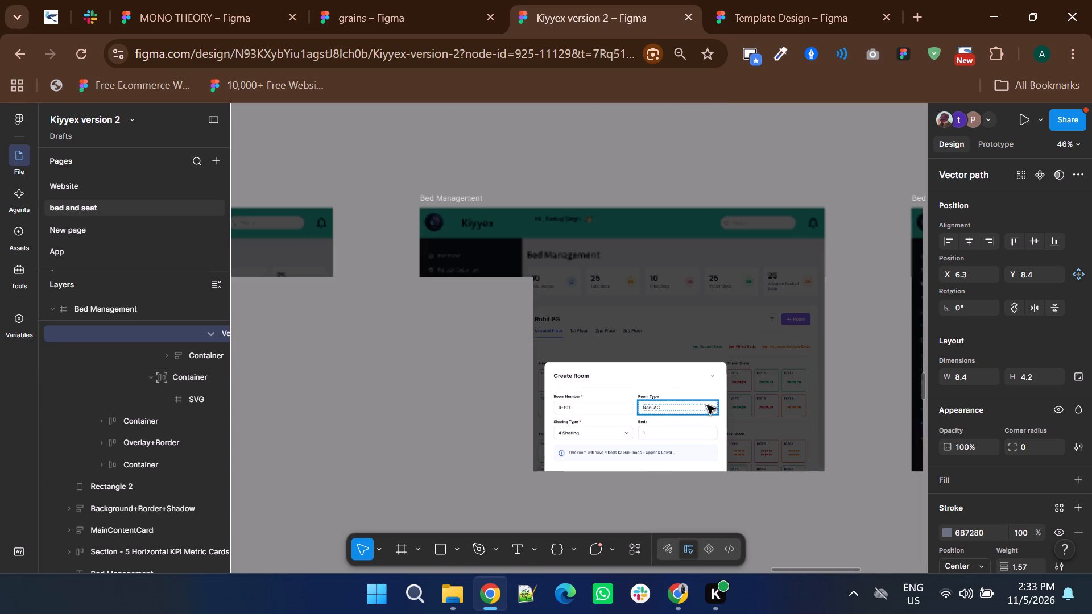
{"action": "left_click", "coordinate": [706, 158]}
Paste the copied chevron into the Seat Type input box on the Create Seat screen.
{"action": "scroll", "coordinate": [758, 384], "scroll_direction": "down", "scroll_amount": 3, "text": "ctrl"}
{"action": "scroll", "coordinate": [613, 395], "scroll_direction": "up", "scroll_amount": 2}
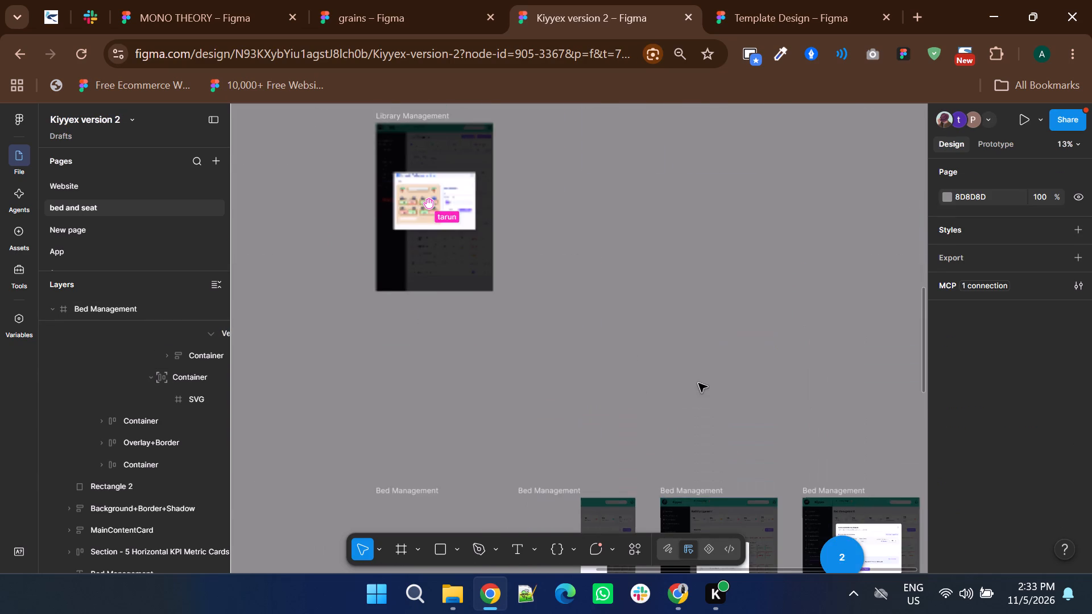
{"action": "scroll", "coordinate": [698, 383], "scroll_direction": "down", "scroll_amount": 1, "text": "ctrl"}
{"action": "scroll", "coordinate": [605, 399], "scroll_direction": "up", "scroll_amount": 1}
{"action": "scroll", "coordinate": [643, 192], "scroll_direction": "up", "scroll_amount": 4, "text": "ctrl"}
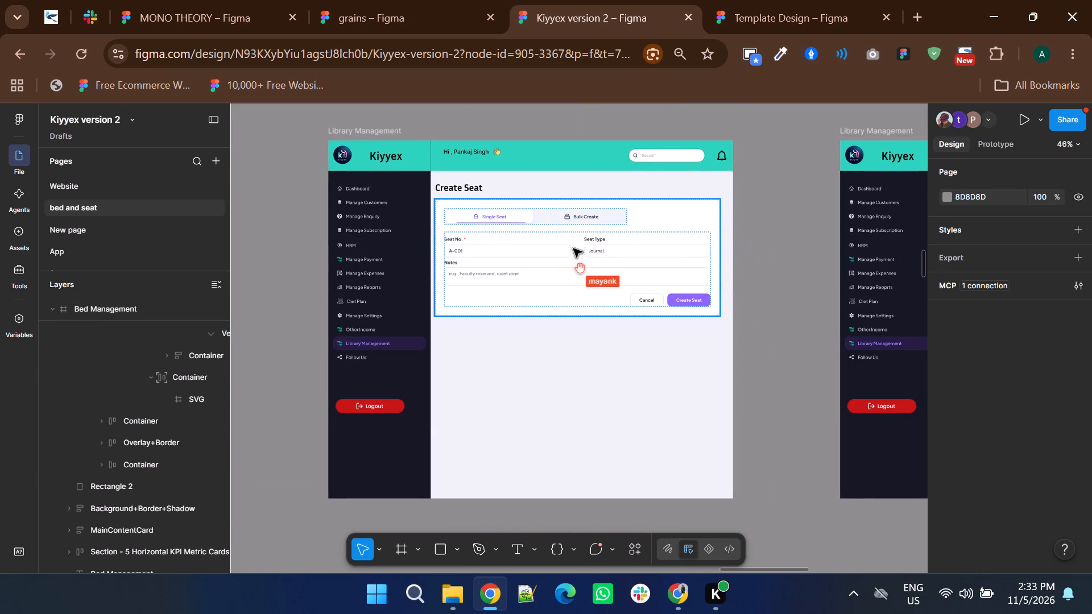
{"action": "scroll", "coordinate": [698, 248], "scroll_direction": "up", "scroll_amount": 2, "text": "ctrl"}
{"action": "scroll", "coordinate": [654, 384], "scroll_direction": "up", "scroll_amount": 1}
{"action": "double_click", "coordinate": [668, 345]}
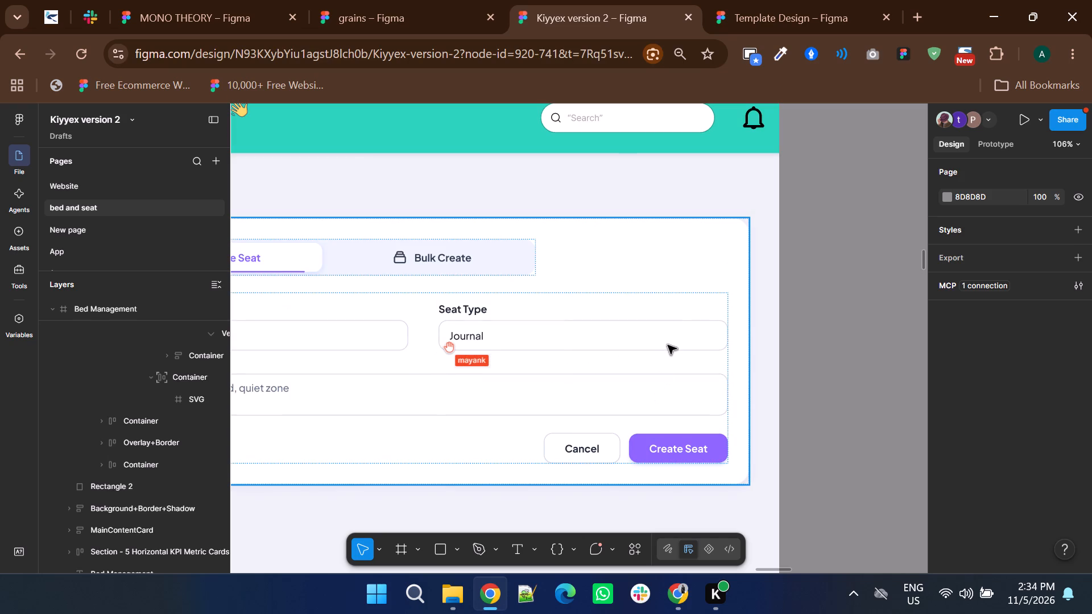
{"action": "double_click", "coordinate": [675, 337]}
{"action": "double_click", "coordinate": [675, 337]}
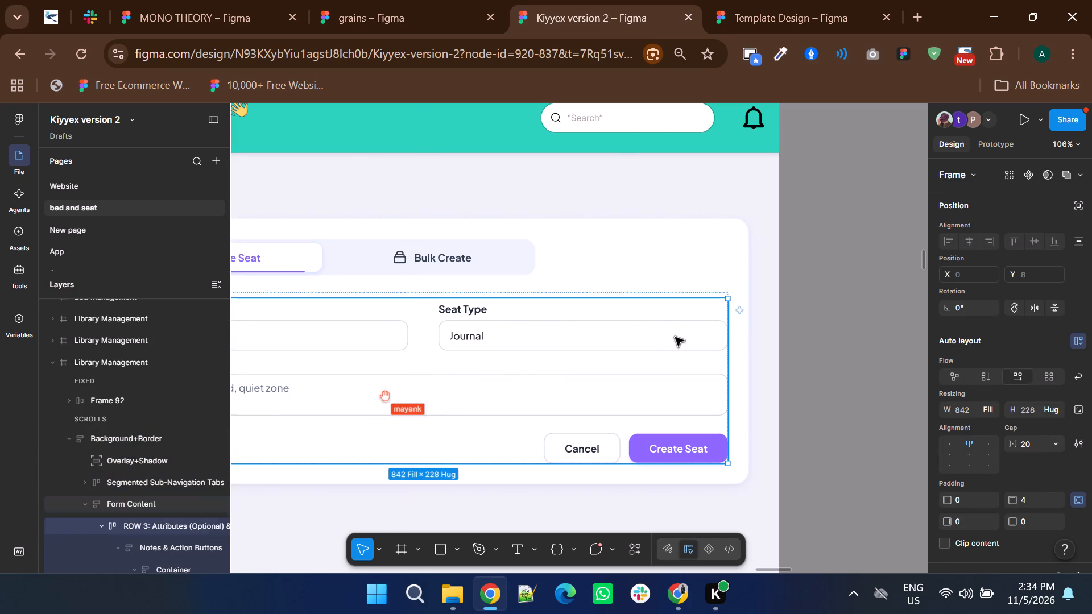
{"action": "double_click", "coordinate": [675, 337]}
{"action": "double_click", "coordinate": [675, 337]}
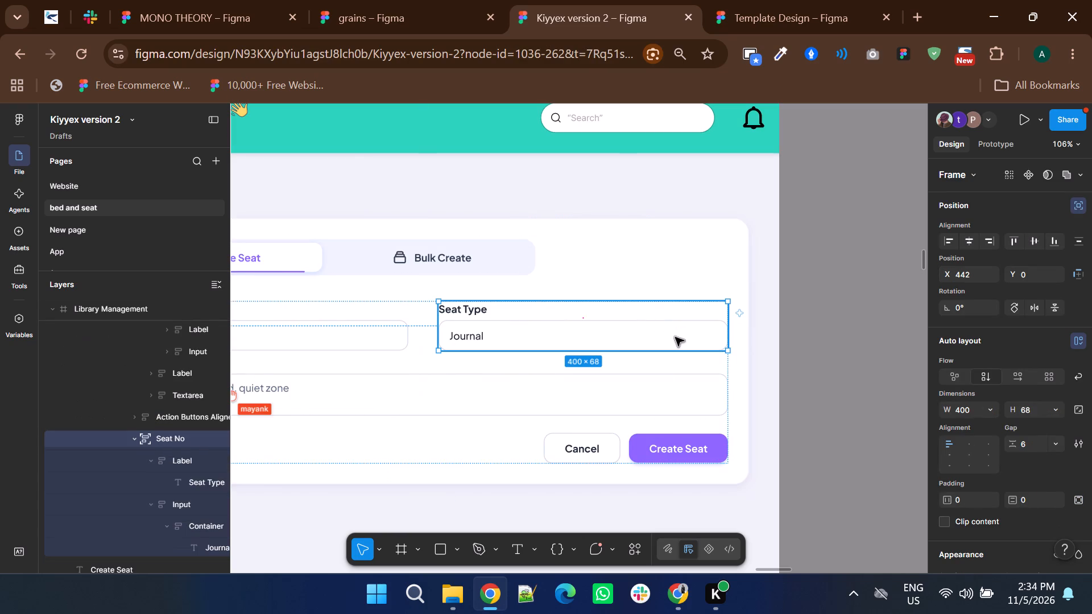
{"action": "double_click", "coordinate": [675, 337]}
{"action": "key", "text": "ctrl+v"}
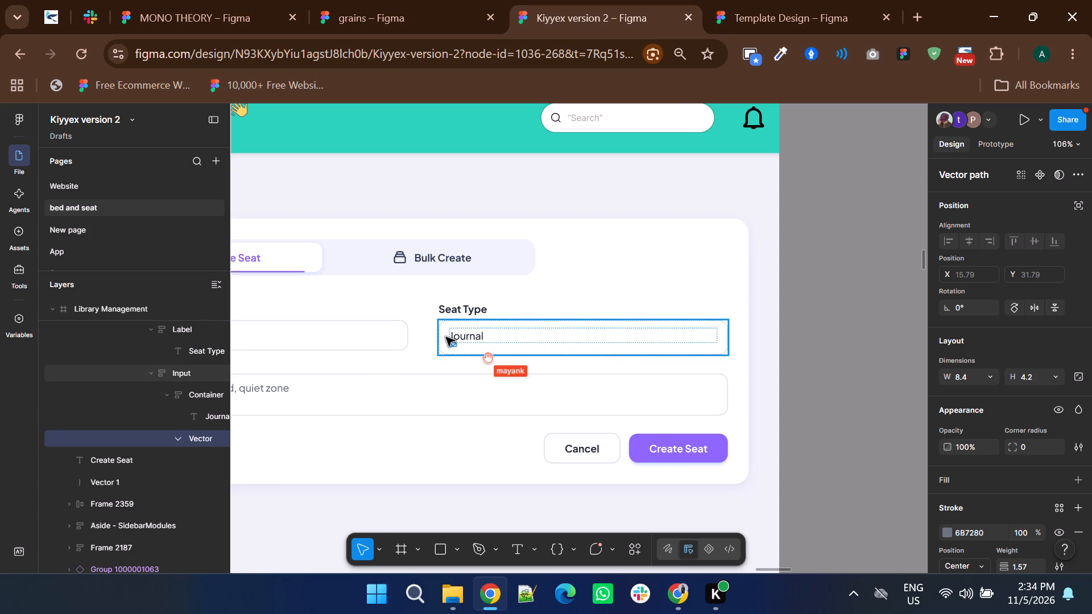
Exclude the pasted chevron from auto layout and place it at X 377, Y 21, at the far end of the Seat Type box.
{"action": "left_click_drag", "start_coordinate": [455, 347], "coordinate": [716, 340]}
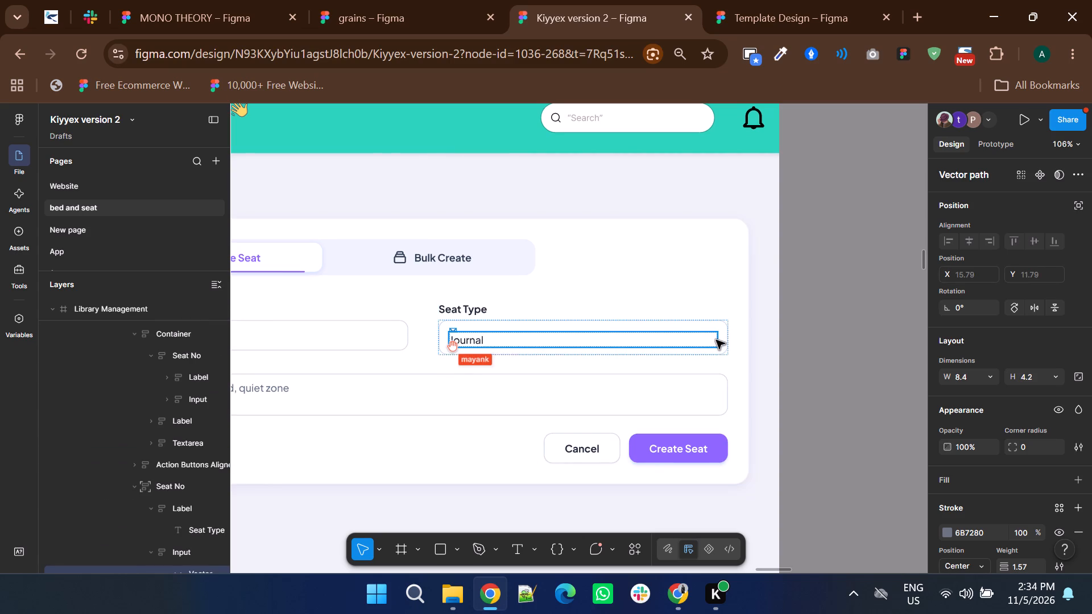
{"action": "left_click", "coordinate": [1076, 205]}
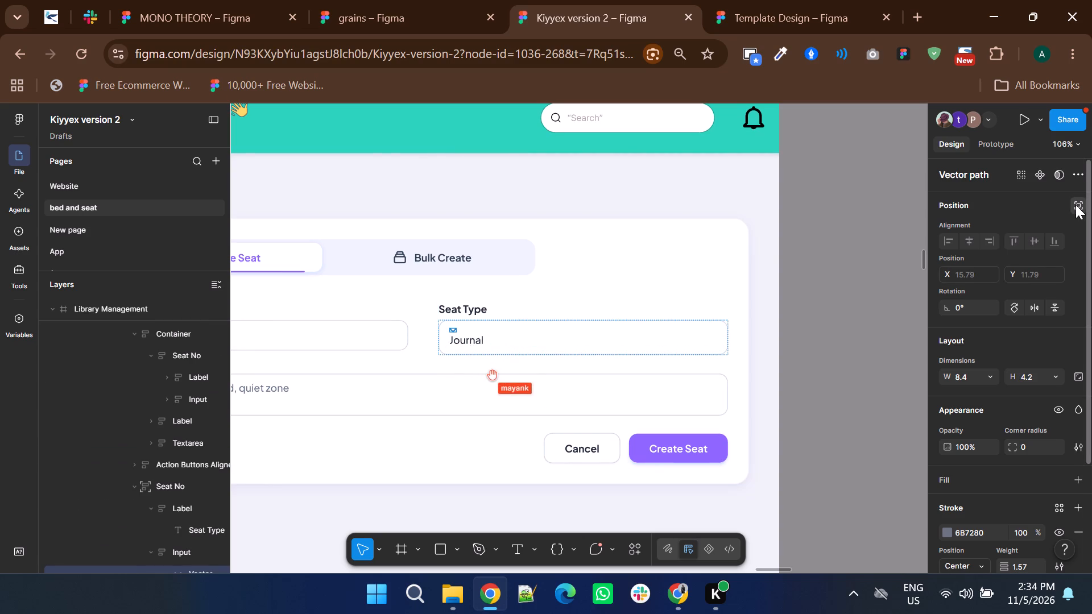
{"action": "left_click_drag", "start_coordinate": [454, 331], "coordinate": [522, 335]}
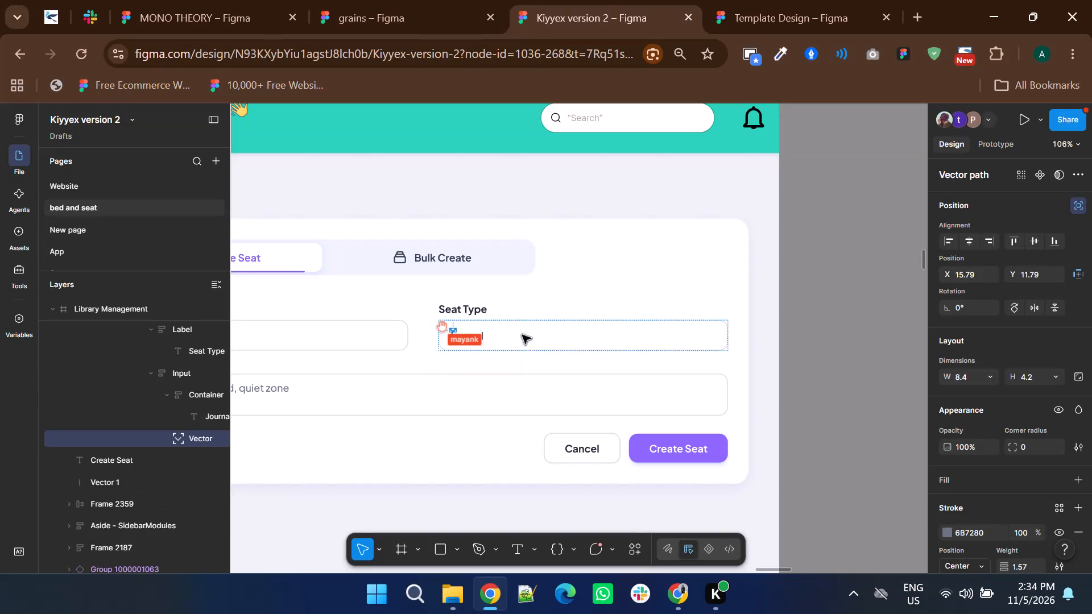
{"action": "left_click_drag", "start_coordinate": [522, 335], "coordinate": [711, 338]}
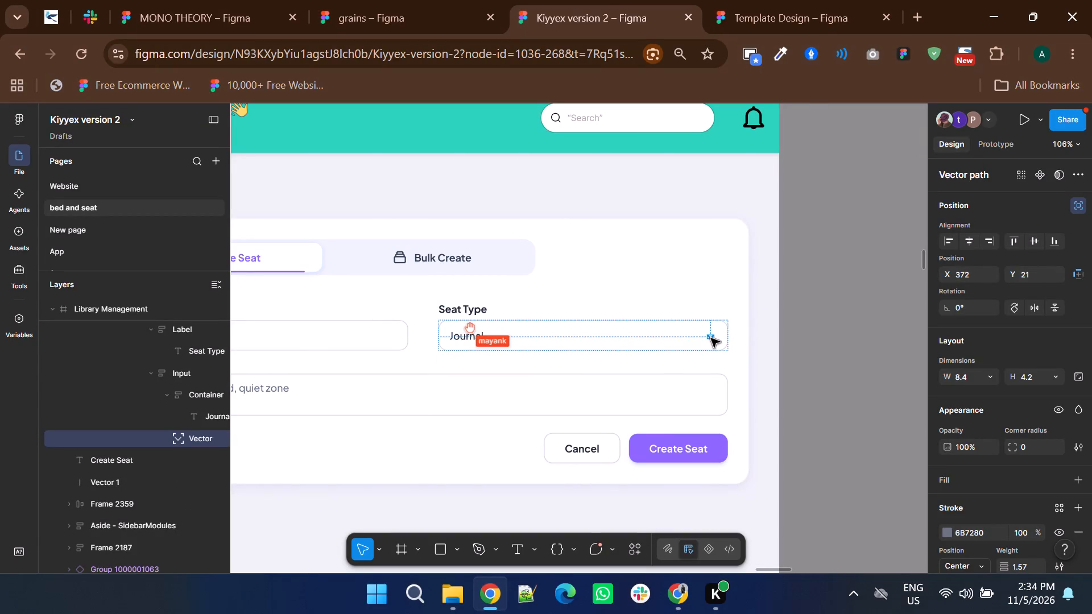
{"action": "scroll", "coordinate": [711, 338], "scroll_direction": "up", "scroll_amount": 2, "text": "ctrl"}
{"action": "left_click_drag", "start_coordinate": [711, 338], "coordinate": [718, 338]}
{"action": "scroll", "coordinate": [679, 353], "scroll_direction": "down", "scroll_amount": 2, "text": "ctrl"}
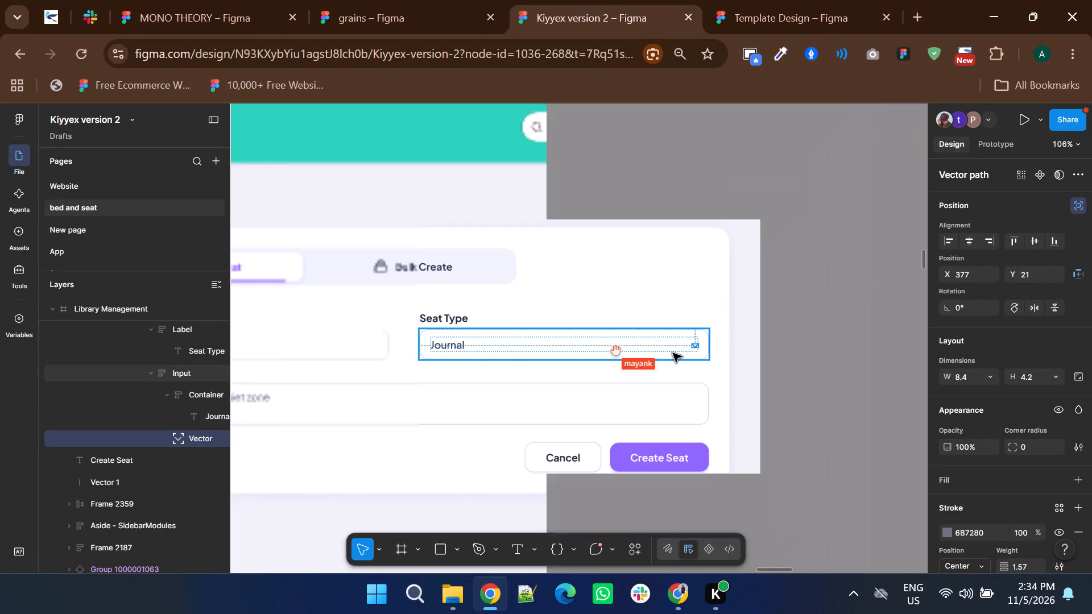
{"action": "double_click", "coordinate": [825, 352]}
Review the finished Create Seat form, its Bulk Create version and the other Library Management screens.
{"action": "scroll", "coordinate": [825, 352], "scroll_direction": "down", "scroll_amount": 2, "text": "ctrl"}
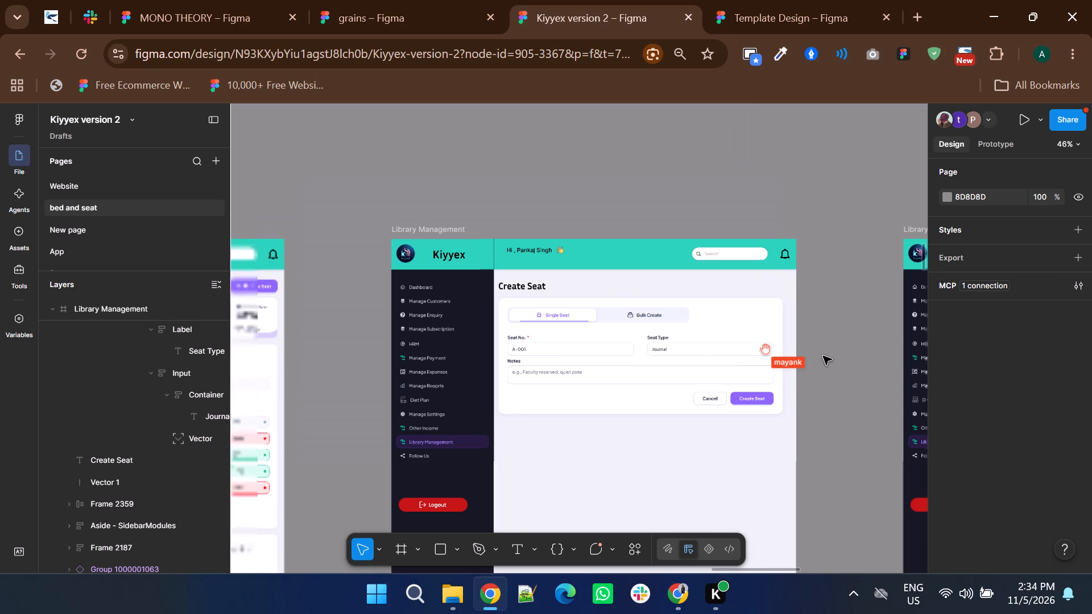
{"action": "scroll", "coordinate": [823, 356], "scroll_direction": "down", "scroll_amount": 1, "text": "shift"}
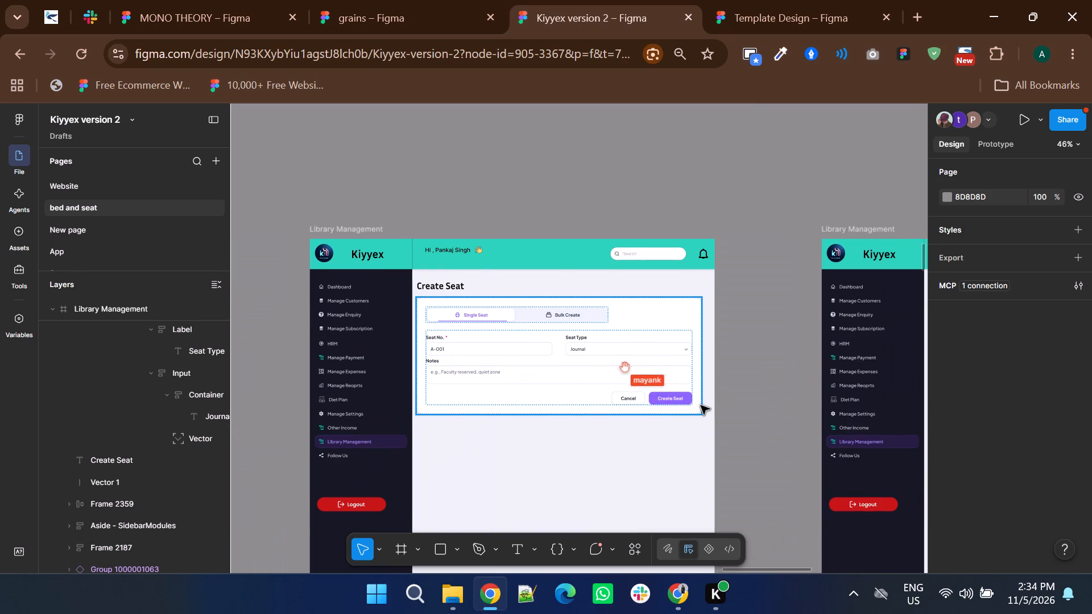
{"action": "scroll", "coordinate": [701, 405], "scroll_direction": "down", "scroll_amount": 2, "text": "ctrl"}
{"action": "left_click", "coordinate": [709, 282]}
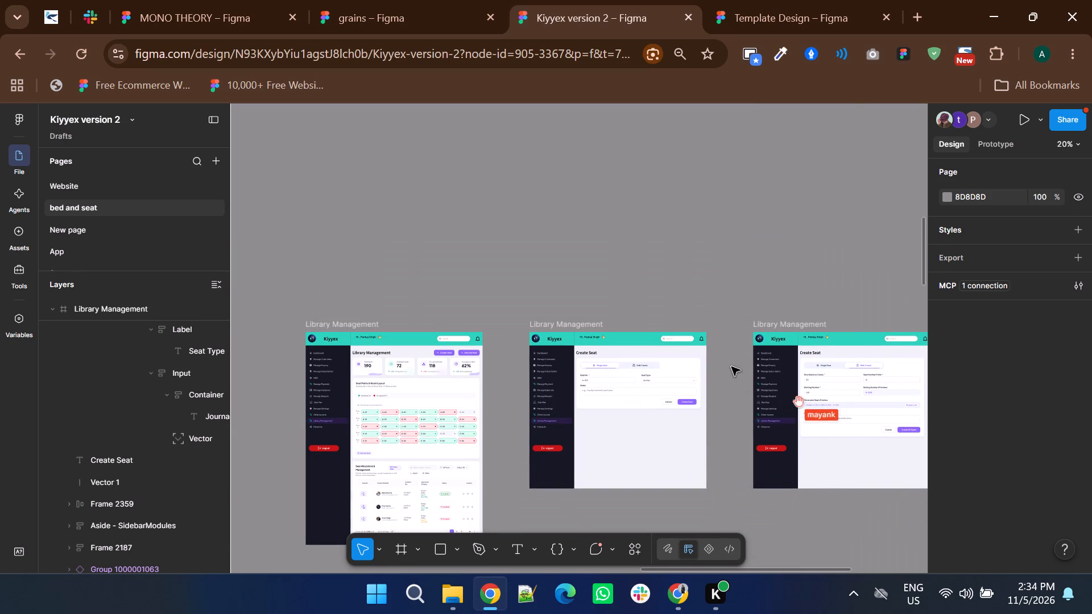
{"action": "scroll", "coordinate": [731, 367], "scroll_direction": "down", "scroll_amount": 3, "text": "shift"}
{"action": "scroll", "coordinate": [585, 386], "scroll_direction": "up", "scroll_amount": 4, "text": "ctrl"}
{"action": "scroll", "coordinate": [583, 386], "scroll_direction": "down", "scroll_amount": 1, "text": "shift"}
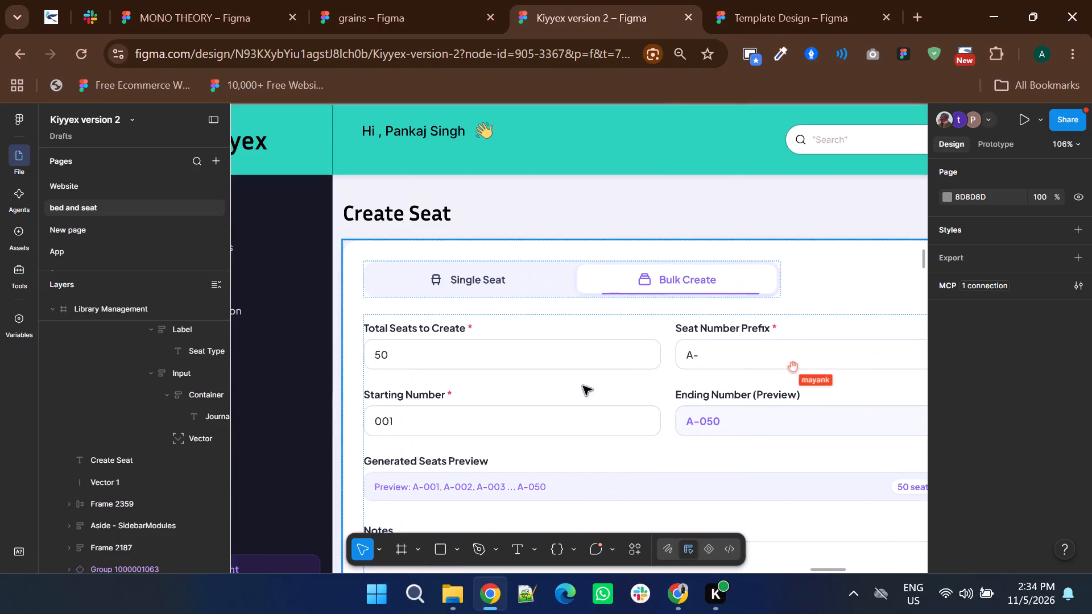
{"action": "scroll", "coordinate": [652, 403], "scroll_direction": "down", "scroll_amount": 2, "text": "ctrl"}
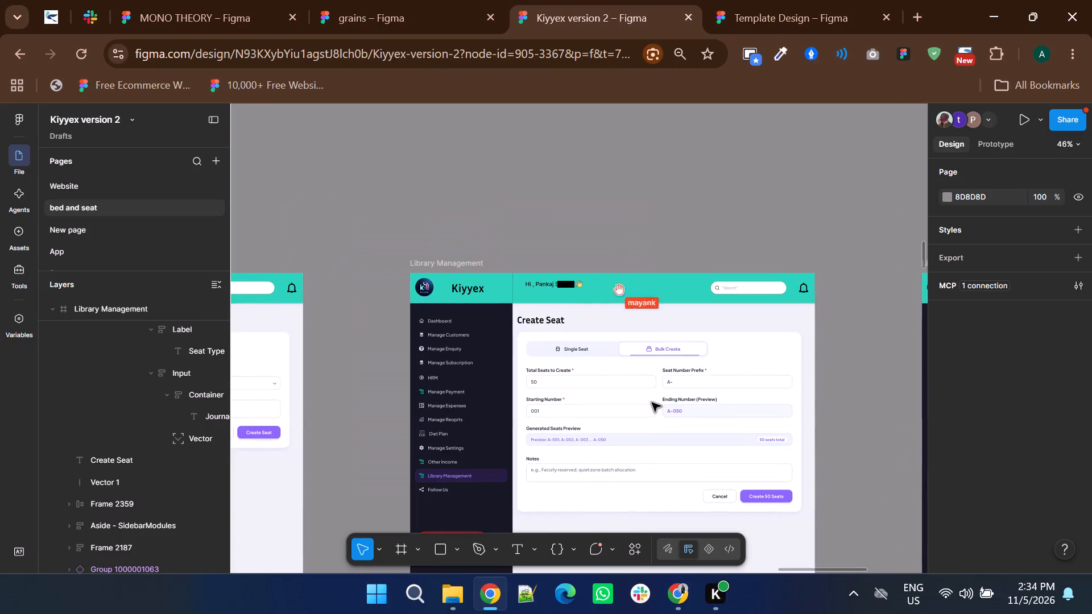
{"action": "scroll", "coordinate": [675, 403], "scroll_direction": "down", "scroll_amount": 1, "text": "ctrl"}
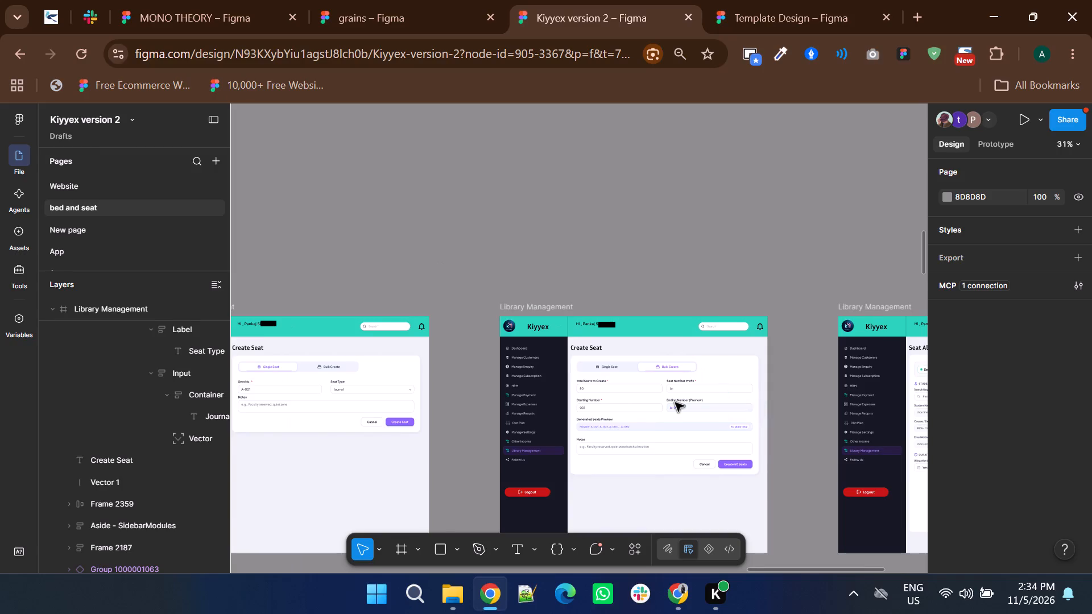
{"action": "scroll", "coordinate": [675, 403], "scroll_direction": "down", "scroll_amount": 2, "text": "ctrl"}
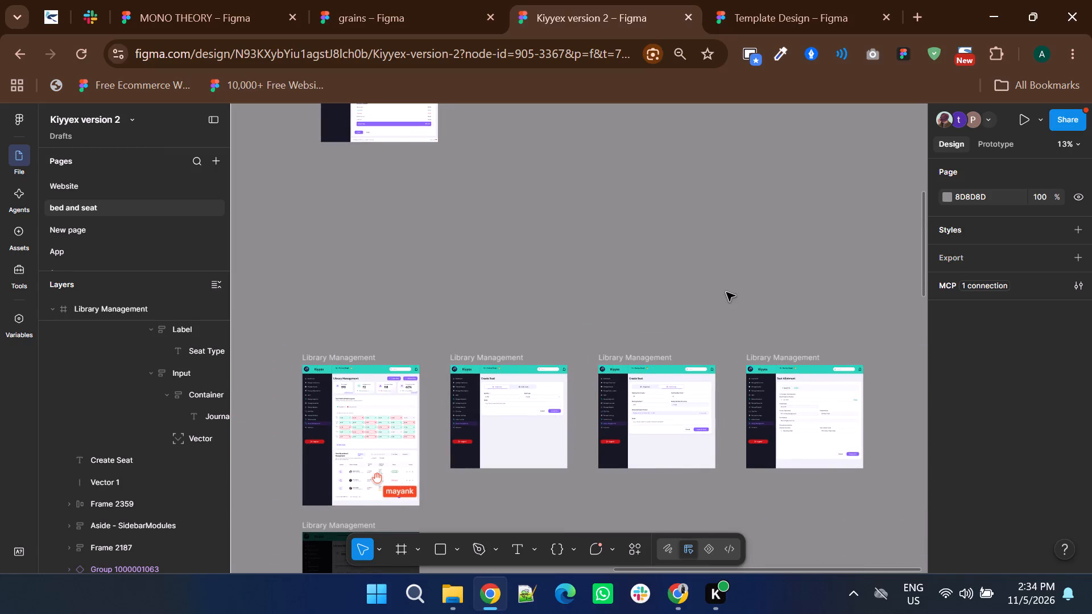
{"action": "scroll", "coordinate": [324, 482], "scroll_direction": "up", "scroll_amount": 2, "text": "shift"}
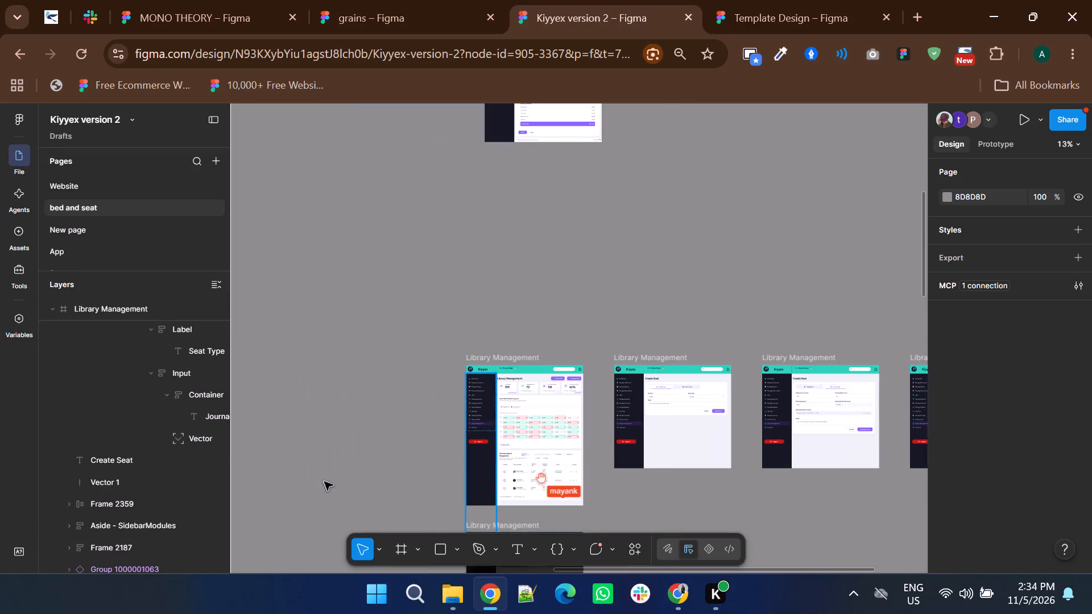
{"action": "scroll", "coordinate": [324, 482], "scroll_direction": "up", "scroll_amount": 1, "text": "shift"}
{"action": "scroll", "coordinate": [619, 489], "scroll_direction": "up", "scroll_amount": 4, "text": "ctrl"}
{"action": "scroll", "coordinate": [605, 289], "scroll_direction": "down", "scroll_amount": 5, "text": "ctrl"}
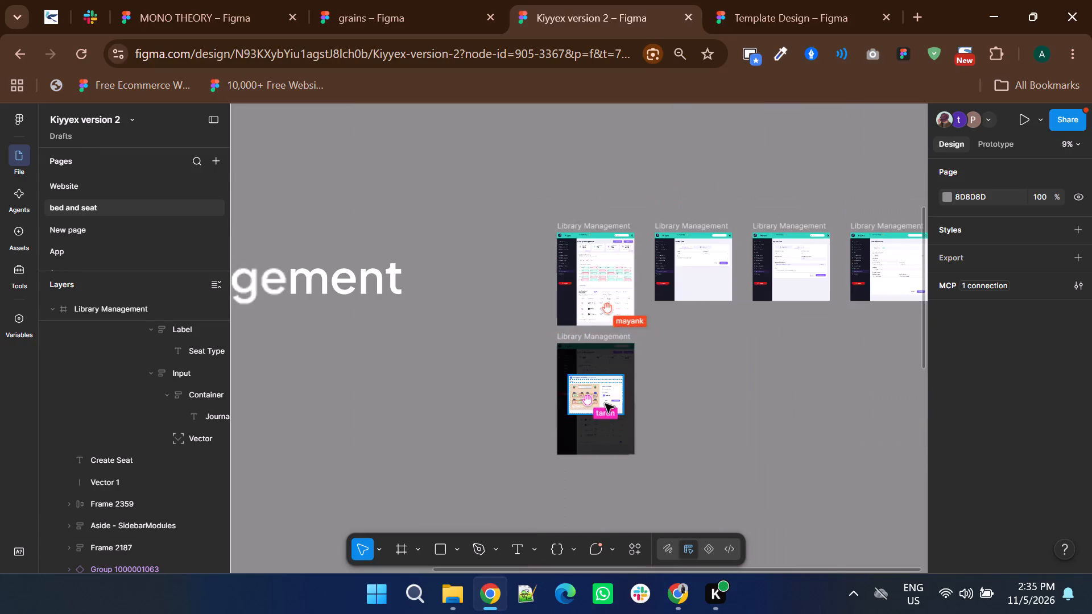
Delete the A-005/A-006, A-007/A-008 and A-003/A-004 desks from the room graphic in the Room Layout – With Sharing modal.
{"action": "scroll", "coordinate": [591, 388], "scroll_direction": "up", "scroll_amount": 4, "text": "ctrl"}
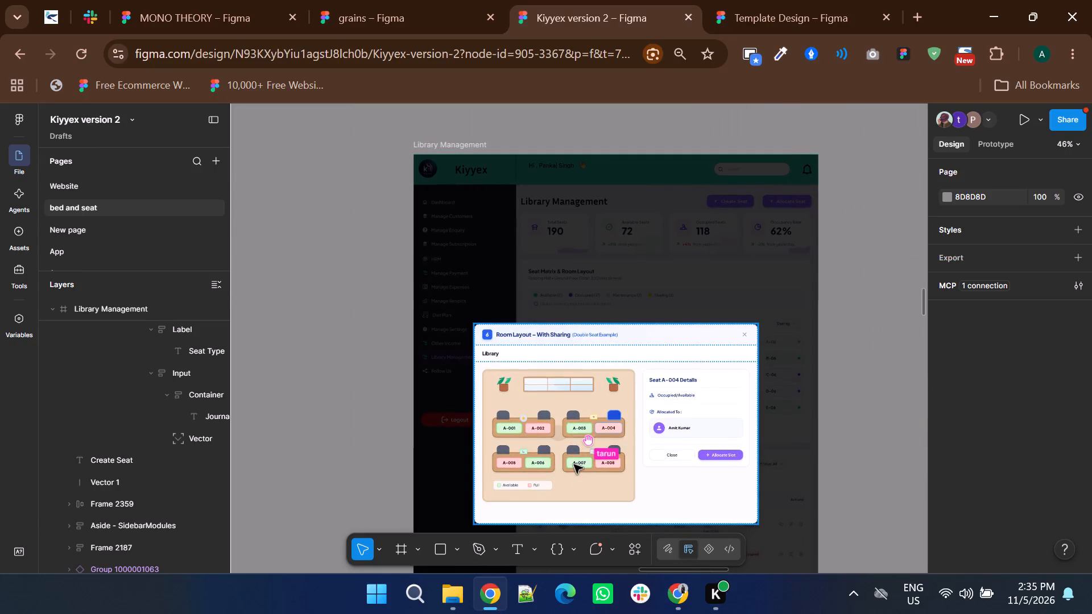
{"action": "scroll", "coordinate": [573, 463], "scroll_direction": "down", "scroll_amount": 1}
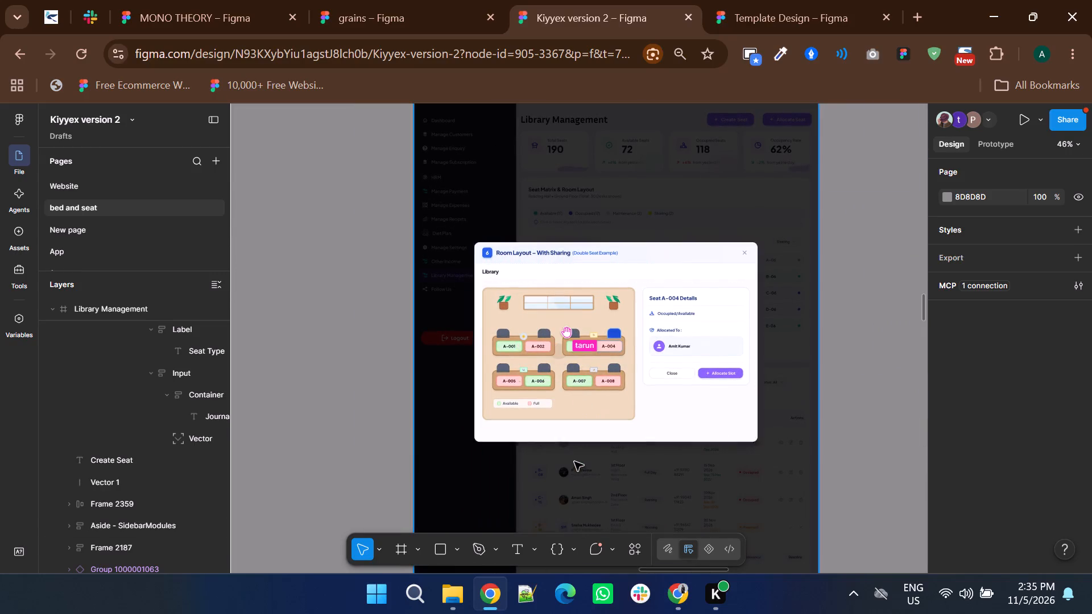
{"action": "scroll", "coordinate": [522, 341], "scroll_direction": "up", "scroll_amount": 3, "text": "ctrl"}
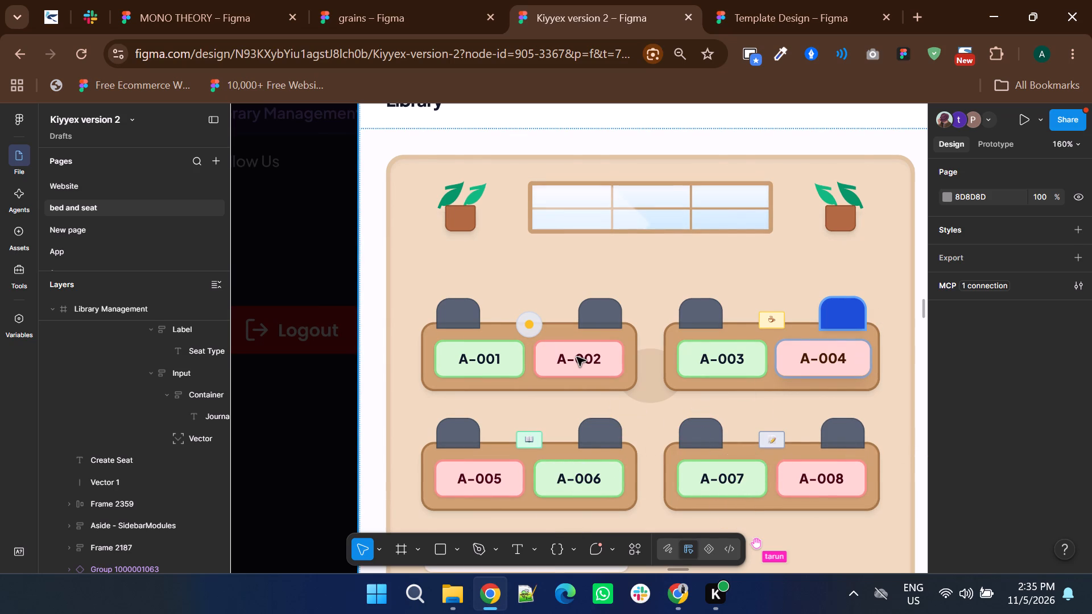
{"action": "scroll", "coordinate": [577, 357], "scroll_direction": "down", "scroll_amount": 1, "text": "ctrl"}
{"action": "triple_click", "coordinate": [618, 428]}
{"action": "left_click", "coordinate": [618, 428]}
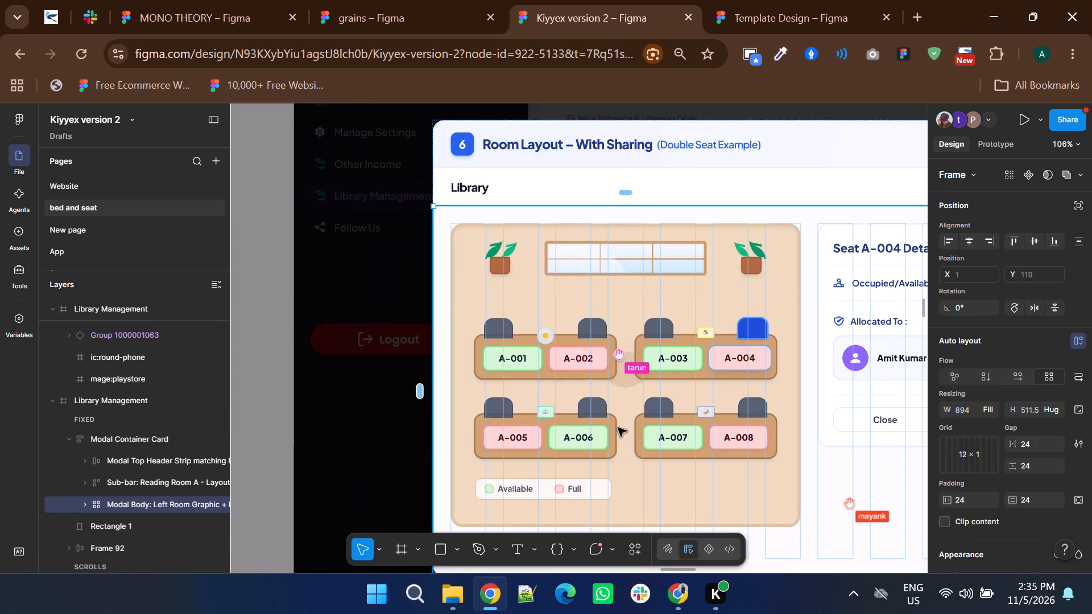
{"action": "double_click", "coordinate": [618, 428]}
{"action": "double_click", "coordinate": [615, 428]}
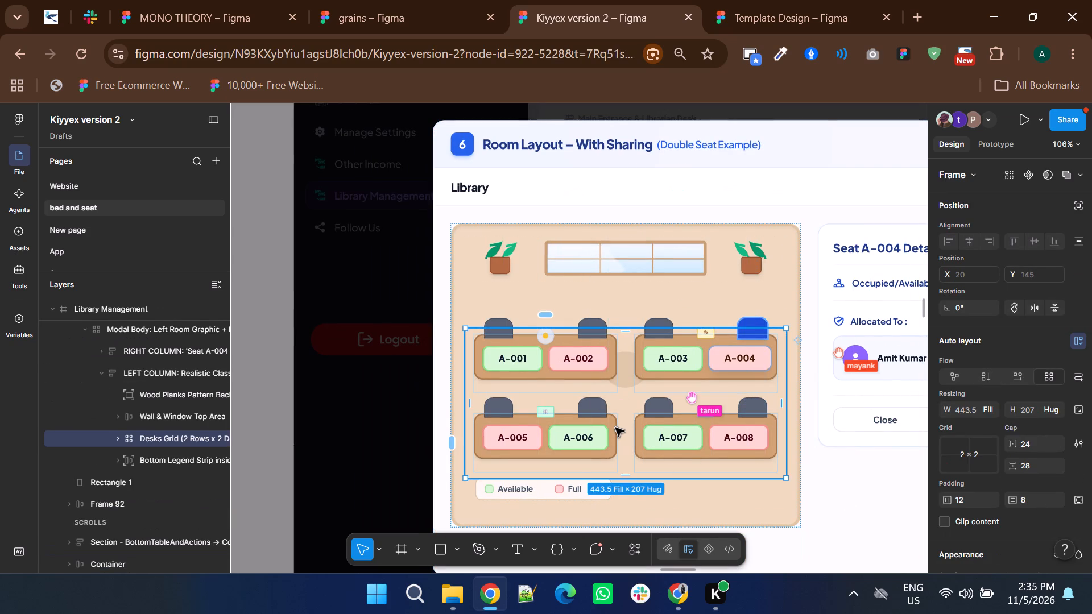
{"action": "key", "text": "Delete"}
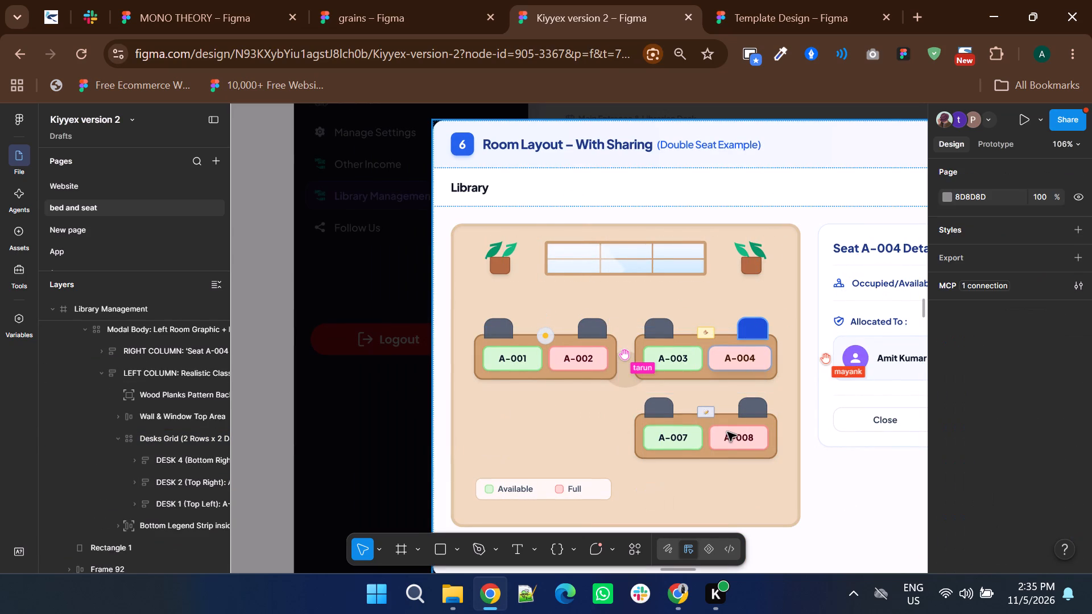
{"action": "triple_click", "coordinate": [727, 432]}
{"action": "left_click", "coordinate": [727, 432]}
{"action": "double_click", "coordinate": [727, 432]}
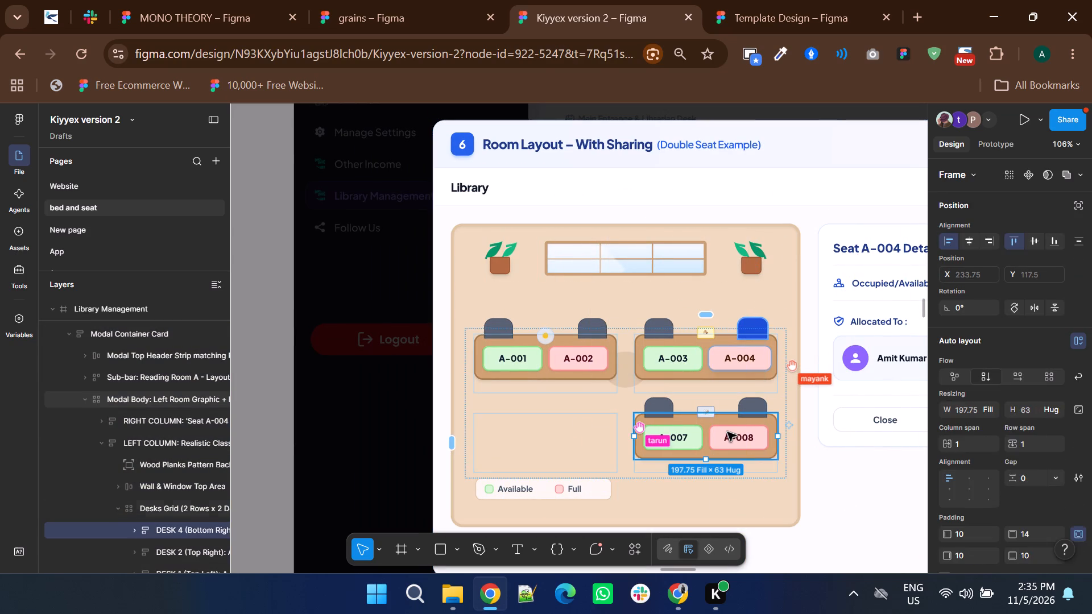
{"action": "triple_click", "coordinate": [704, 346]}
{"action": "left_click", "coordinate": [704, 346]}
{"action": "double_click", "coordinate": [704, 346]}
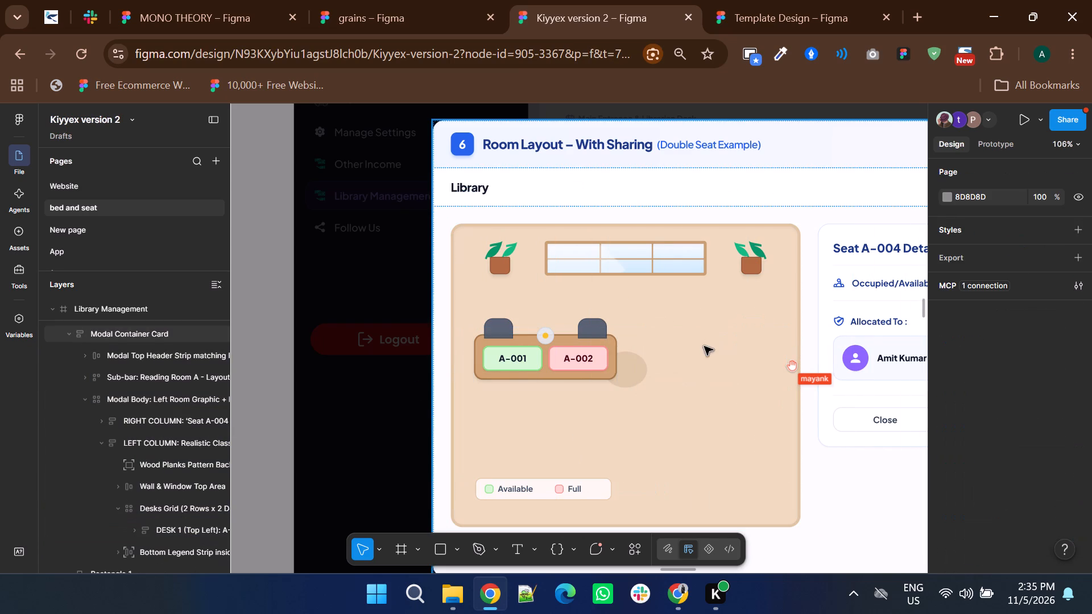
Scale the remaining A-001/A-002 desk proportionally to about 408 × 130 so it spans the room graphic.
{"action": "triple_click", "coordinate": [553, 347]}
{"action": "double_click", "coordinate": [553, 347]}
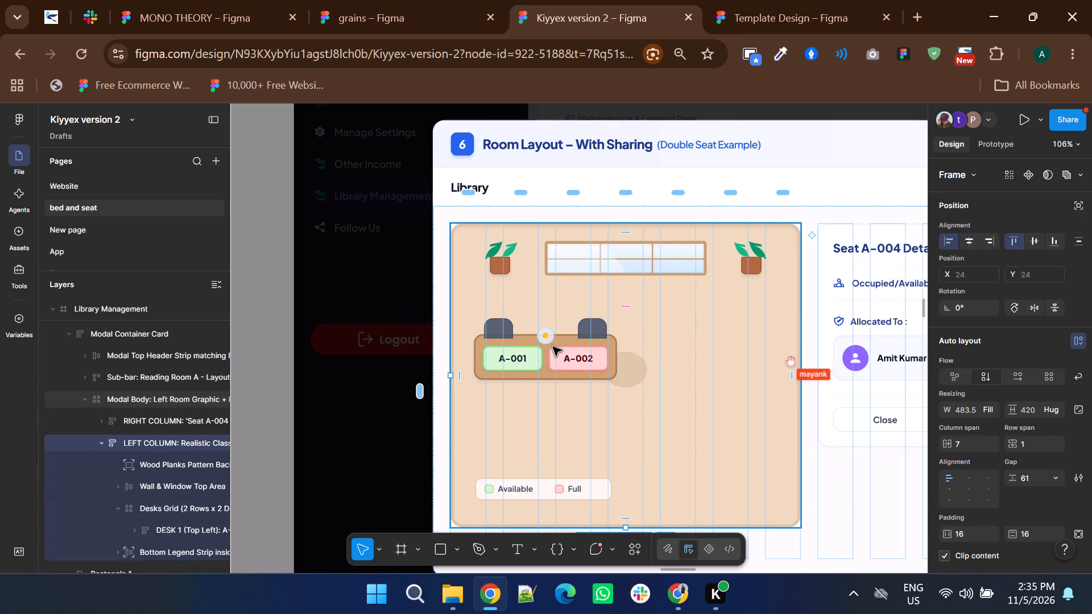
{"action": "double_click", "coordinate": [553, 347]}
{"action": "key", "text": "k"}
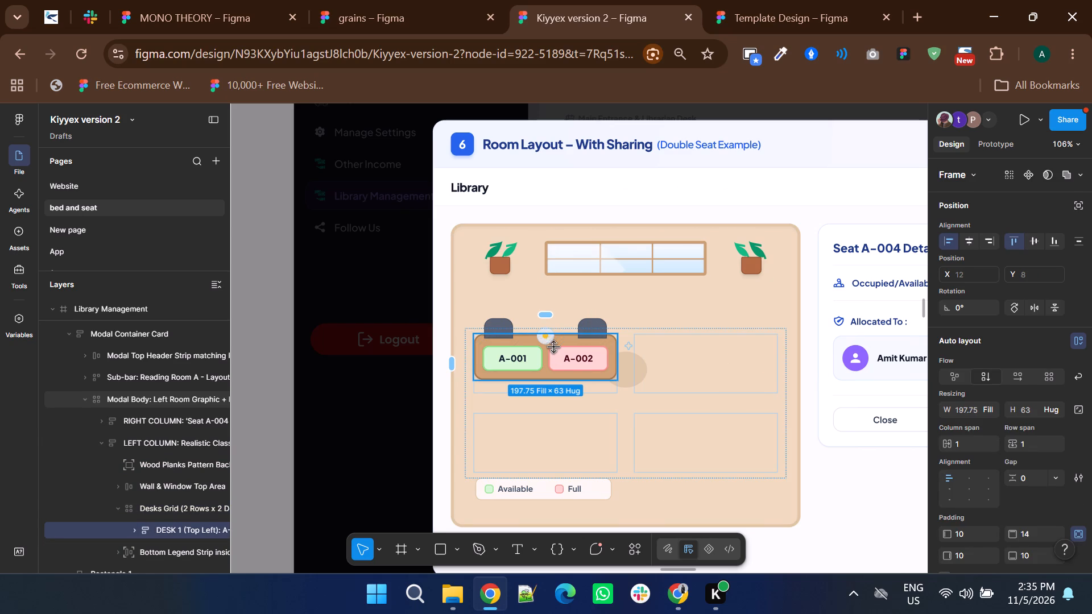
{"action": "left_click_drag", "start_coordinate": [615, 362], "coordinate": [727, 409]}
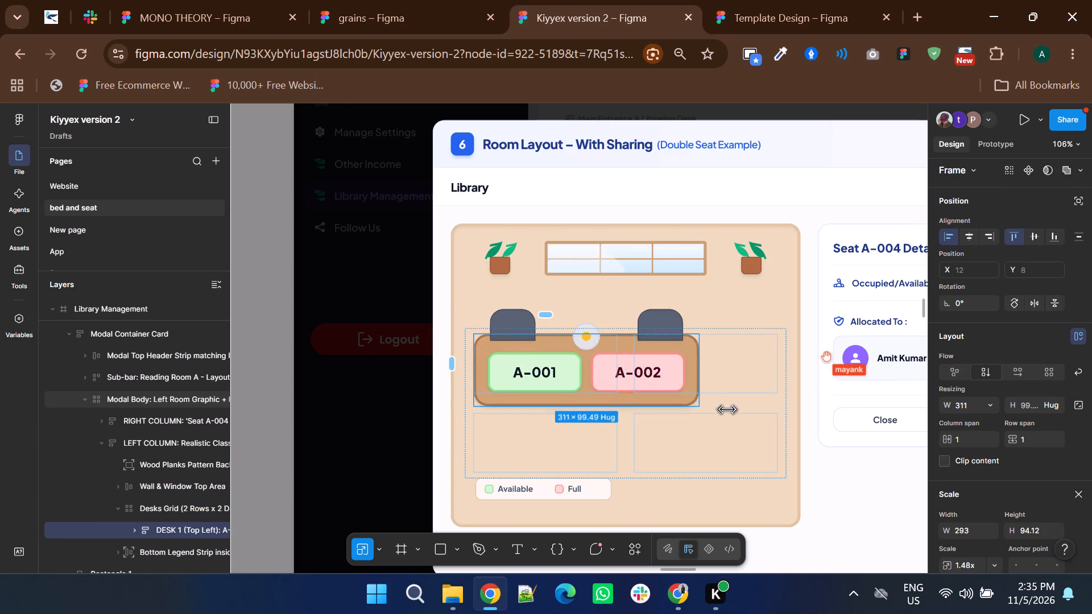
{"action": "left_click_drag", "start_coordinate": [727, 409], "coordinate": [768, 435]}
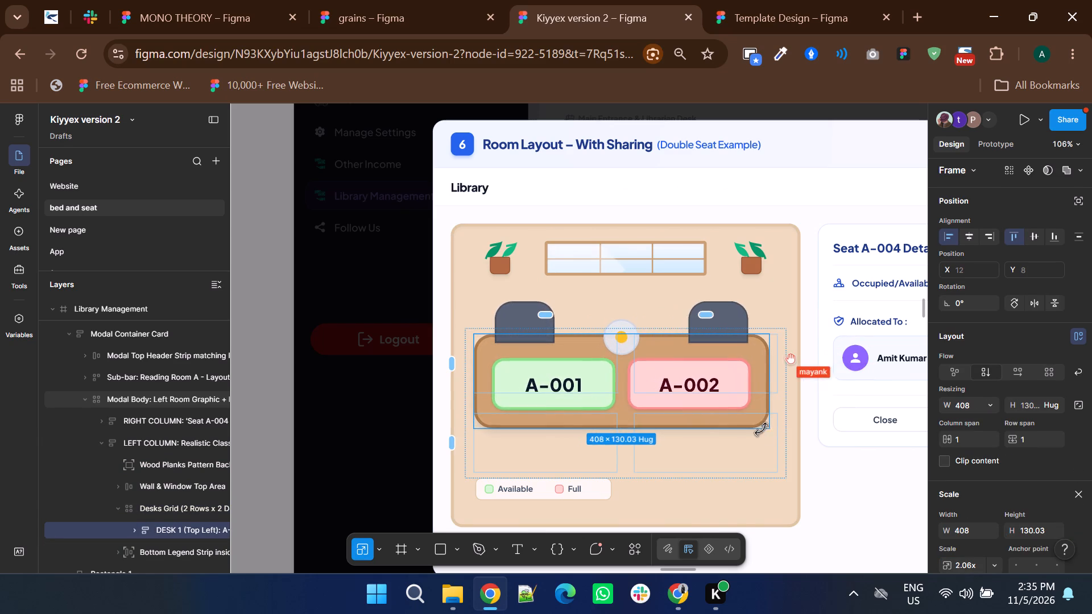
{"action": "scroll", "coordinate": [758, 425], "scroll_direction": "down", "scroll_amount": 2, "text": "ctrl"}
{"action": "double_click", "coordinate": [446, 395]}
Delete the A-002 seat pad from the enlarged desk in the Room Layout modal.
{"action": "scroll", "coordinate": [445, 395], "scroll_direction": "down", "scroll_amount": 1, "text": "shift"}
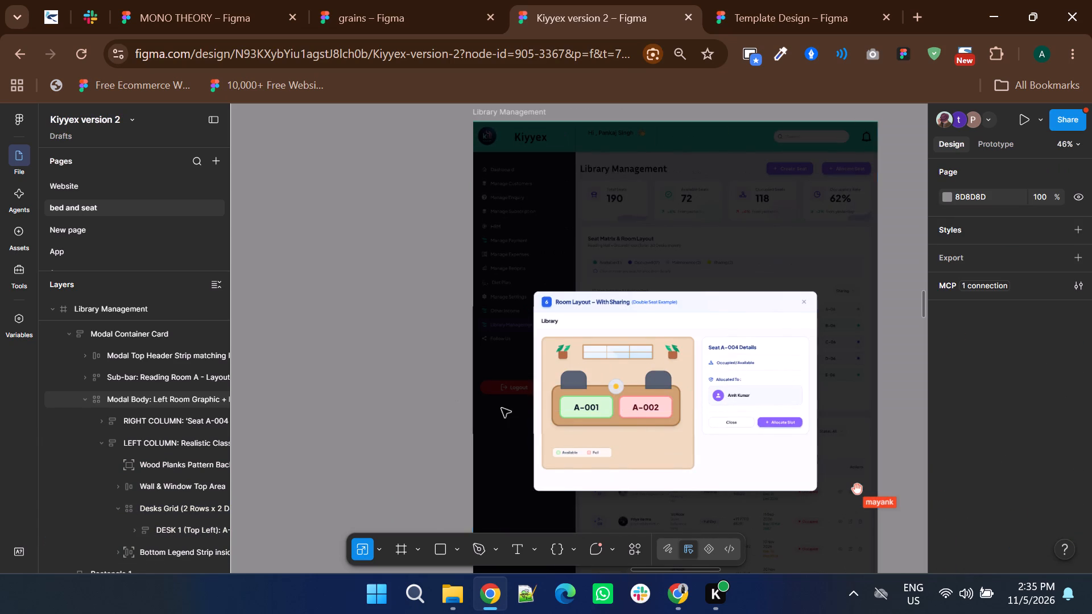
{"action": "triple_click", "coordinate": [646, 396]}
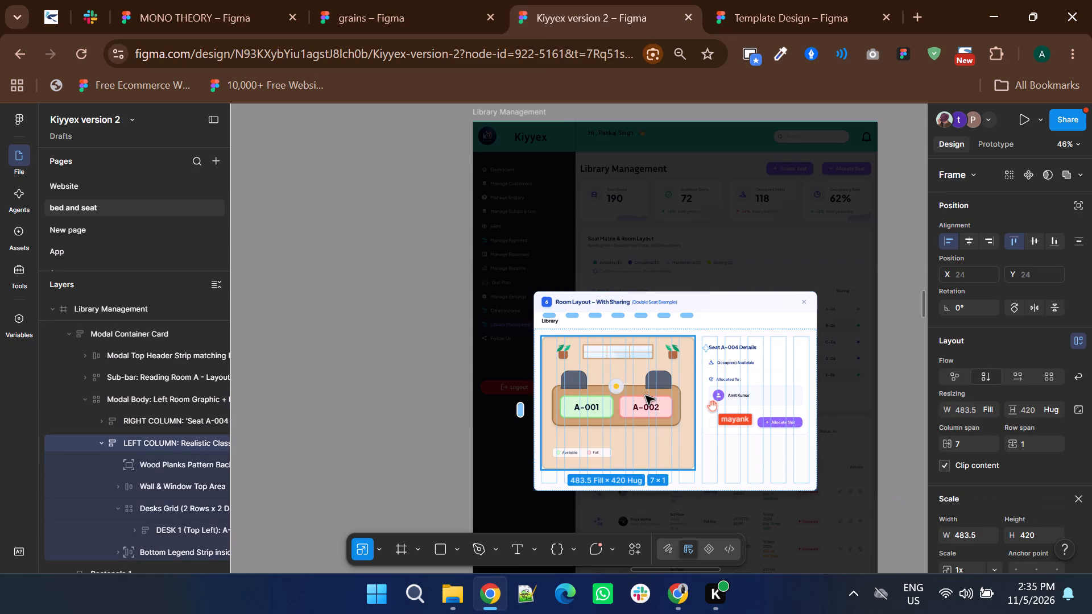
{"action": "triple_click", "coordinate": [650, 398]}
{"action": "double_click", "coordinate": [650, 398]}
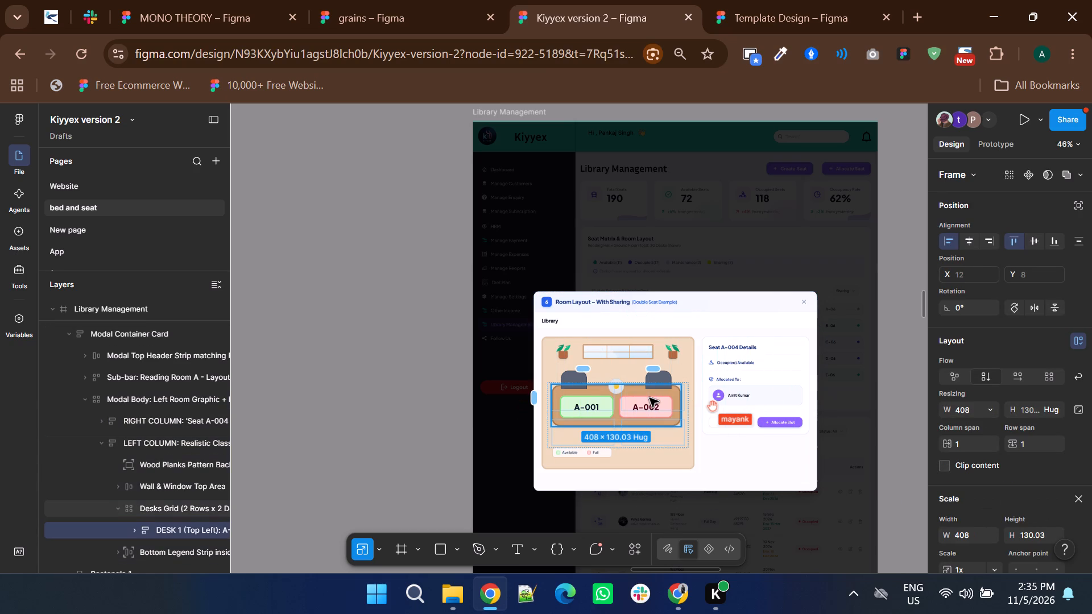
{"action": "double_click", "coordinate": [650, 398]}
{"action": "key", "text": "Delete"}
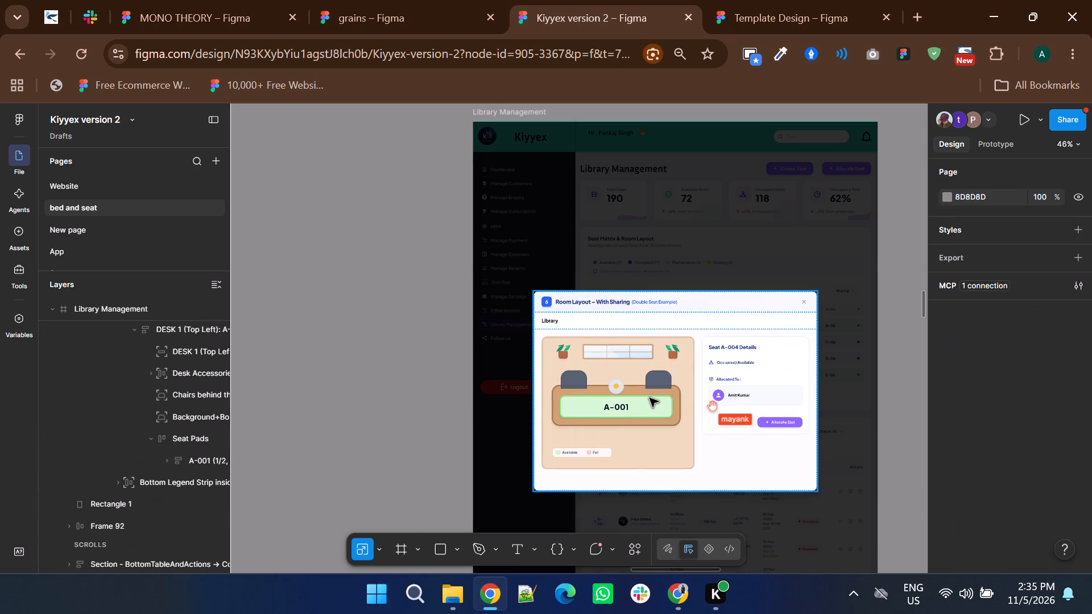
{"action": "double_click", "coordinate": [454, 412]}
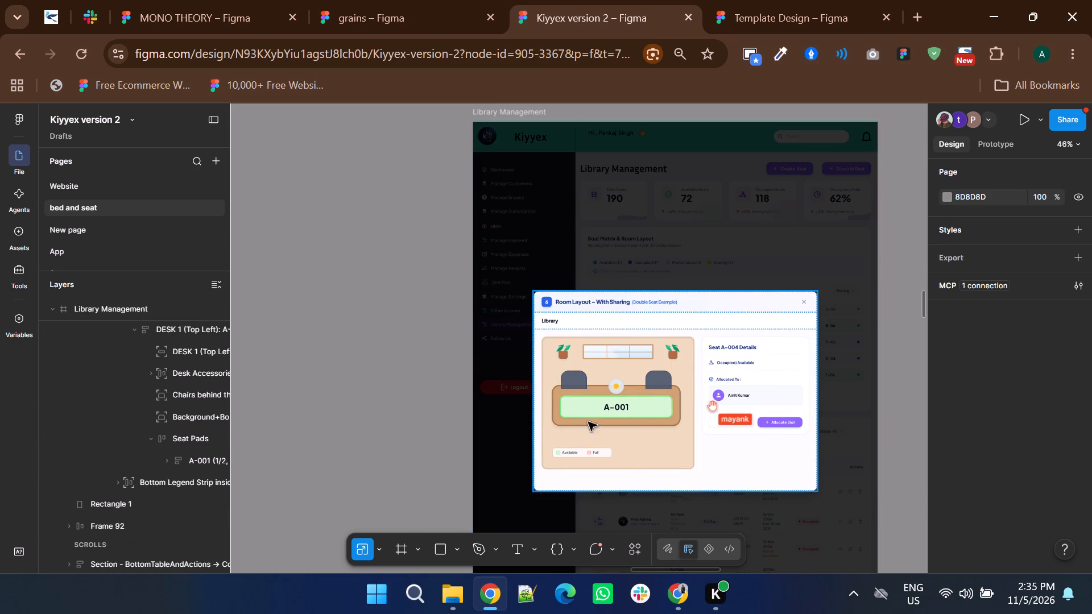
{"action": "scroll", "coordinate": [648, 410], "scroll_direction": "down", "scroll_amount": 2, "text": "ctrl"}
{"action": "left_click", "coordinate": [465, 416]}
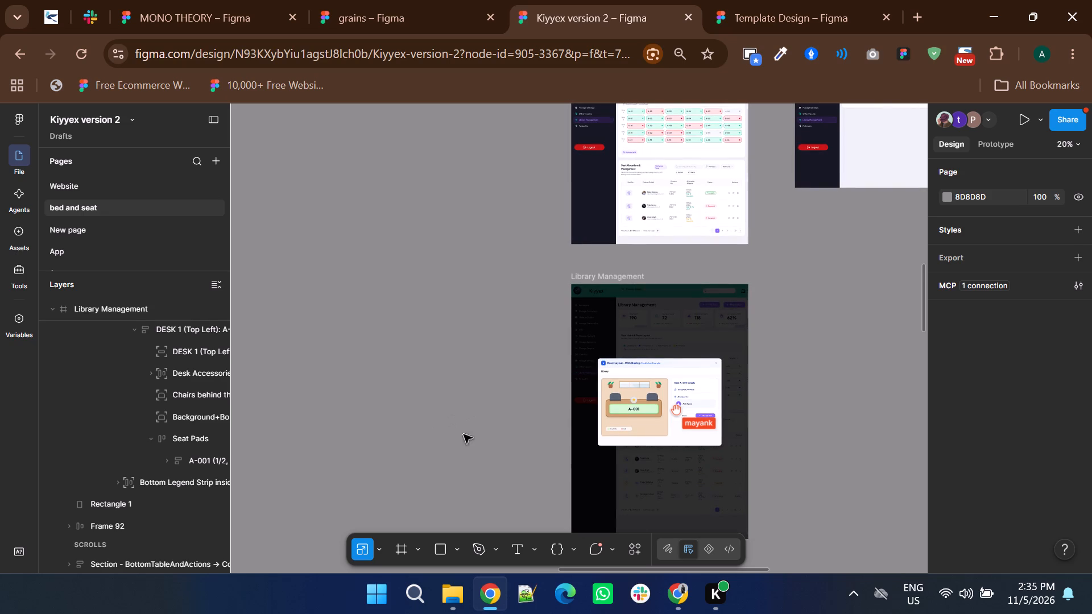
{"action": "scroll", "coordinate": [682, 423], "scroll_direction": "up", "scroll_amount": 5, "text": "ctrl"}
{"action": "scroll", "coordinate": [690, 419], "scroll_direction": "down", "scroll_amount": 1, "text": "ctrl"}
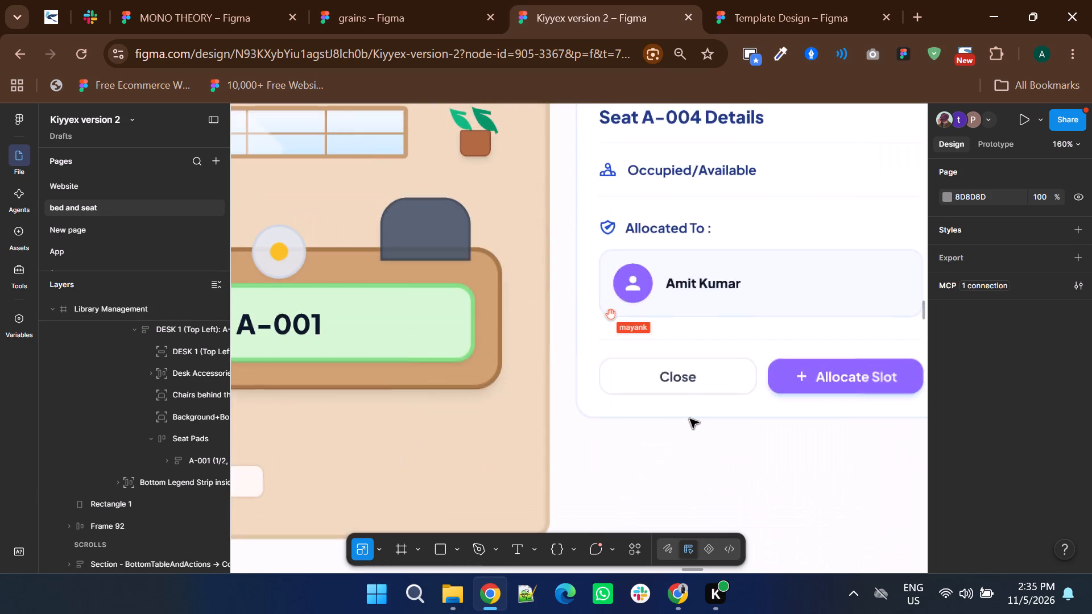
{"action": "scroll", "coordinate": [690, 419], "scroll_direction": "down", "scroll_amount": 1, "text": "ctrl"}
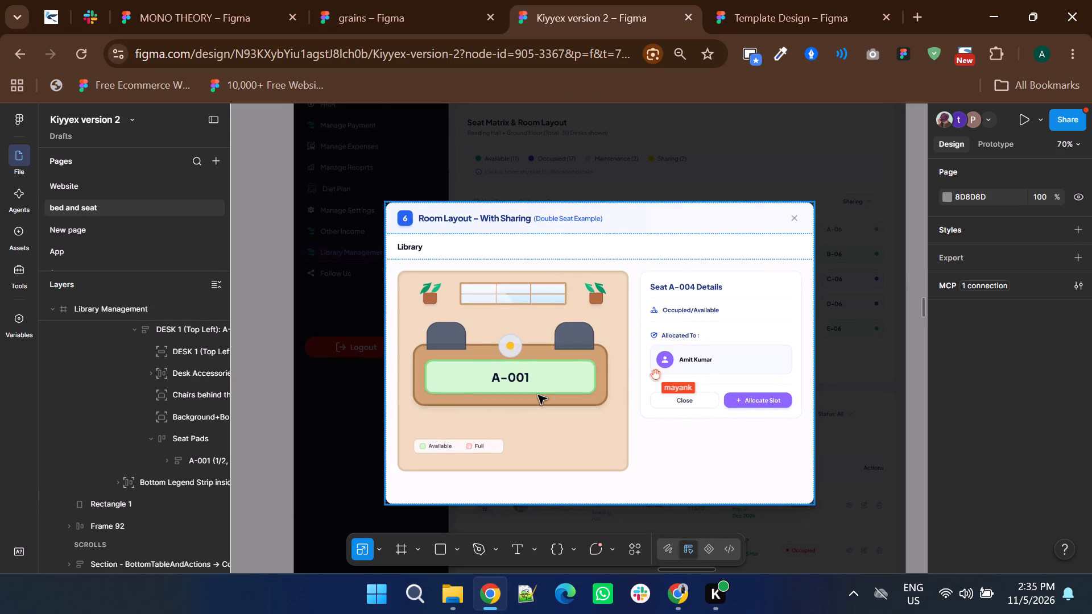
{"action": "scroll", "coordinate": [540, 399], "scroll_direction": "down", "scroll_amount": 1, "text": "ctrl"}
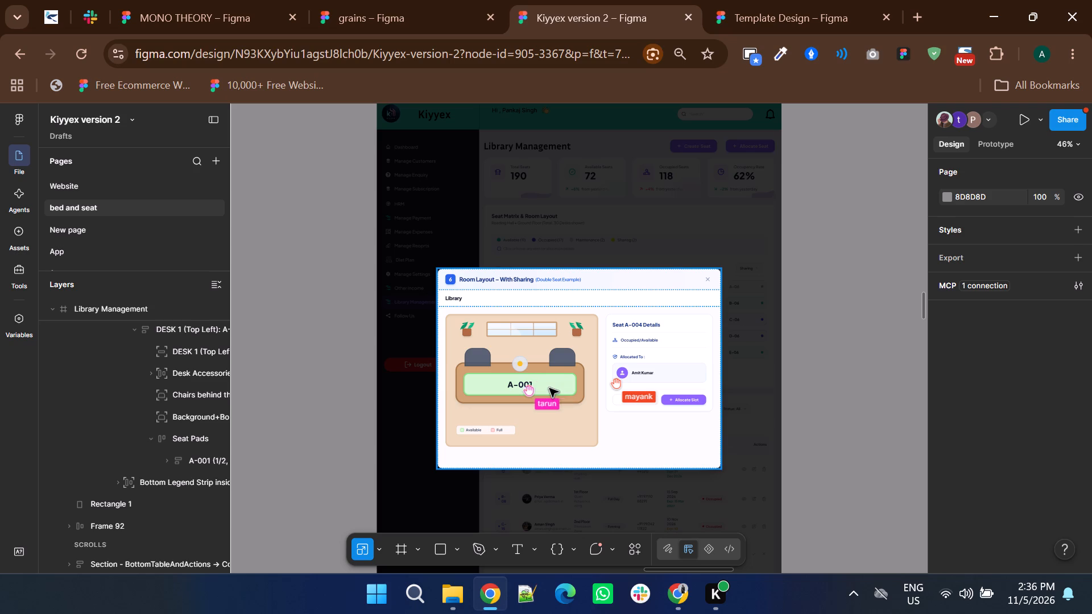
{"action": "scroll", "coordinate": [564, 389], "scroll_direction": "down", "scroll_amount": 2, "text": "ctrl"}
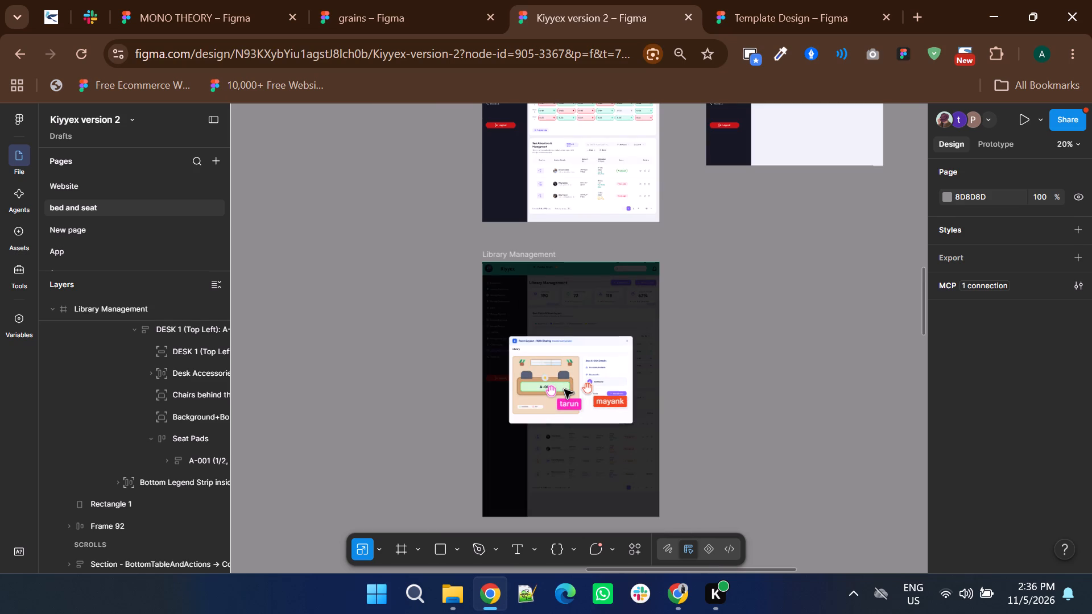
{"action": "scroll", "coordinate": [564, 389], "scroll_direction": "up", "scroll_amount": 2, "text": "ctrl"}
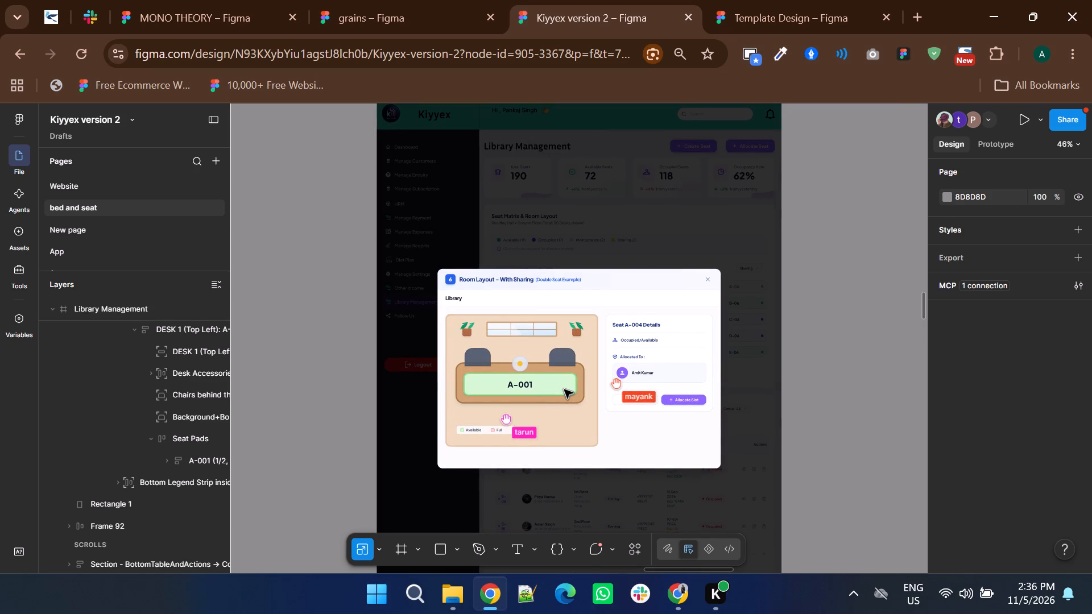
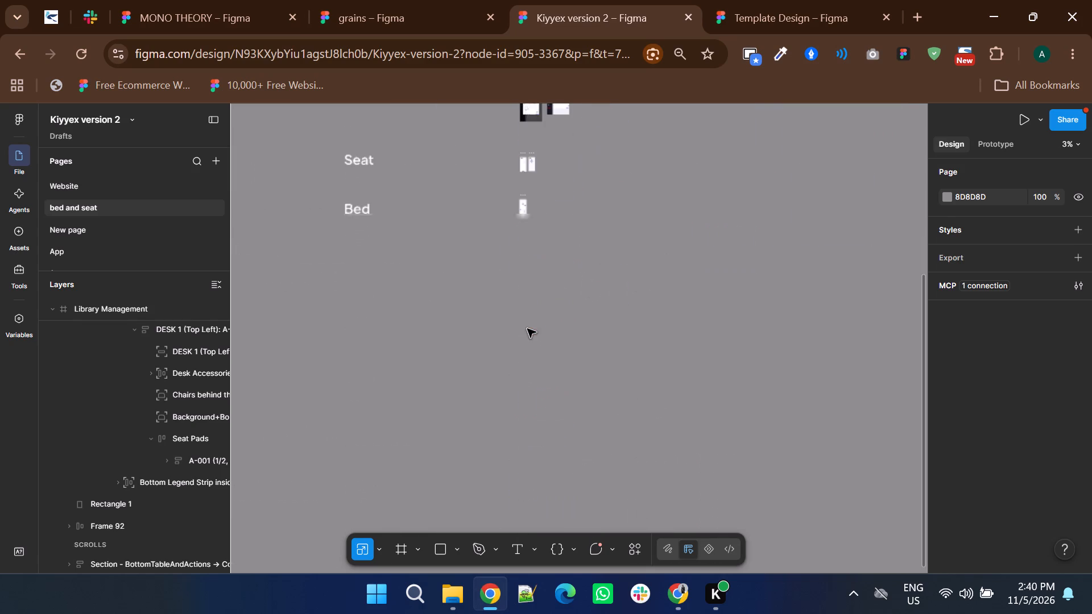
{"action": "scroll", "coordinate": [527, 329], "scroll_direction": "up", "scroll_amount": 2}
{"action": "scroll", "coordinate": [577, 254], "scroll_direction": "up", "scroll_amount": 4, "text": "ctrl"}
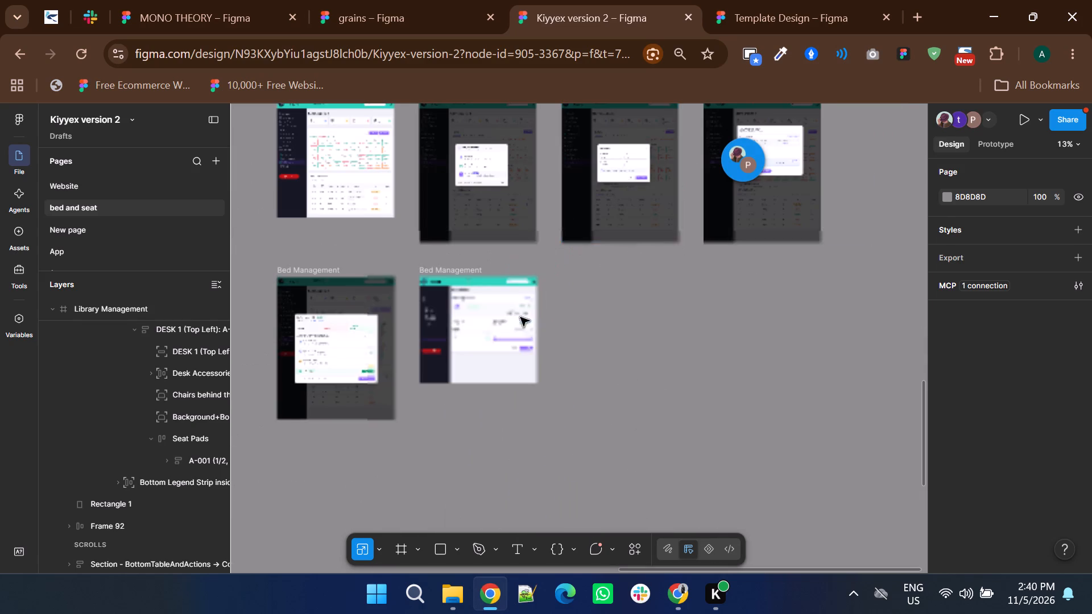
{"action": "scroll", "coordinate": [490, 359], "scroll_direction": "up", "scroll_amount": 2}
{"action": "scroll", "coordinate": [471, 342], "scroll_direction": "up", "scroll_amount": 5, "text": "ctrl"}
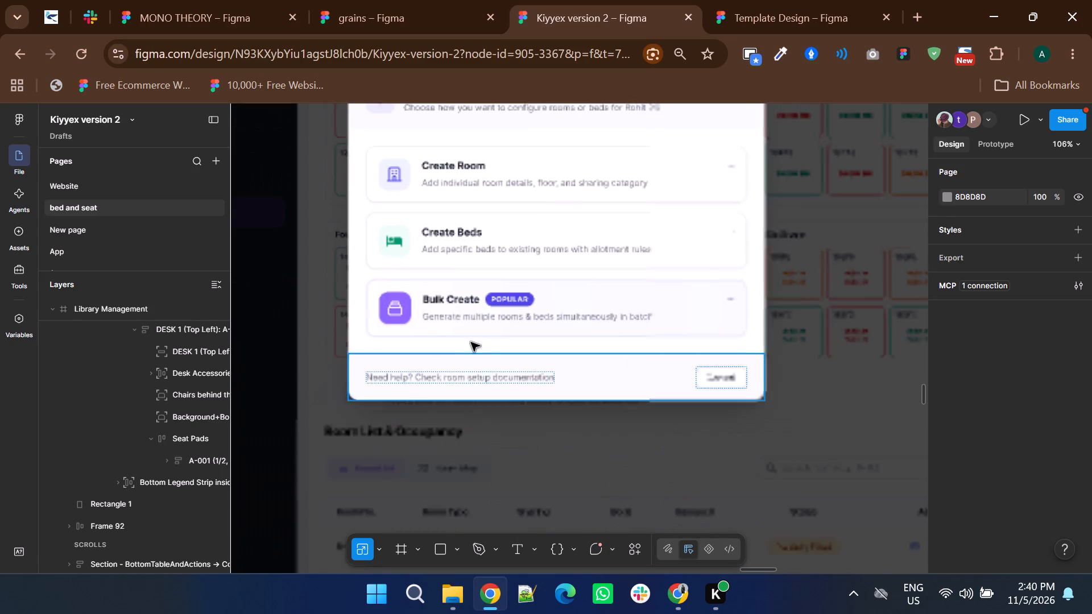
{"action": "scroll", "coordinate": [471, 342], "scroll_direction": "up", "scroll_amount": 1}
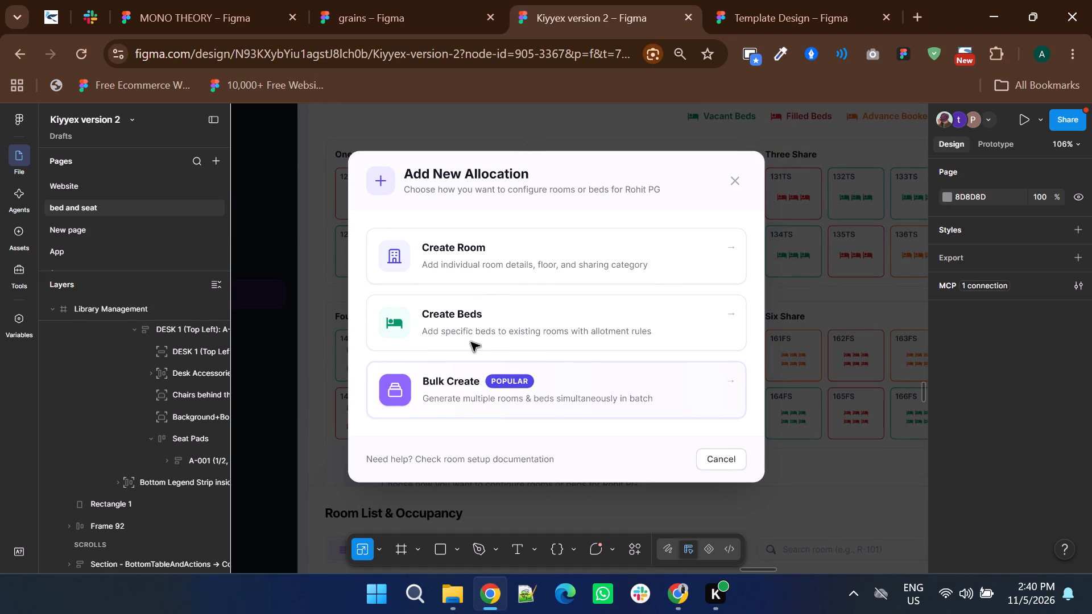
{"action": "scroll", "coordinate": [565, 368], "scroll_direction": "down", "scroll_amount": 5, "text": "ctrl"}
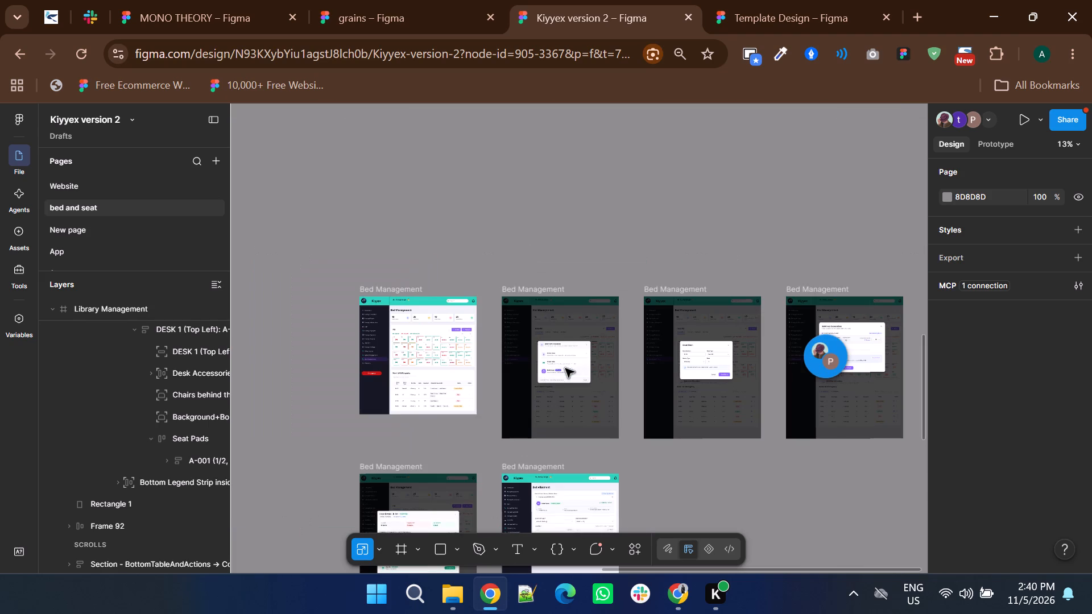
{"action": "scroll", "coordinate": [565, 368], "scroll_direction": "down", "scroll_amount": 2, "text": "shift"}
{"action": "scroll", "coordinate": [673, 367], "scroll_direction": "up", "scroll_amount": 5, "text": "ctrl"}
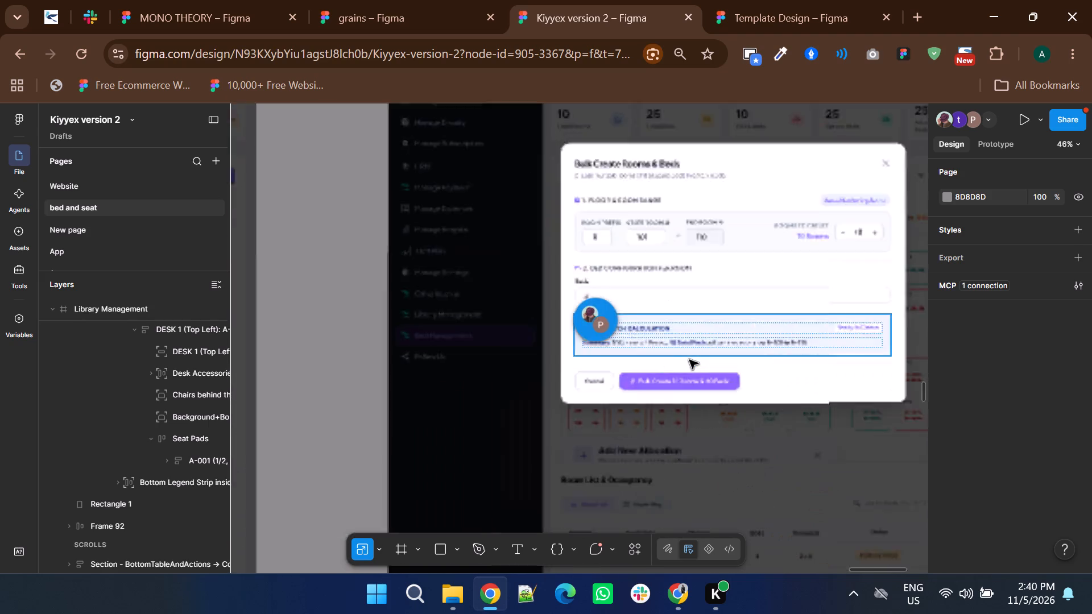
{"action": "scroll", "coordinate": [731, 376], "scroll_direction": "down", "scroll_amount": 2, "text": "ctrl"}
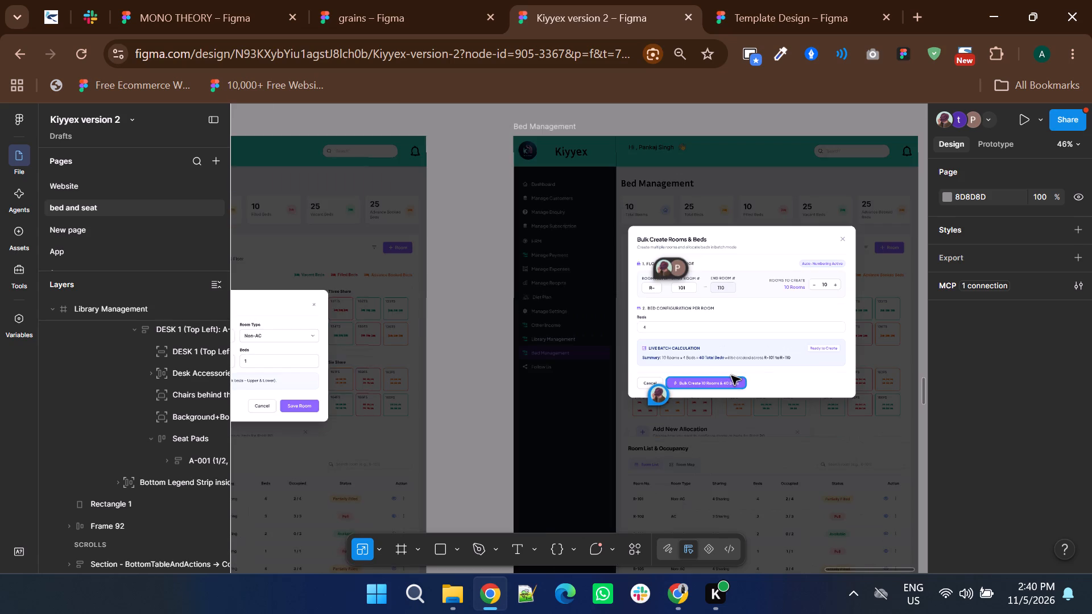
Compare the Add New Allocation, Create Room and Bulk Create Rooms & Beds modals across the Bed Management frames.
{"action": "scroll", "coordinate": [731, 376], "scroll_direction": "down", "scroll_amount": 2, "text": "ctrl"}
{"action": "scroll", "coordinate": [526, 380], "scroll_direction": "up", "scroll_amount": 3, "text": "ctrl"}
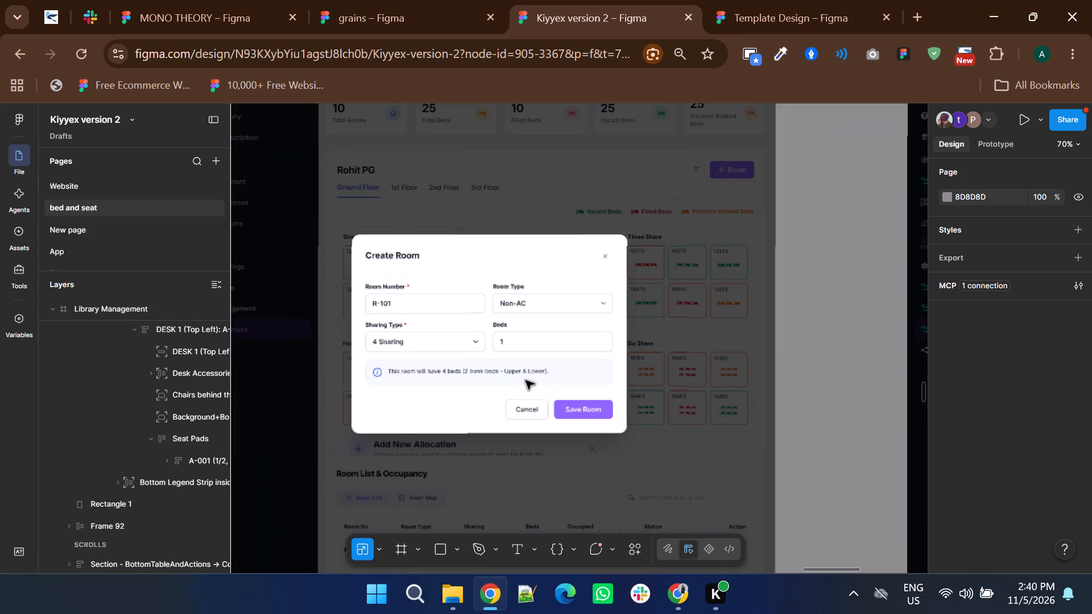
{"action": "scroll", "coordinate": [526, 380], "scroll_direction": "up", "scroll_amount": 4, "text": "shift"}
{"action": "scroll", "coordinate": [572, 380], "scroll_direction": "down", "scroll_amount": 2, "text": "ctrl"}
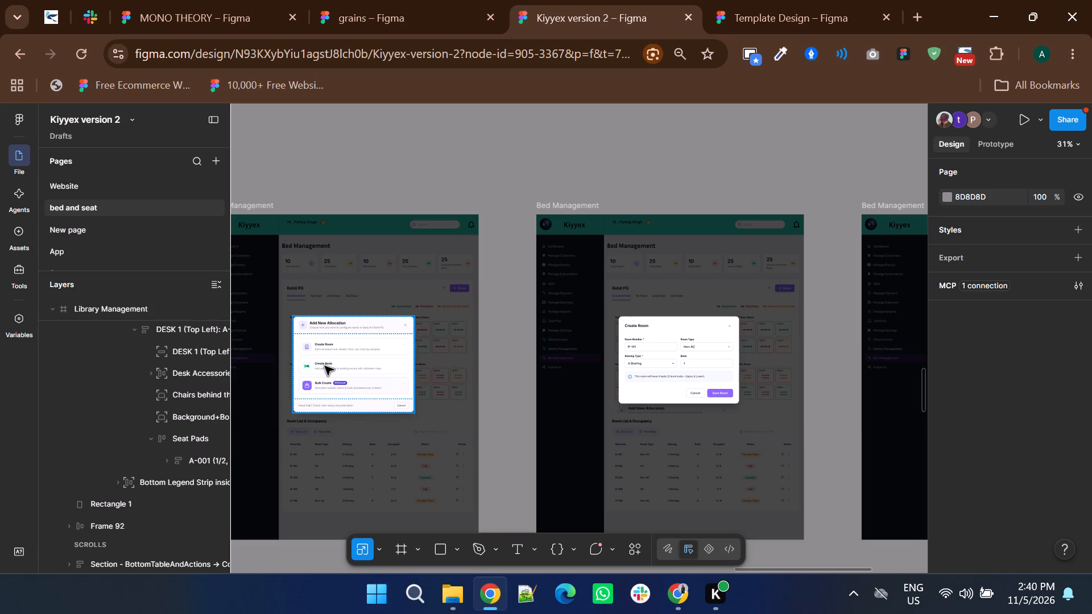
{"action": "scroll", "coordinate": [325, 366], "scroll_direction": "up", "scroll_amount": 1, "text": "ctrl"}
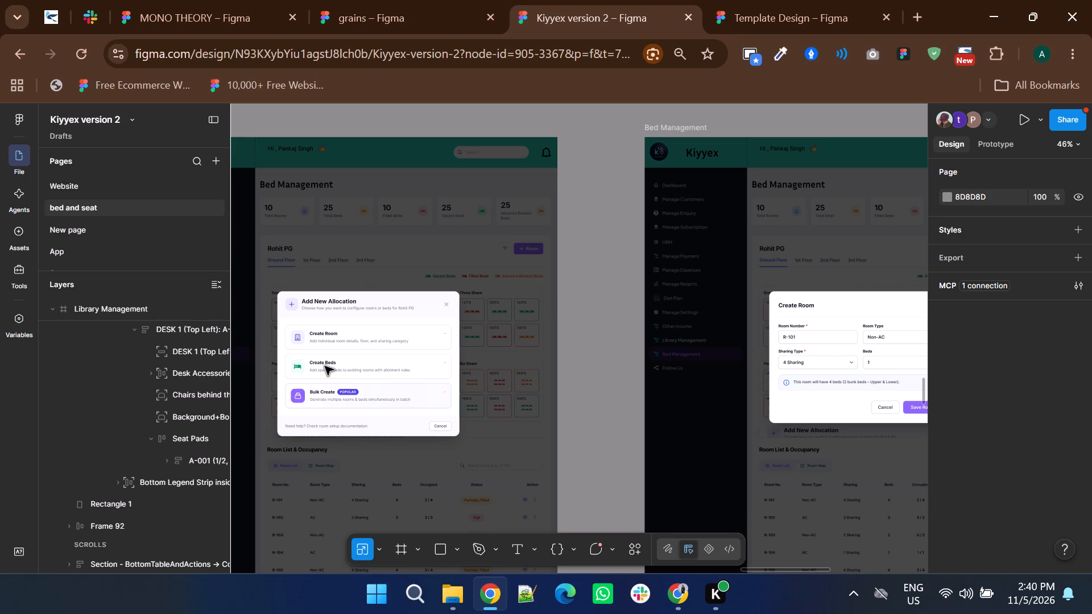
{"action": "scroll", "coordinate": [374, 372], "scroll_direction": "down", "scroll_amount": 1, "text": "ctrl"}
{"action": "scroll", "coordinate": [374, 372], "scroll_direction": "down", "scroll_amount": 4, "text": "shift"}
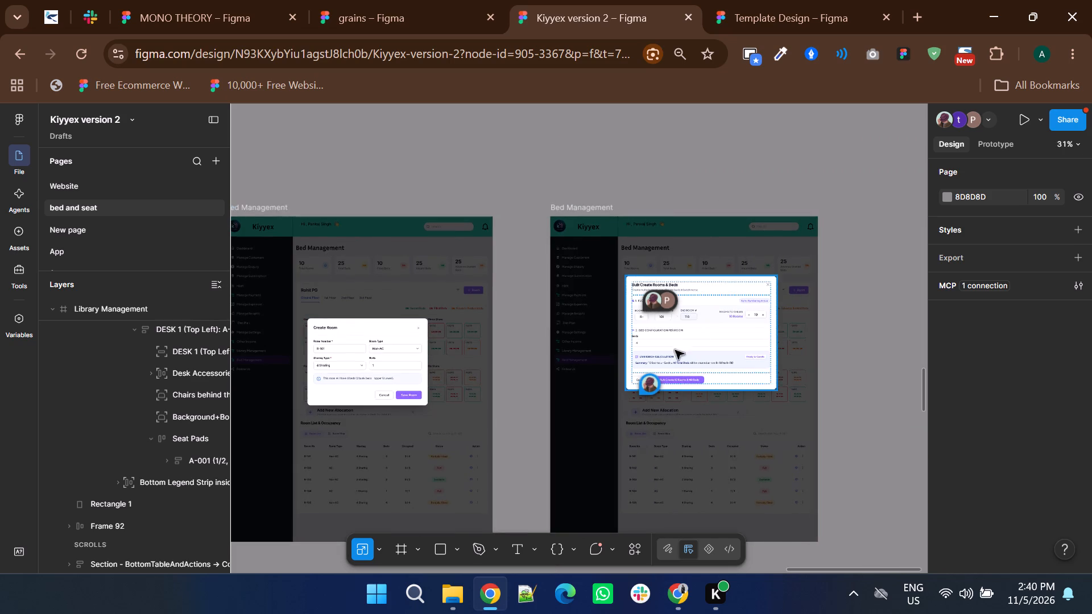
{"action": "scroll", "coordinate": [704, 324], "scroll_direction": "up", "scroll_amount": 2, "text": "ctrl"}
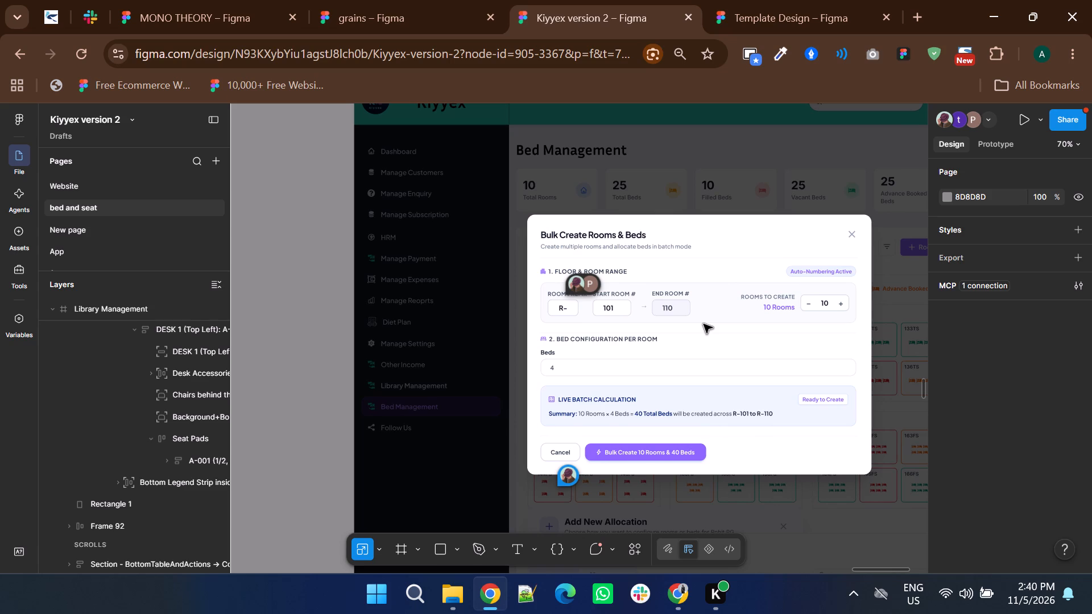
{"action": "scroll", "coordinate": [797, 341], "scroll_direction": "down", "scroll_amount": 2, "text": "ctrl"}
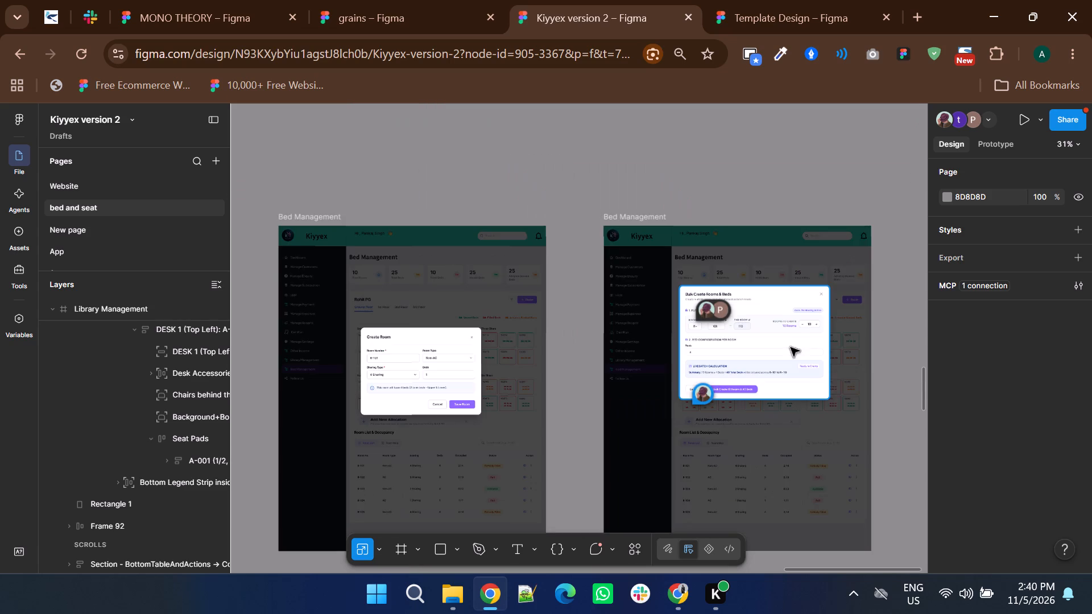
{"action": "scroll", "coordinate": [772, 386], "scroll_direction": "up", "scroll_amount": 4, "text": "ctrl"}
{"action": "scroll", "coordinate": [772, 386], "scroll_direction": "down", "scroll_amount": 3, "text": "ctrl"}
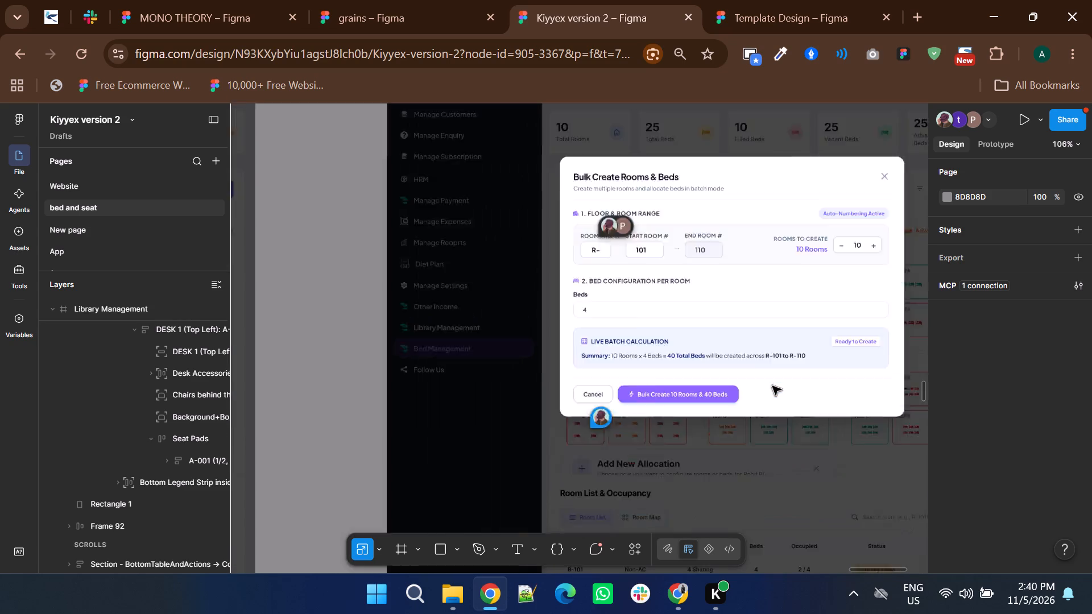
{"action": "scroll", "coordinate": [772, 386], "scroll_direction": "down", "scroll_amount": 2, "text": "ctrl"}
{"action": "scroll", "coordinate": [748, 367], "scroll_direction": "up", "scroll_amount": 5, "text": "ctrl"}
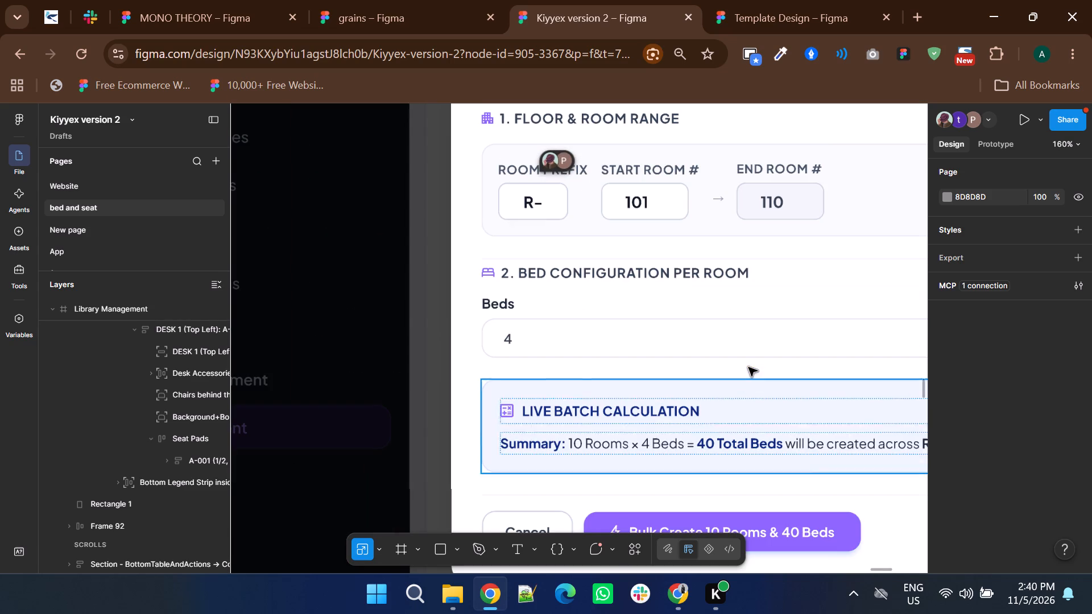
{"action": "scroll", "coordinate": [610, 401], "scroll_direction": "down", "scroll_amount": 2, "text": "ctrl"}
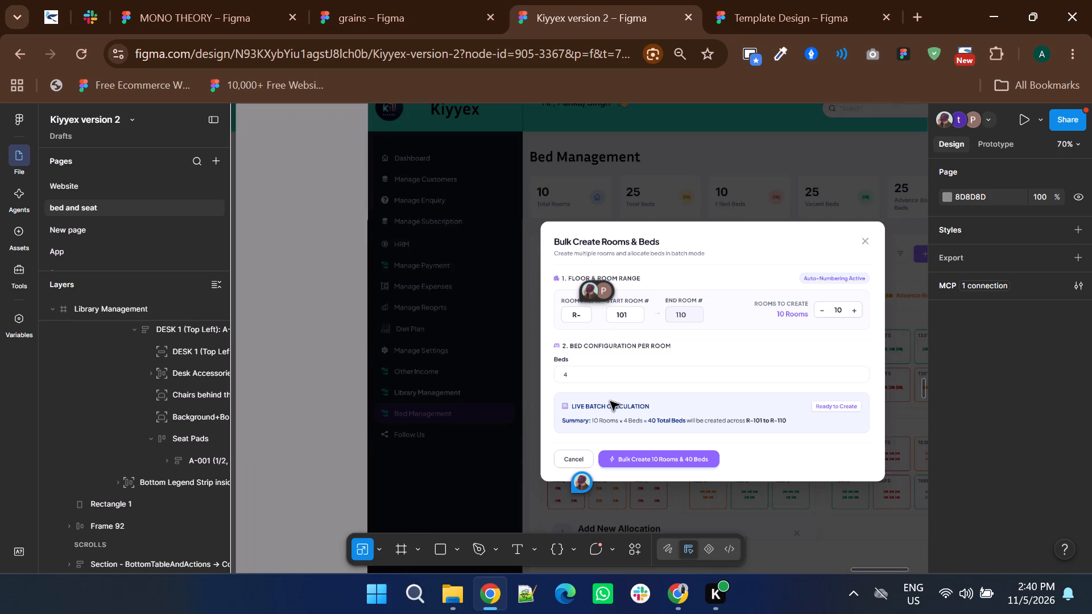
{"action": "scroll", "coordinate": [718, 383], "scroll_direction": "down", "scroll_amount": 2, "text": "ctrl"}
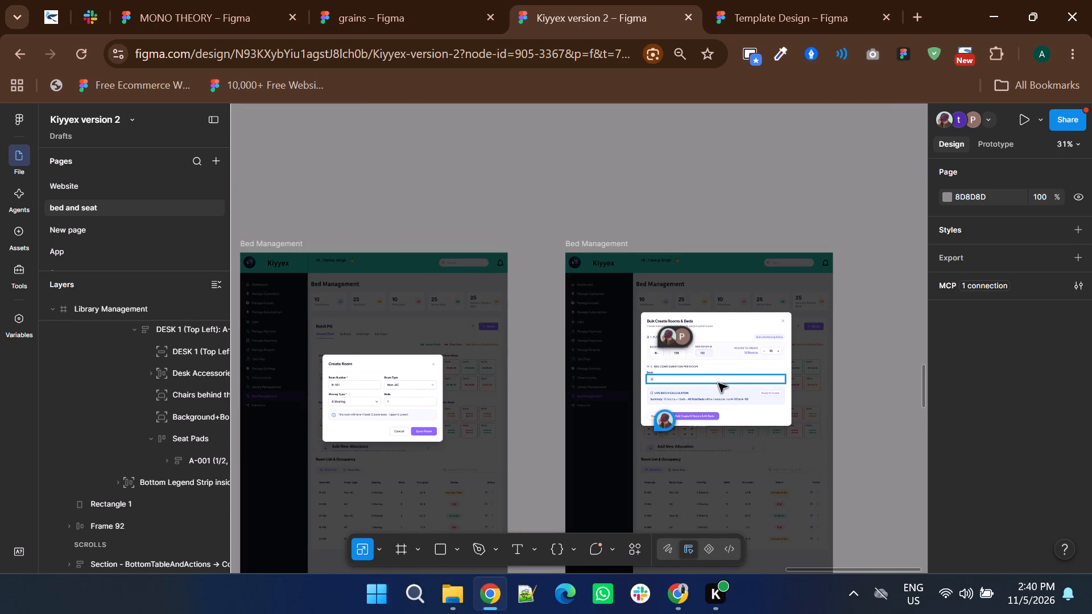
{"action": "scroll", "coordinate": [718, 383], "scroll_direction": "down", "scroll_amount": 1, "text": "ctrl"}
{"action": "scroll", "coordinate": [464, 388], "scroll_direction": "up", "scroll_amount": 3, "text": "ctrl"}
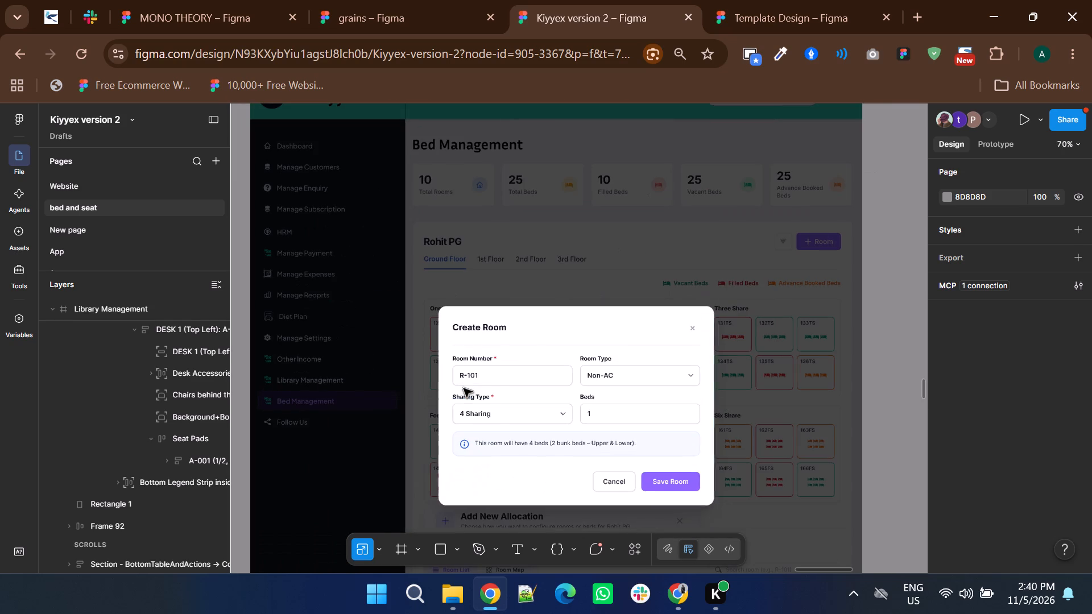
{"action": "scroll", "coordinate": [641, 335], "scroll_direction": "down", "scroll_amount": 4, "text": "ctrl"}
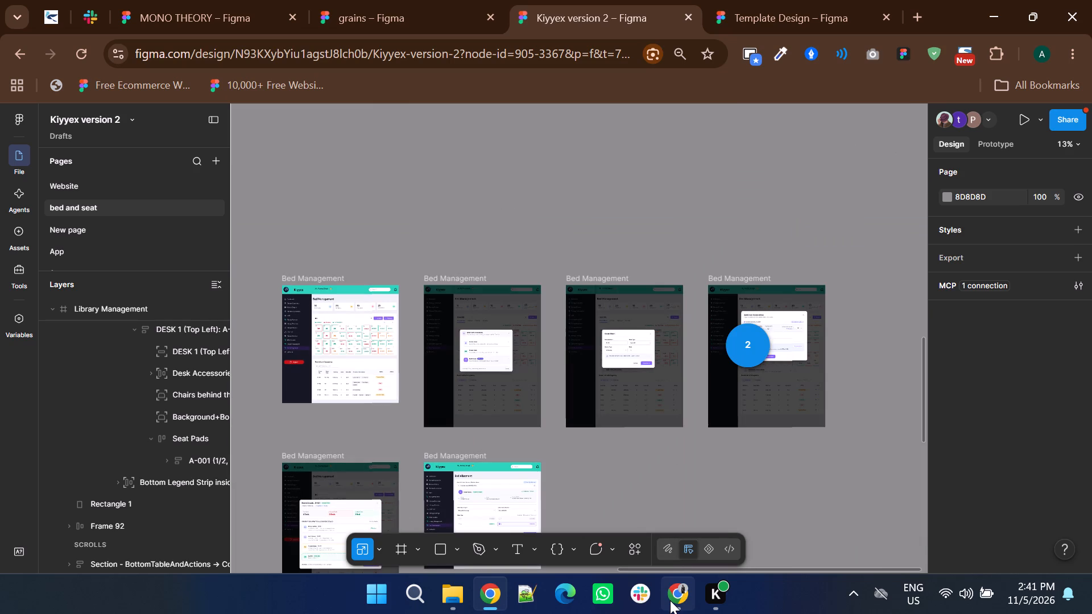
{"action": "left_click", "coordinate": [671, 601]}
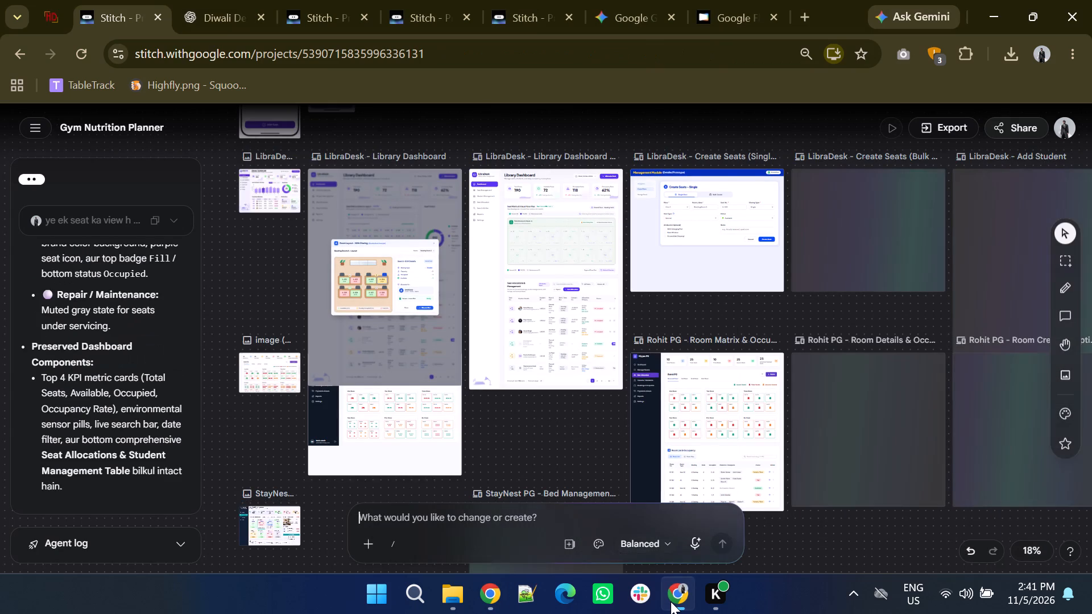
{"action": "scroll", "coordinate": [510, 246], "scroll_direction": "up", "scroll_amount": 3, "text": "ctrl"}
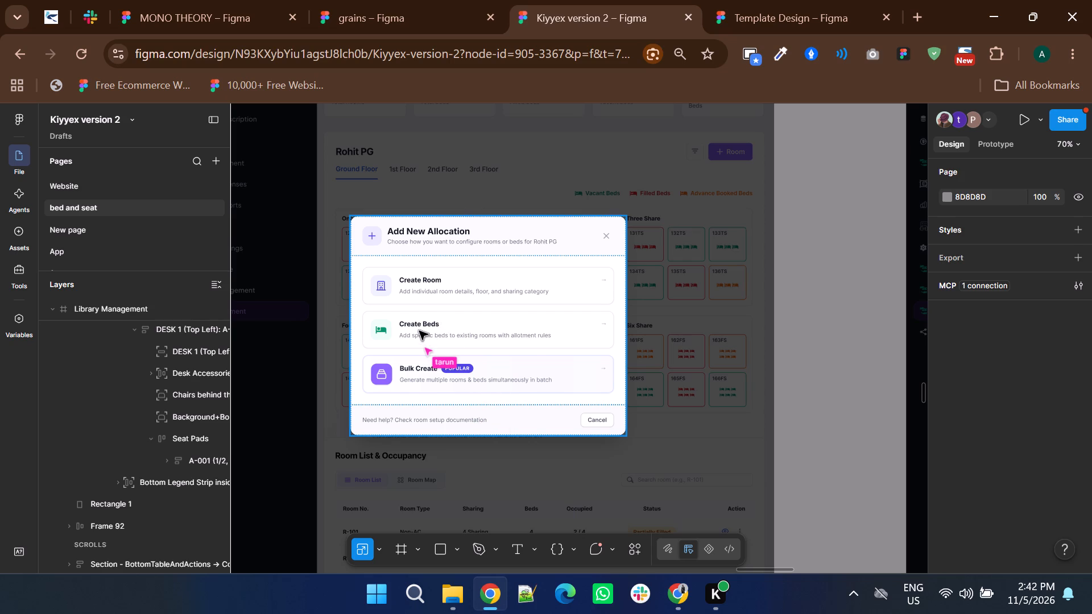
Delete the Create Room option card from the Add New Allocation modal.
{"action": "scroll", "coordinate": [419, 331], "scroll_direction": "up", "scroll_amount": 2, "text": "ctrl"}
{"action": "triple_click", "coordinate": [436, 321], "text": "ctrl"}
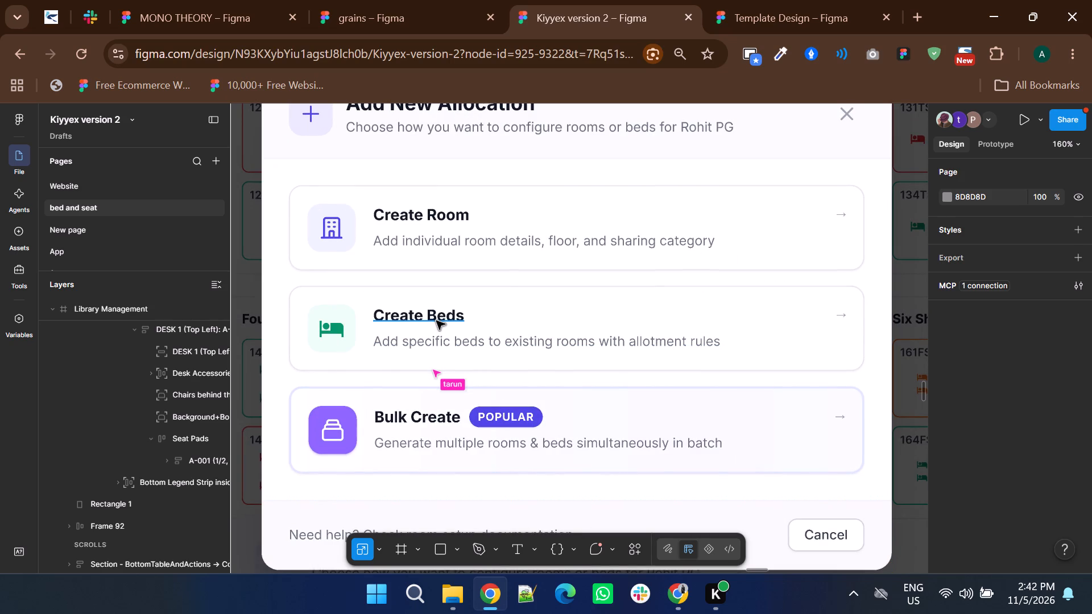
{"action": "left_click", "coordinate": [461, 213]}
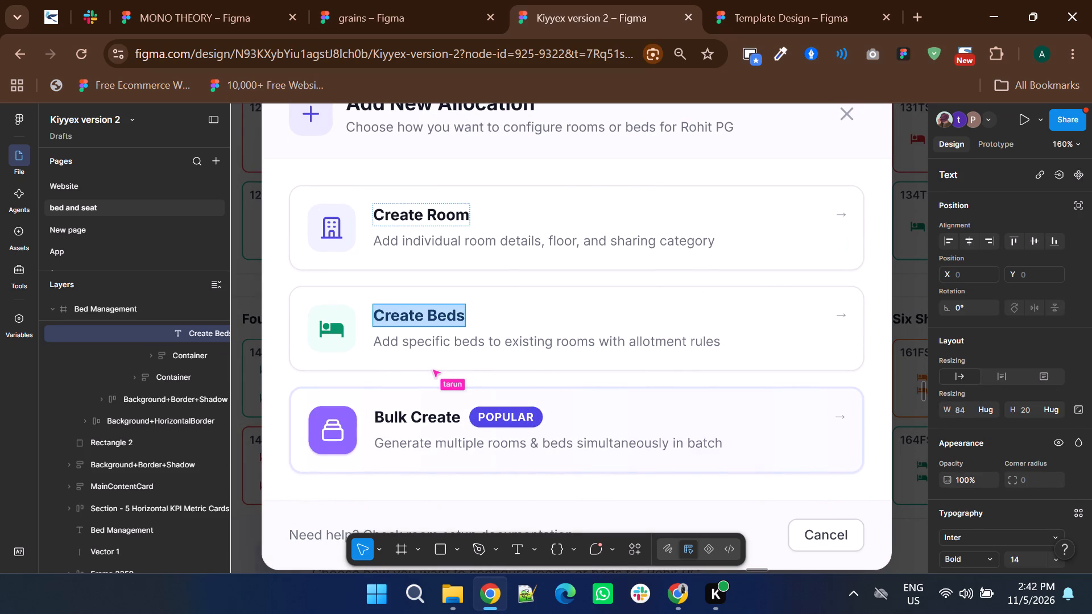
{"action": "left_click", "coordinate": [468, 217]}
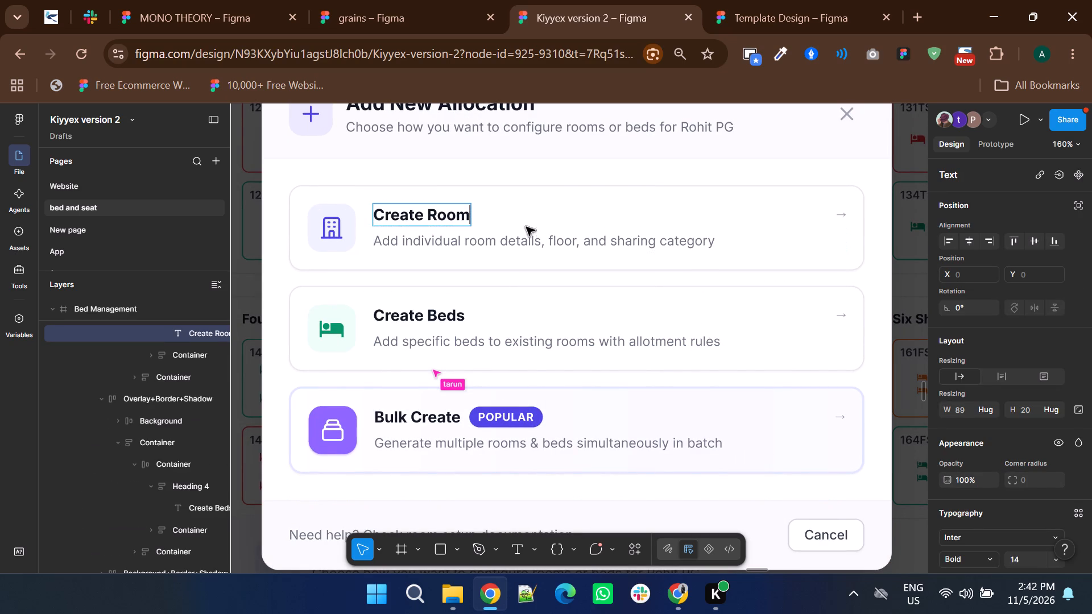
{"action": "left_click", "coordinate": [550, 217]}
{"action": "left_click", "coordinate": [555, 189]}
{"action": "key", "text": "Delete"}
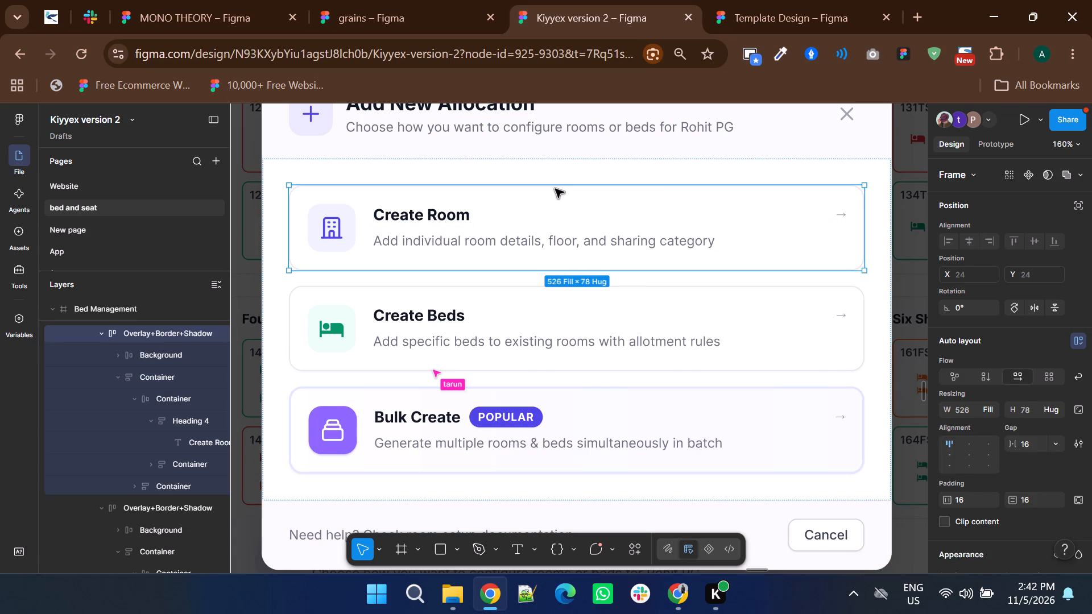
Change the Create Beds card heading in the Add New Allocation modal to "Create Room and Beds".
{"action": "triple_click", "coordinate": [457, 222], "text": "ctrl"}
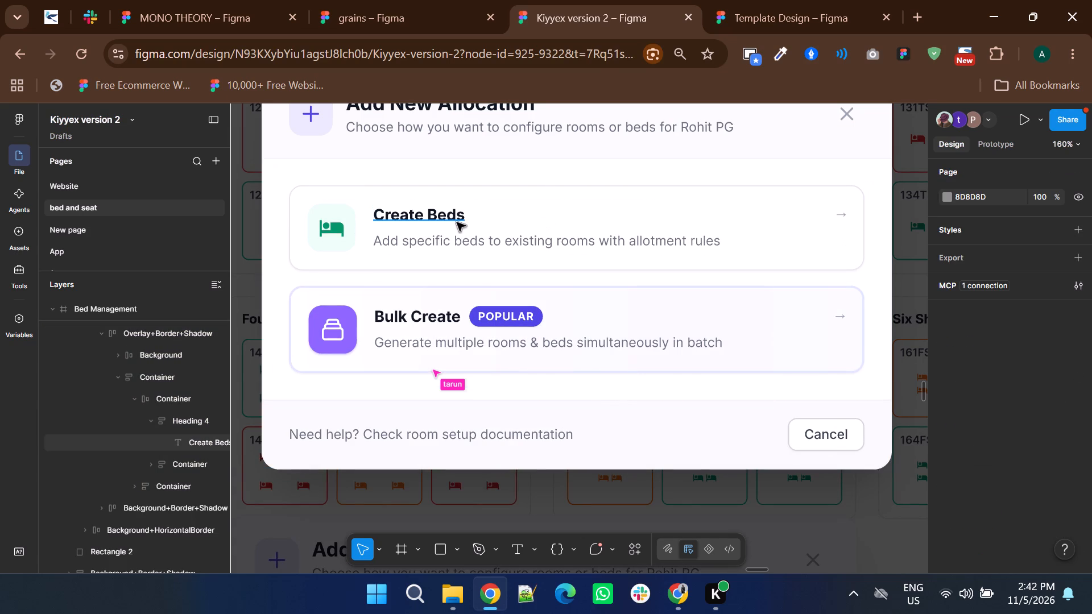
{"action": "left_click", "coordinate": [423, 221]}
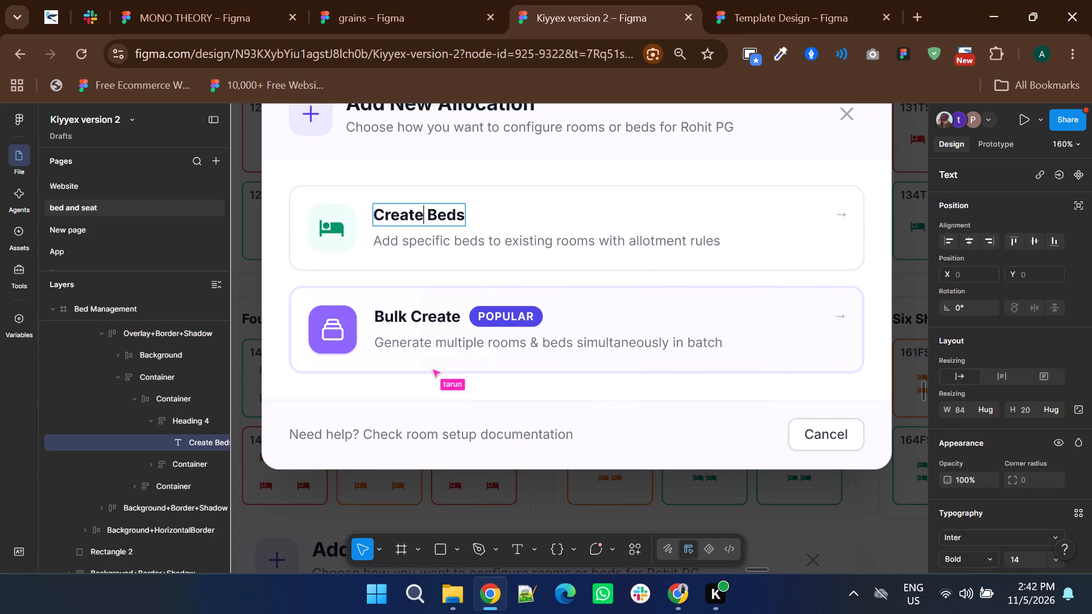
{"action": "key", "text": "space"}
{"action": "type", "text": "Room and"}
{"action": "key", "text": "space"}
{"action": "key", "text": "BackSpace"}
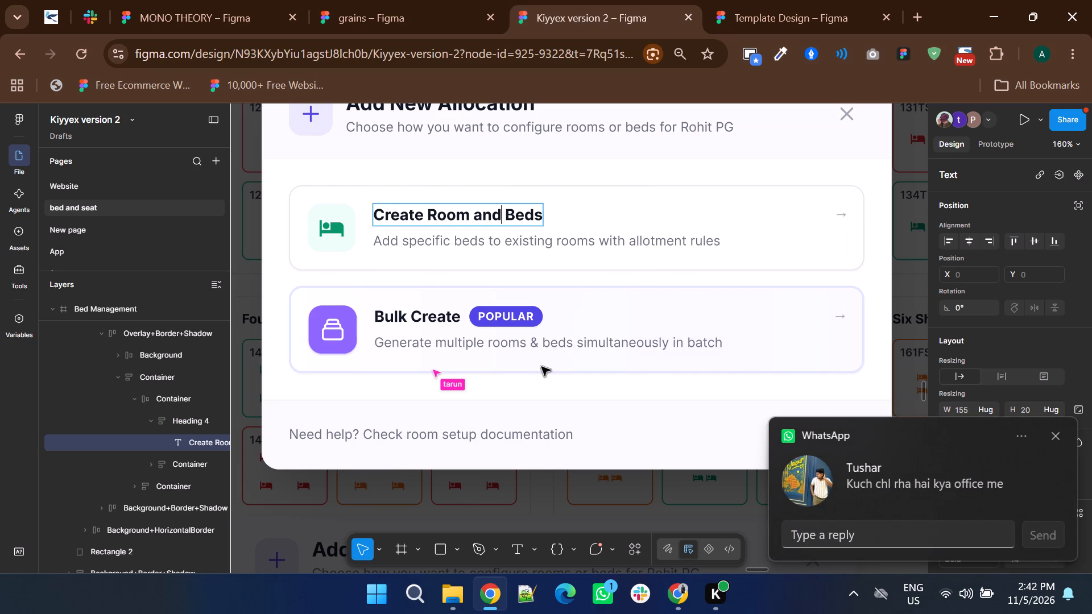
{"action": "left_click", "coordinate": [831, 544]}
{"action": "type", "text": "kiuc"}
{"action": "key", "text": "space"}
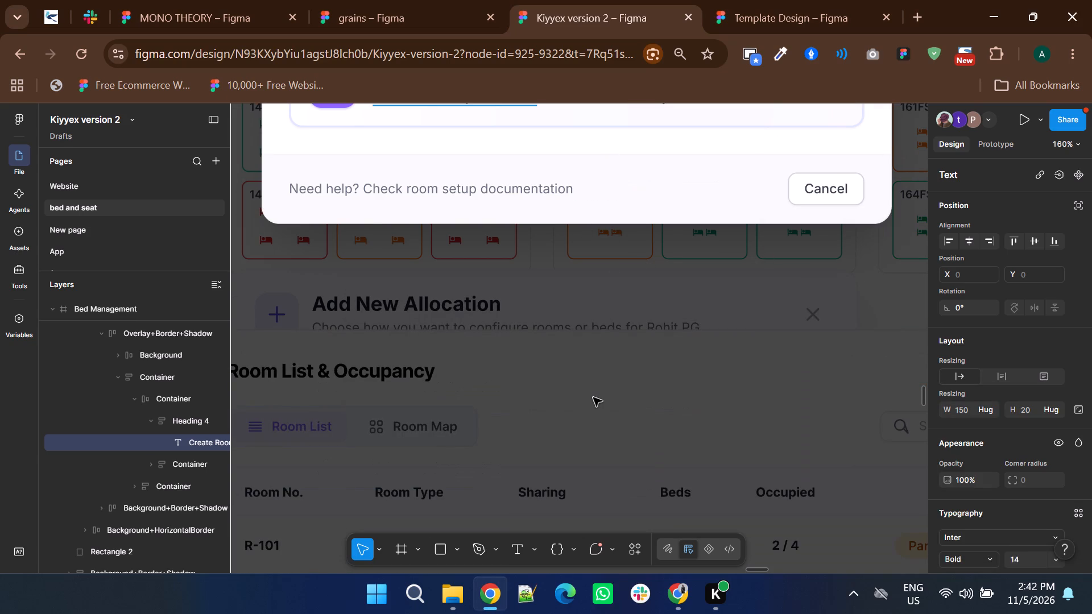
{"action": "scroll", "coordinate": [554, 442], "scroll_direction": "down", "scroll_amount": 3, "text": "ctrl"}
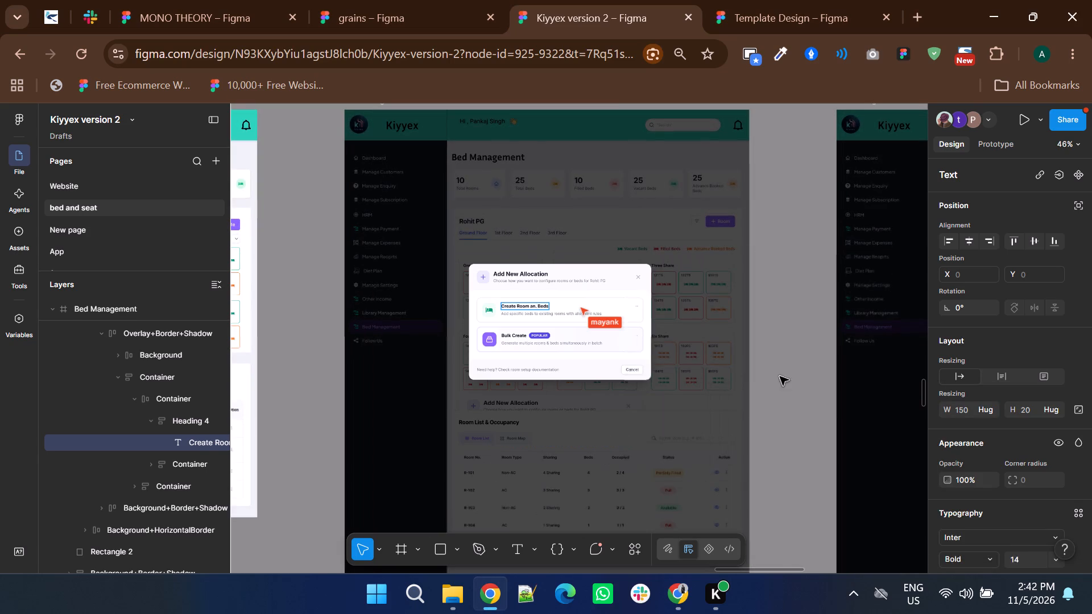
{"action": "double_click", "coordinate": [780, 376]}
{"action": "scroll", "coordinate": [554, 313], "scroll_direction": "down", "scroll_amount": 3, "text": "ctrl"}
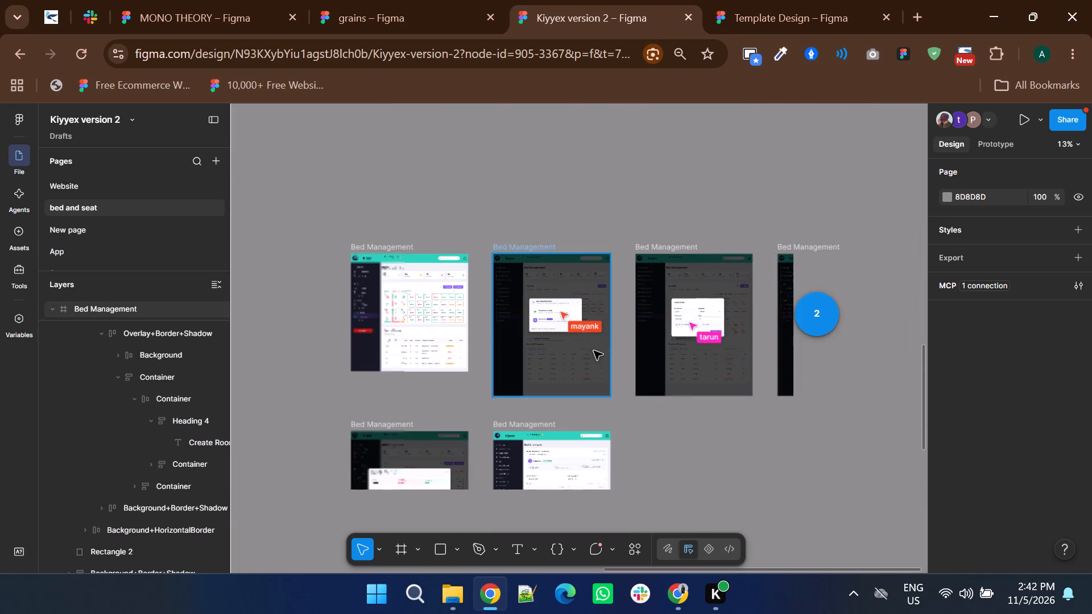
{"action": "scroll", "coordinate": [708, 316], "scroll_direction": "up", "scroll_amount": 5, "text": "ctrl"}
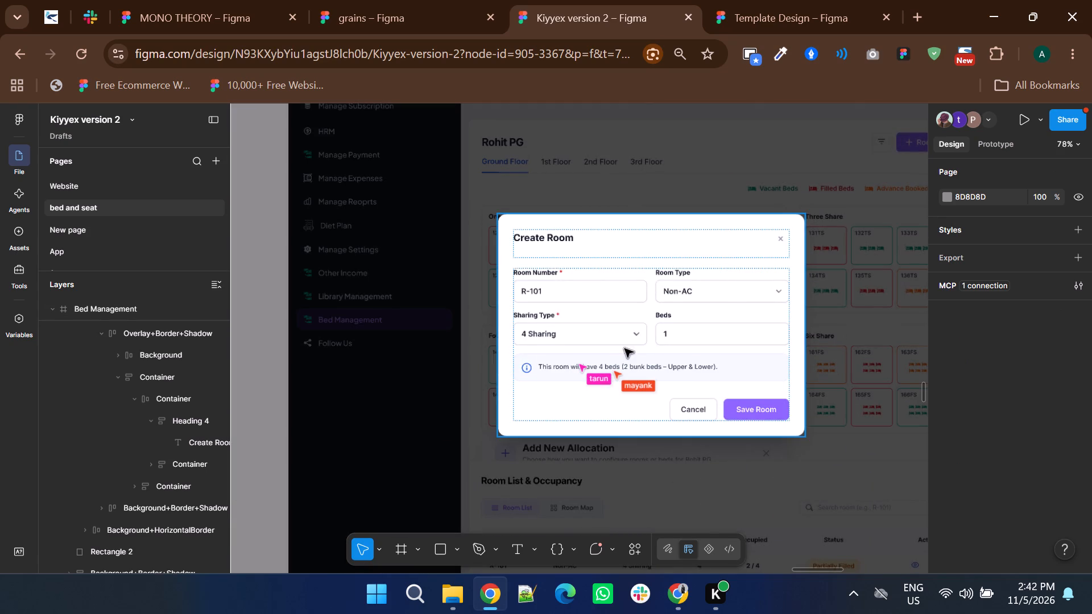
{"action": "triple_click", "coordinate": [578, 336]}
{"action": "left_click", "coordinate": [578, 336]}
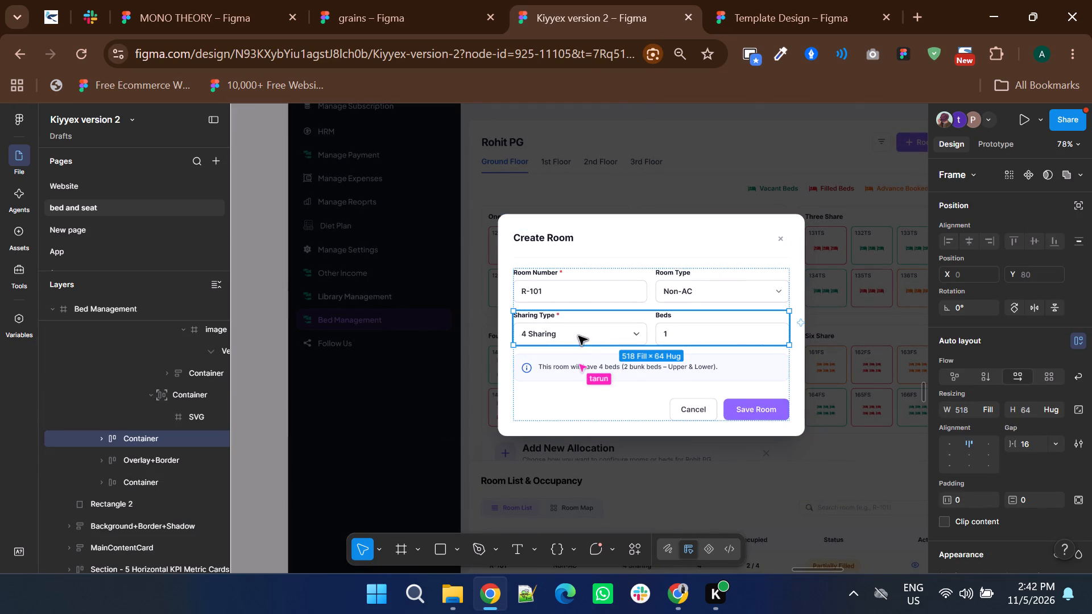
{"action": "double_click", "coordinate": [578, 336]}
{"action": "key", "text": "Delete"}
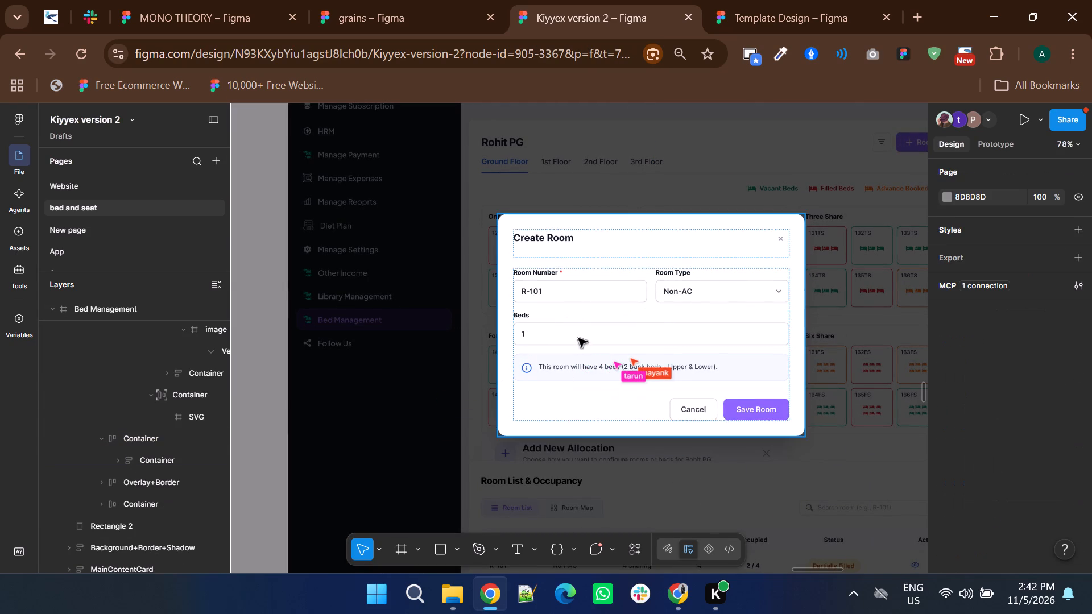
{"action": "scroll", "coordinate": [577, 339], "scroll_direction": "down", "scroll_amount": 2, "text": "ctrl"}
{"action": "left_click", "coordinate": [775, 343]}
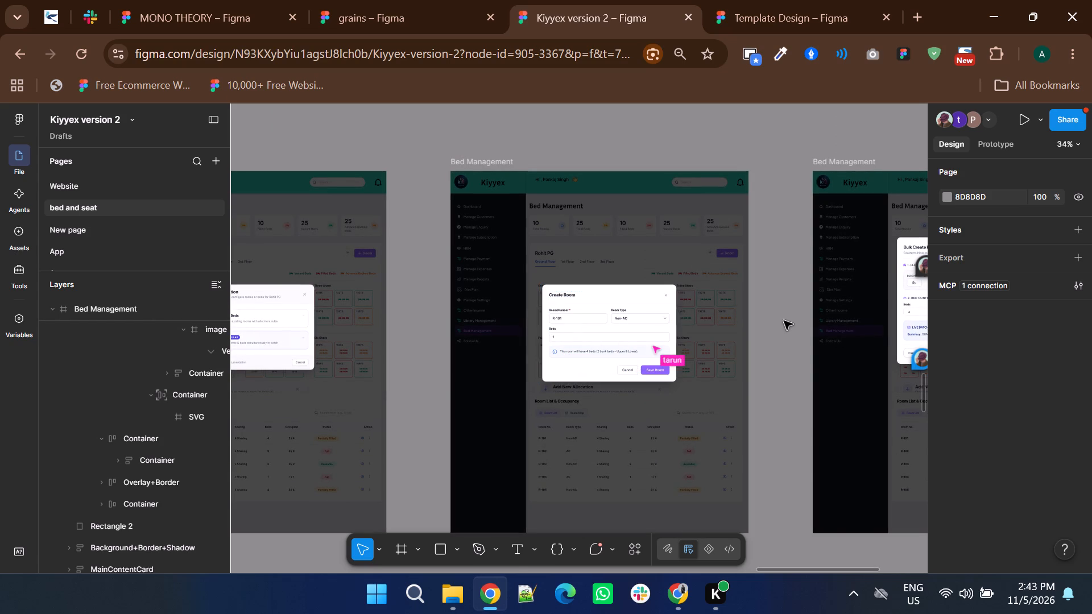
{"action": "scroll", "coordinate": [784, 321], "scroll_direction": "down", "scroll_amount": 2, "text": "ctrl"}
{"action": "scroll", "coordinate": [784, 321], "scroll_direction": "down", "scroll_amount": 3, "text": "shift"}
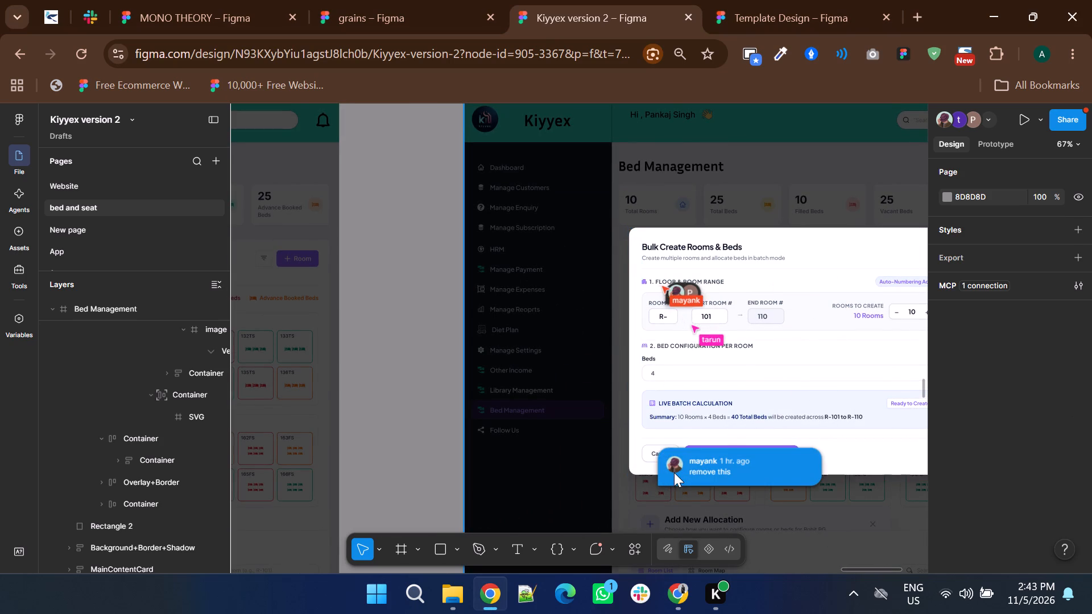
{"action": "scroll", "coordinate": [574, 362], "scroll_direction": "down", "scroll_amount": 2, "text": "ctrl"}
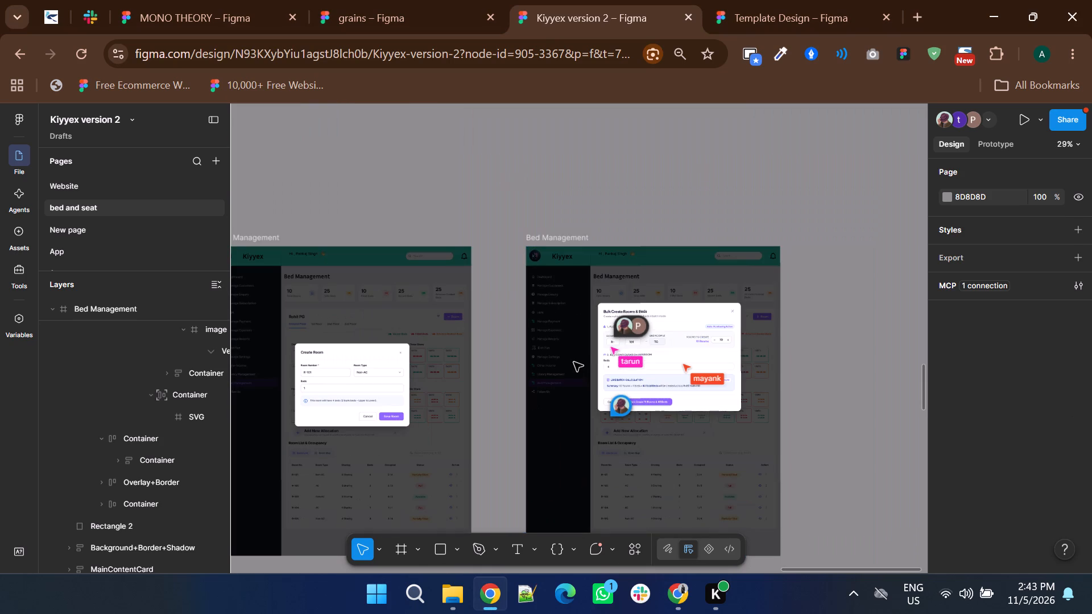
{"action": "scroll", "coordinate": [637, 338], "scroll_direction": "up", "scroll_amount": 4, "text": "ctrl"}
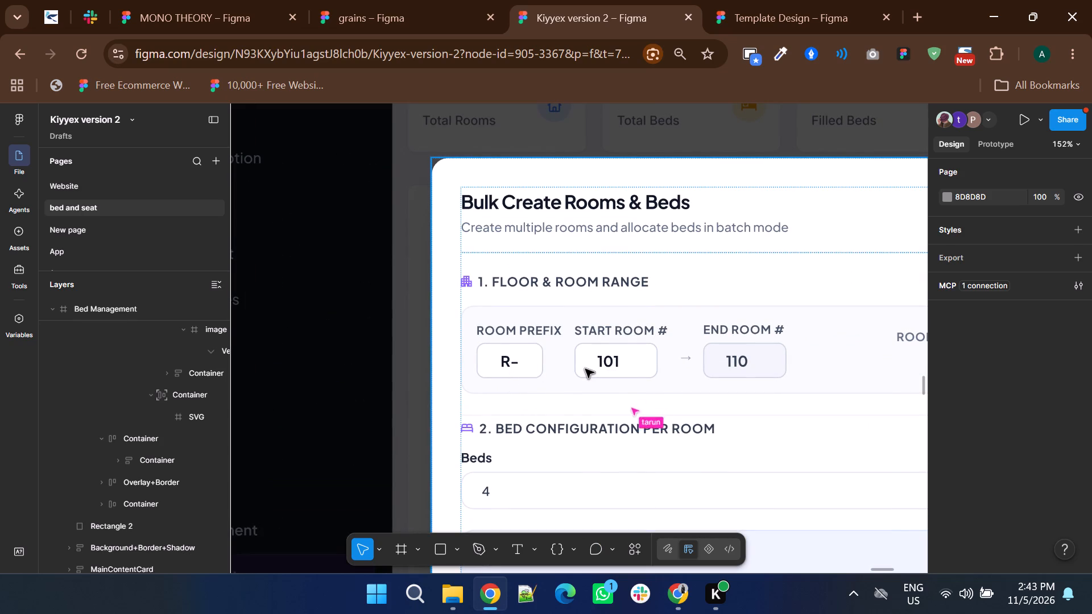
{"action": "scroll", "coordinate": [497, 371], "scroll_direction": "down", "scroll_amount": 1, "text": "ctrl"}
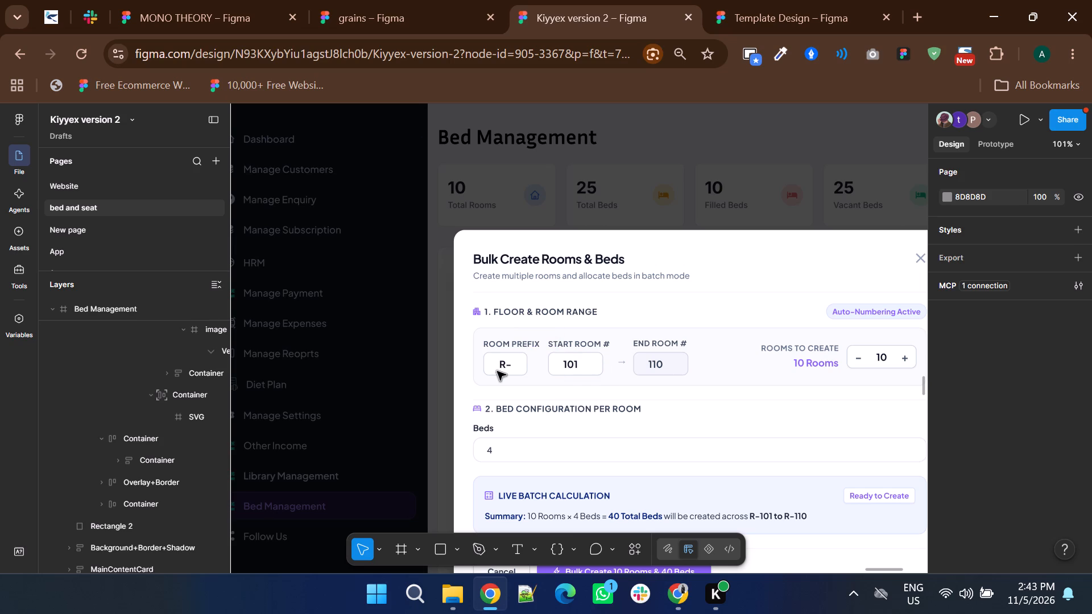
{"action": "scroll", "coordinate": [664, 351], "scroll_direction": "down", "scroll_amount": 9, "text": "ctrl"}
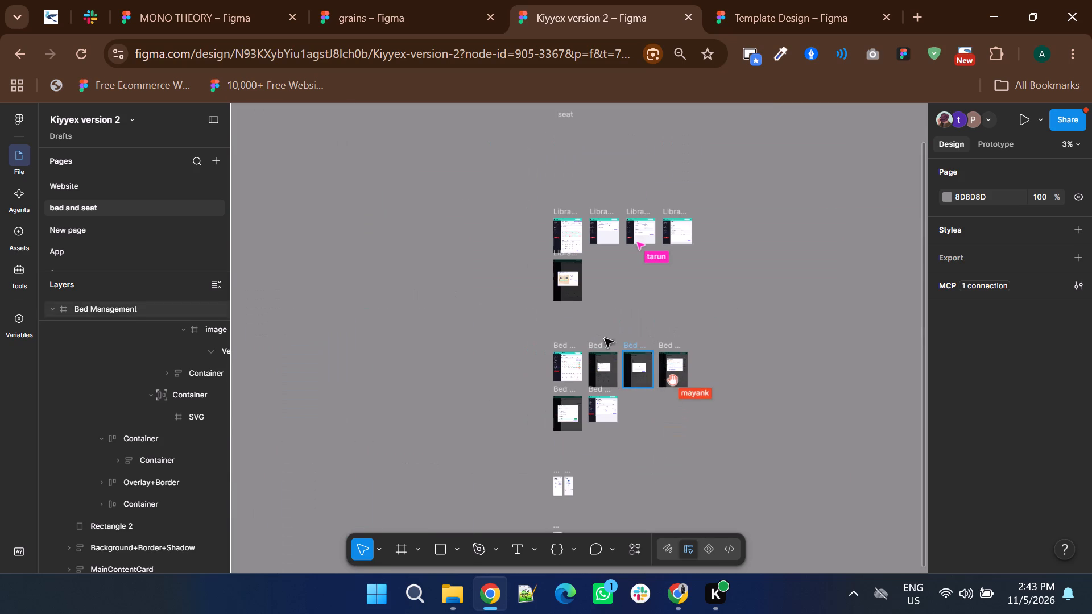
{"action": "scroll", "coordinate": [647, 230], "scroll_direction": "up", "scroll_amount": 9, "text": "ctrl"}
{"action": "scroll", "coordinate": [624, 324], "scroll_direction": "up", "scroll_amount": 2}
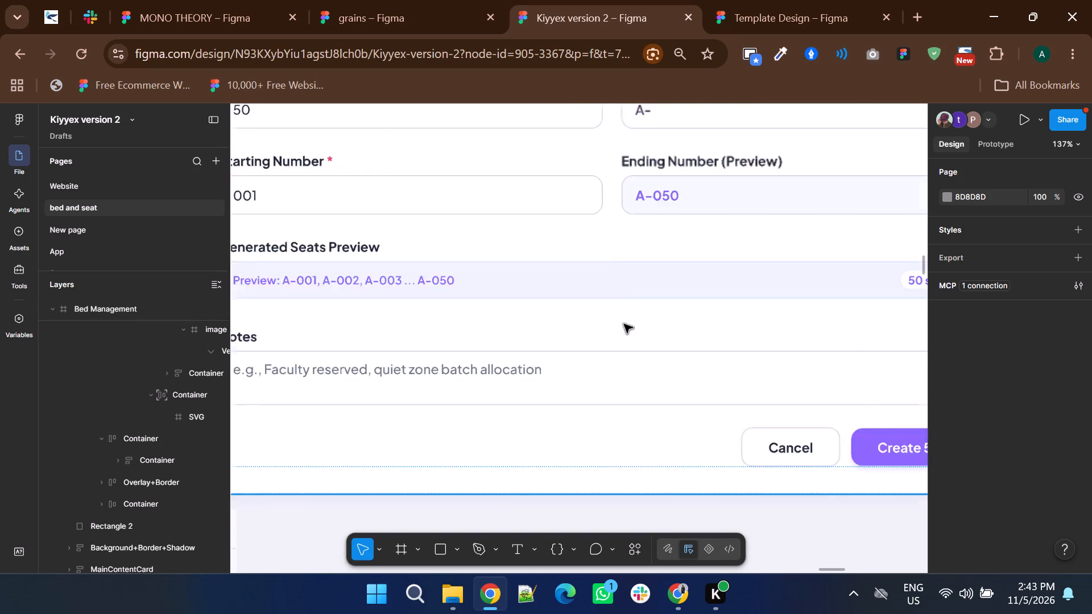
{"action": "scroll", "coordinate": [624, 324], "scroll_direction": "down", "scroll_amount": 1, "text": "ctrl"}
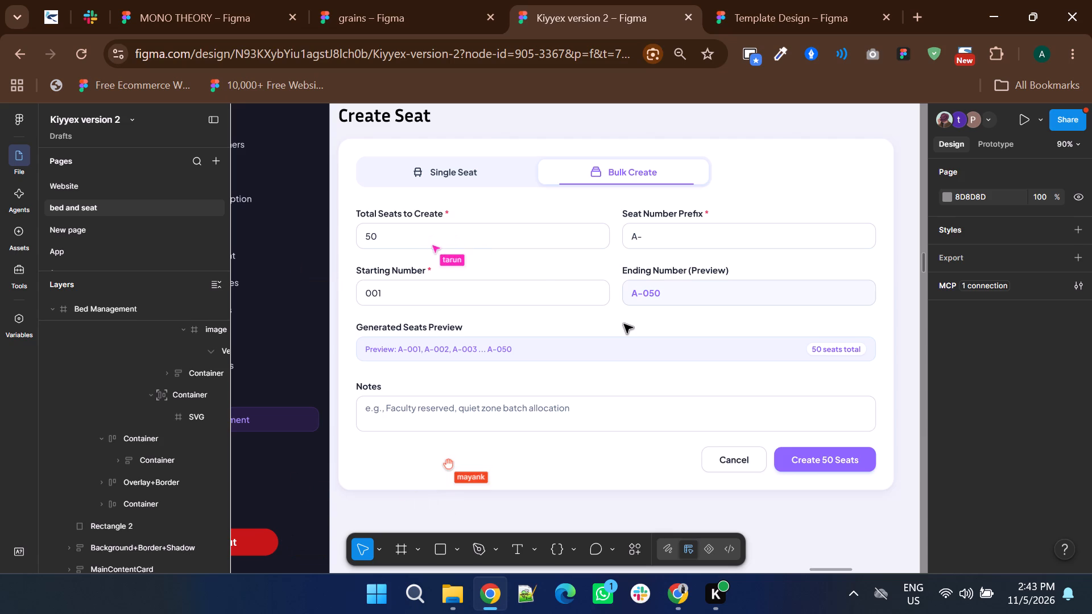
{"action": "scroll", "coordinate": [626, 326], "scroll_direction": "down", "scroll_amount": 7, "text": "ctrl"}
{"action": "scroll", "coordinate": [640, 348], "scroll_direction": "down", "scroll_amount": 1}
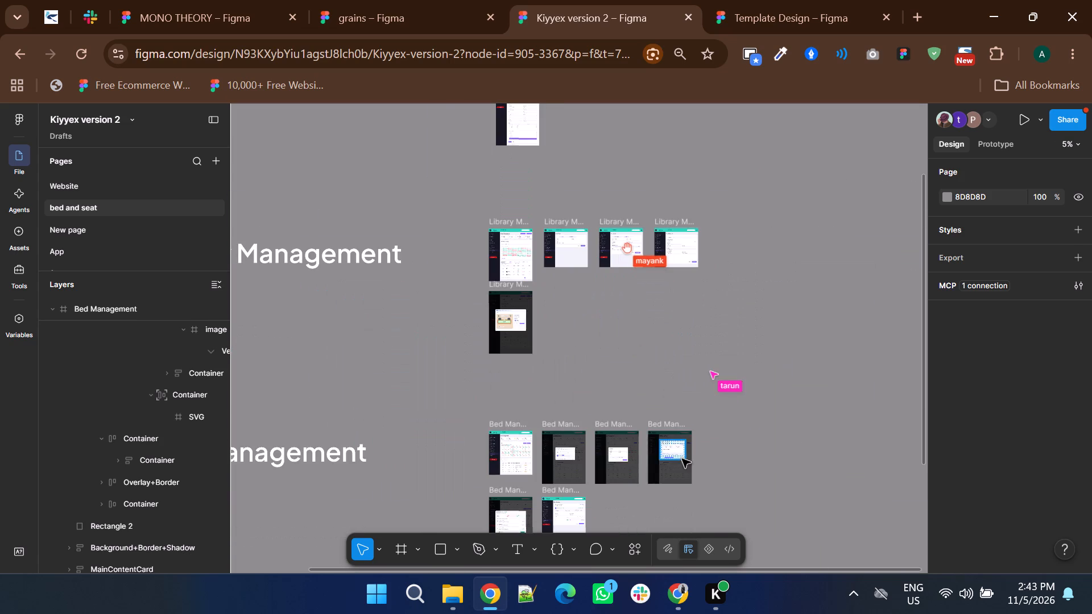
Duplicate the Beds field in the Bulk Create Rooms & Beds modal, placing the copy directly below the Floor & Room Range heading.
{"action": "scroll", "coordinate": [687, 460], "scroll_direction": "up", "scroll_amount": 6, "text": "ctrl"}
{"action": "scroll", "coordinate": [490, 370], "scroll_direction": "up", "scroll_amount": 3, "text": "ctrl"}
{"action": "scroll", "coordinate": [545, 403], "scroll_direction": "up", "scroll_amount": 1}
{"action": "scroll", "coordinate": [672, 391], "scroll_direction": "down", "scroll_amount": 1, "text": "ctrl"}
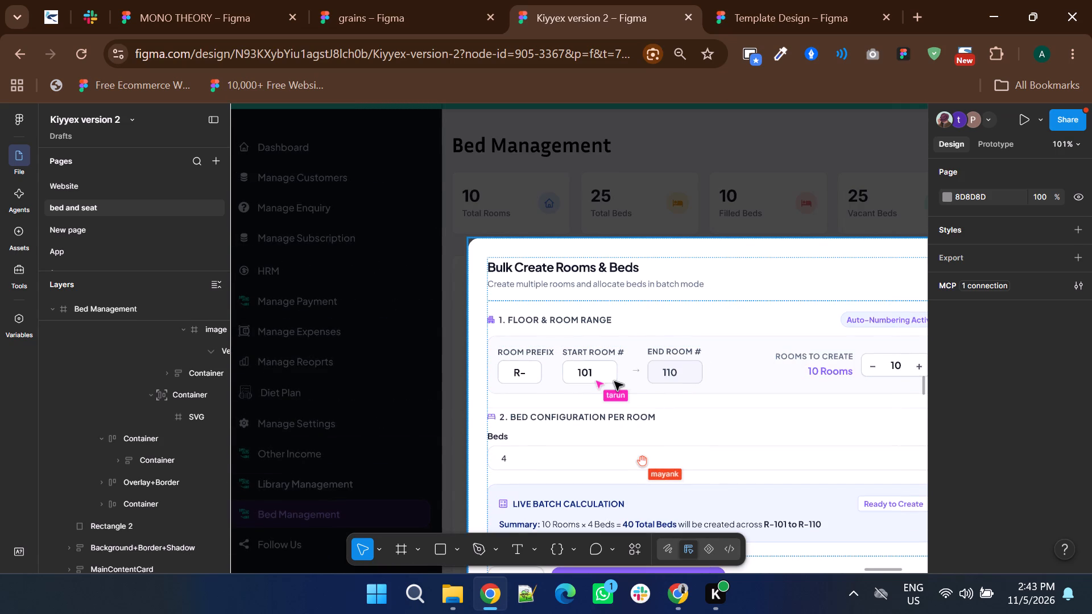
{"action": "scroll", "coordinate": [614, 381], "scroll_direction": "down", "scroll_amount": 1}
{"action": "scroll", "coordinate": [646, 417], "scroll_direction": "up", "scroll_amount": 1}
{"action": "scroll", "coordinate": [672, 420], "scroll_direction": "down", "scroll_amount": 1, "text": "shift"}
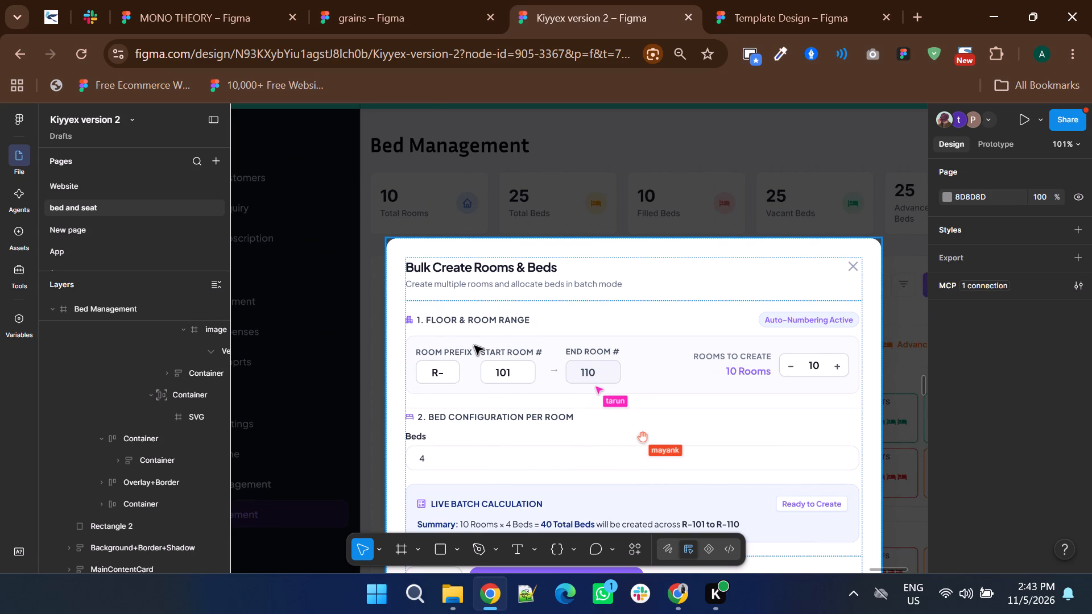
{"action": "triple_click", "coordinate": [463, 448]}
{"action": "double_click", "coordinate": [463, 448]}
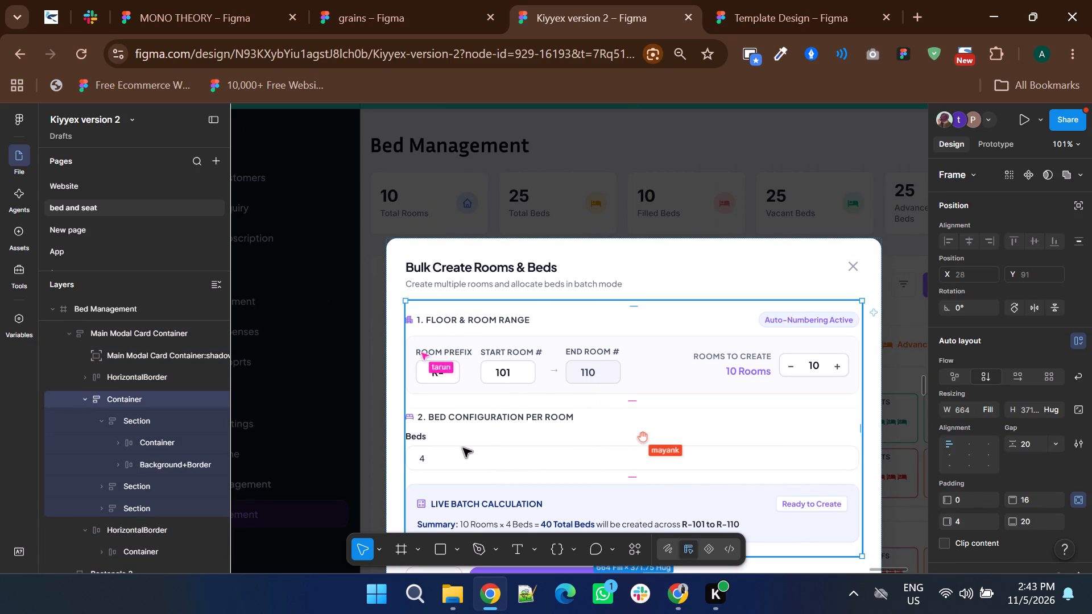
{"action": "double_click", "coordinate": [463, 448]}
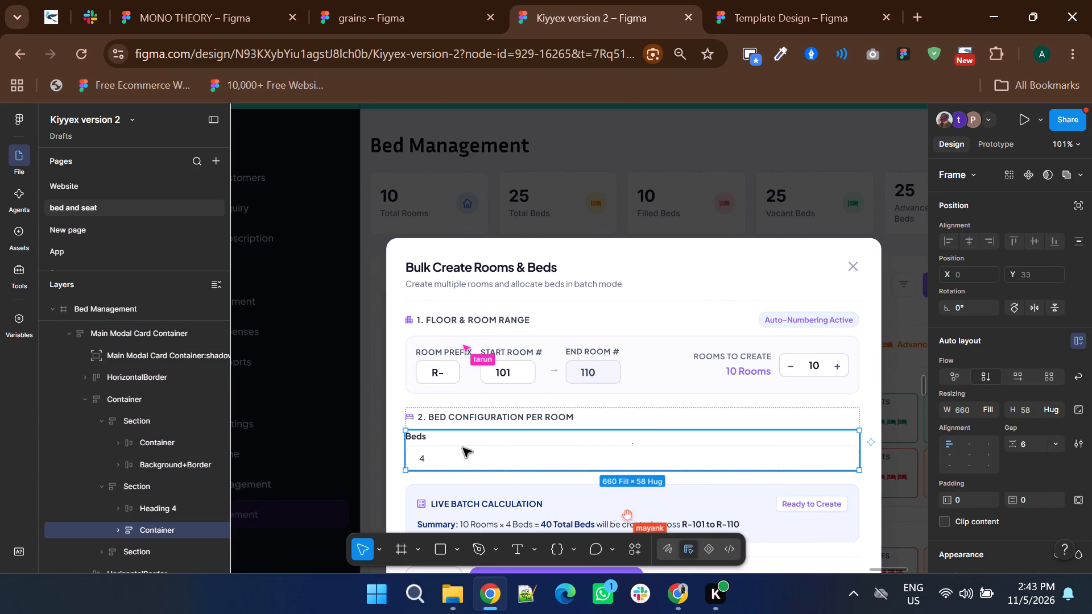
{"action": "left_click_drag", "start_coordinate": [463, 448], "coordinate": [481, 328]}
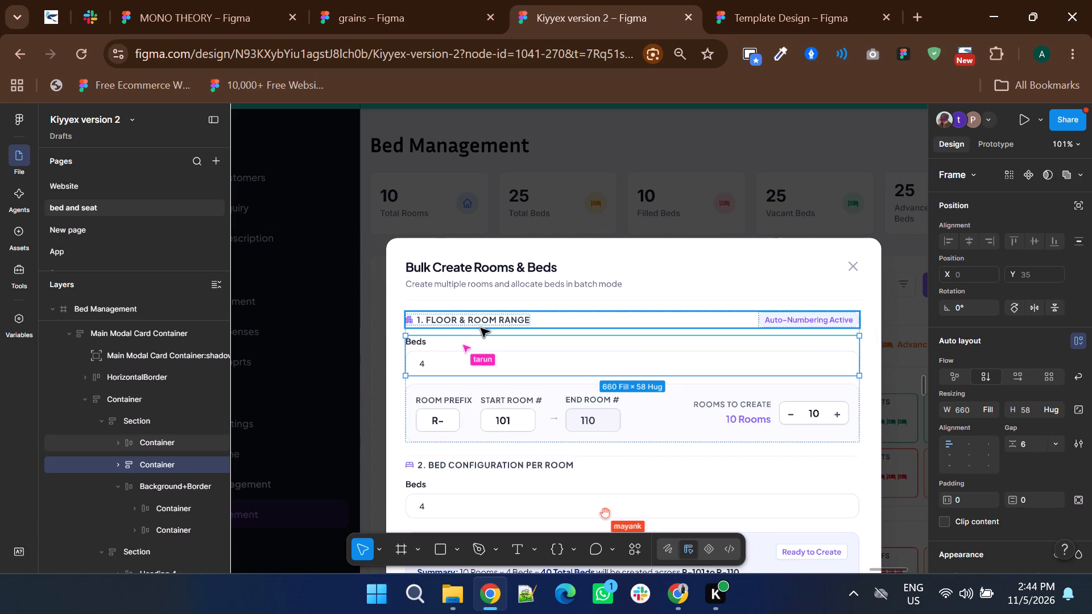
Relabel the copied Beds field under the Floor & Room Range heading as "Total Rooms to Create".
{"action": "double_click", "coordinate": [423, 345], "text": "ctrl"}
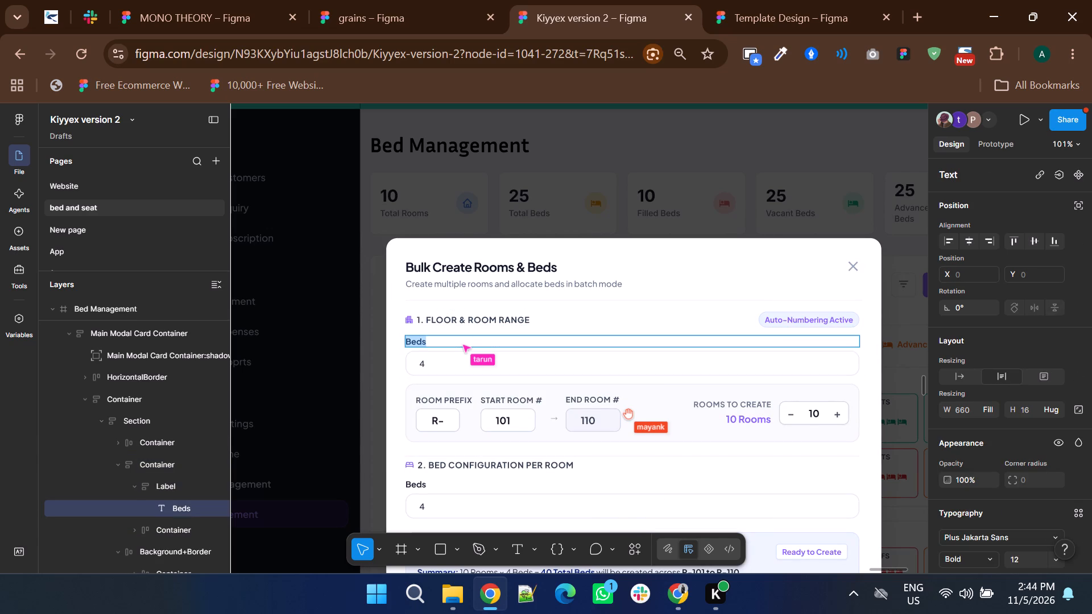
{"action": "type", "text": "Total Rooms to"}
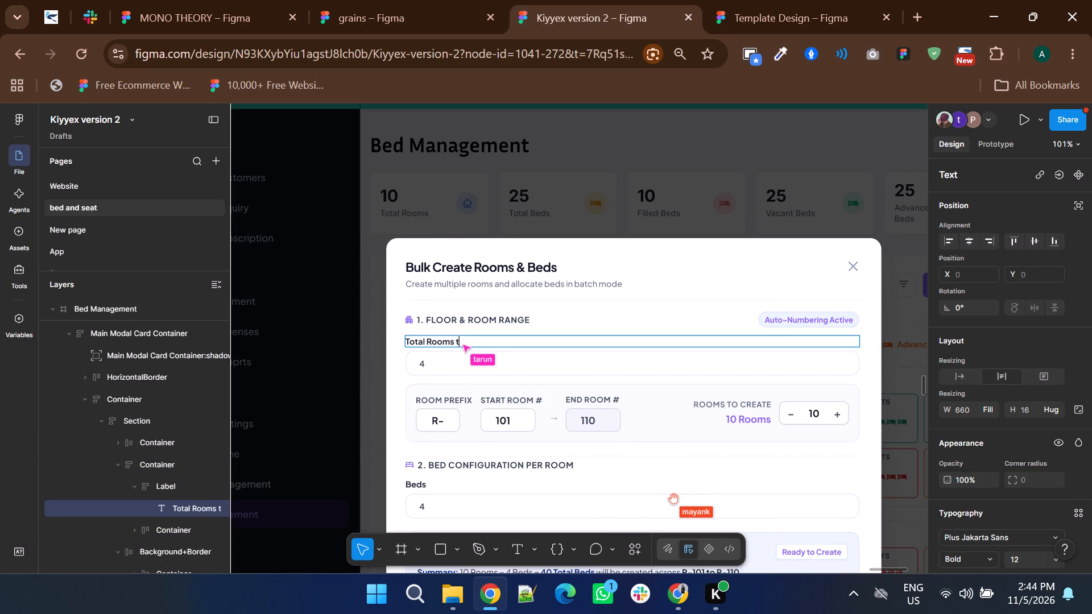
{"action": "key", "text": "space"}
{"action": "type", "text": "Create"}
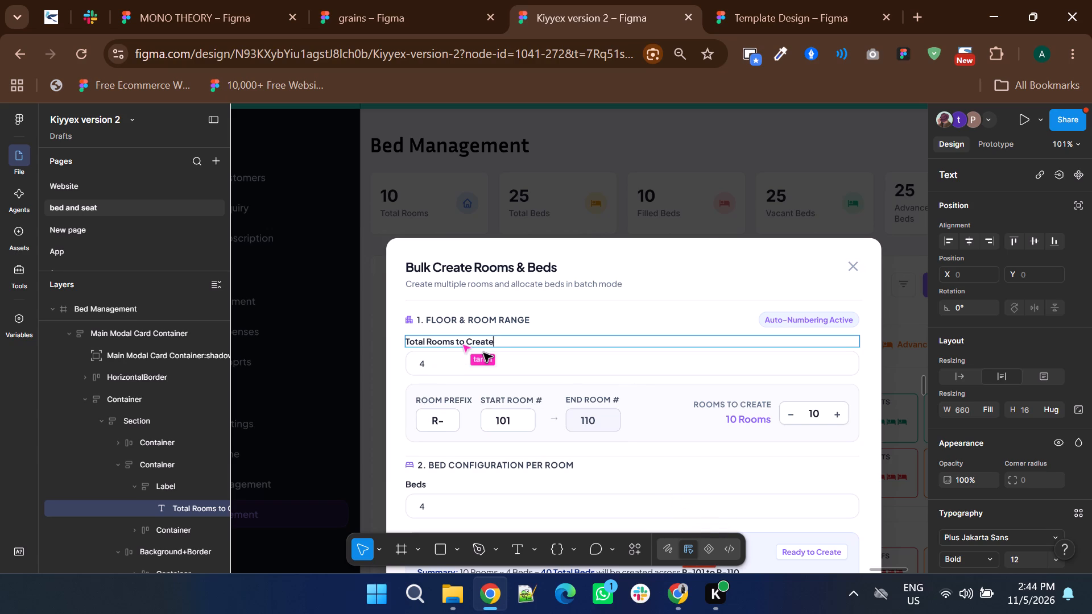
{"action": "scroll", "coordinate": [483, 353], "scroll_direction": "down", "scroll_amount": 1, "text": "ctrl"}
{"action": "double_click", "coordinate": [882, 376]}
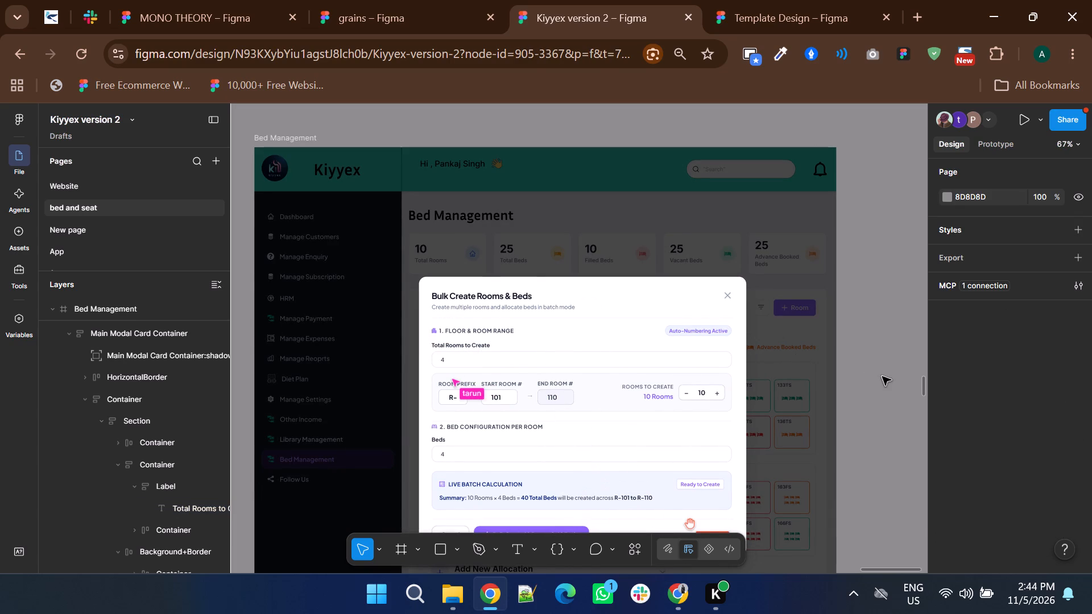
Set the value inside the Total Rooms to Create field to 10.
{"action": "scroll", "coordinate": [456, 358], "scroll_direction": "up", "scroll_amount": 2, "text": "ctrl"}
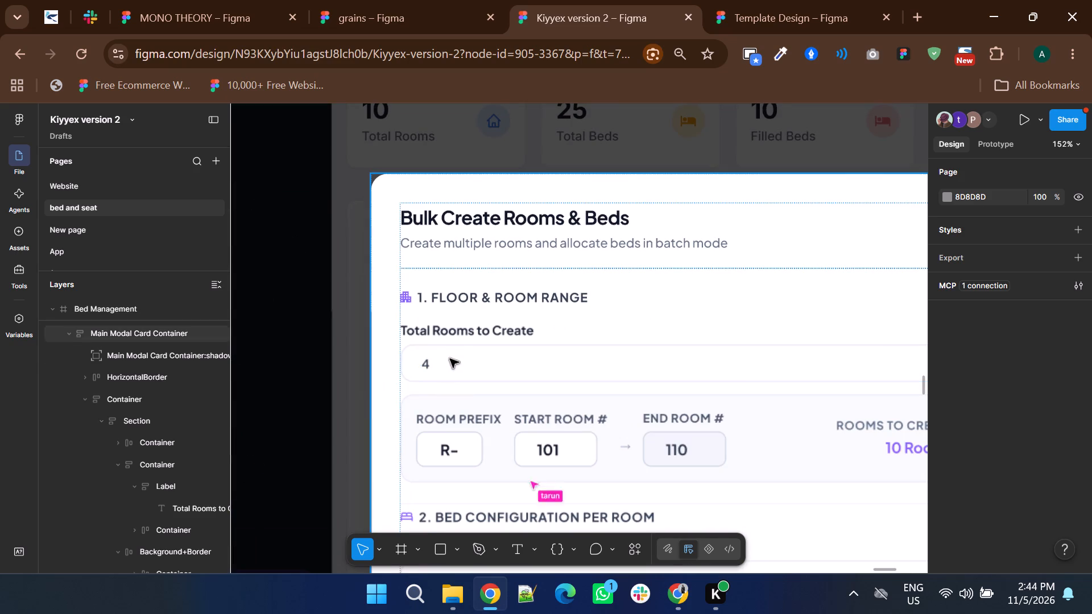
{"action": "double_click", "coordinate": [427, 362], "text": "ctrl"}
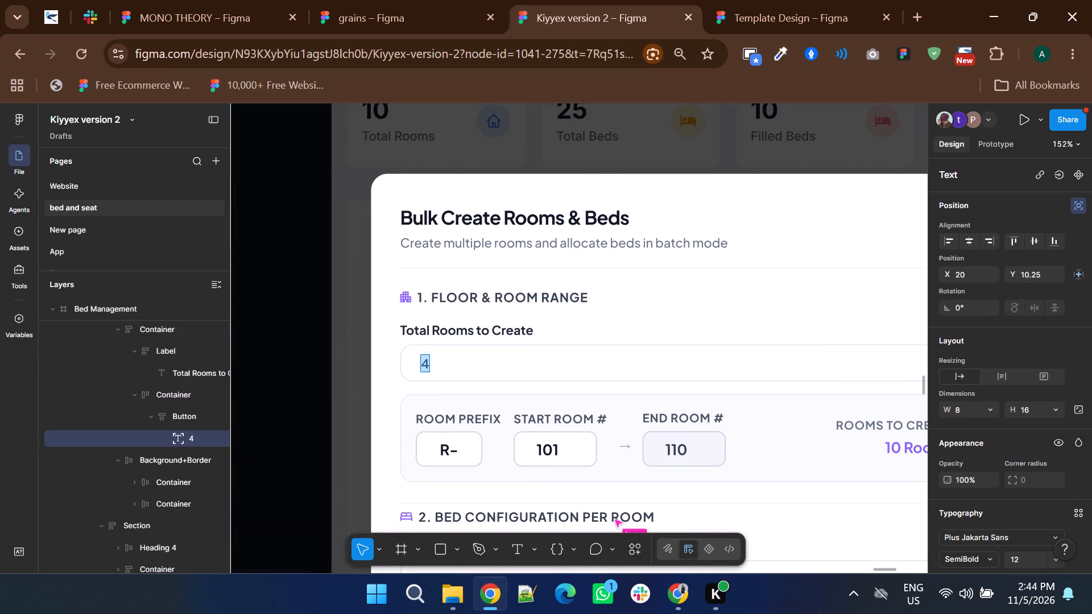
{"action": "type", "text": "10"}
{"action": "scroll", "coordinate": [435, 340], "scroll_direction": "down", "scroll_amount": 2, "text": "ctrl"}
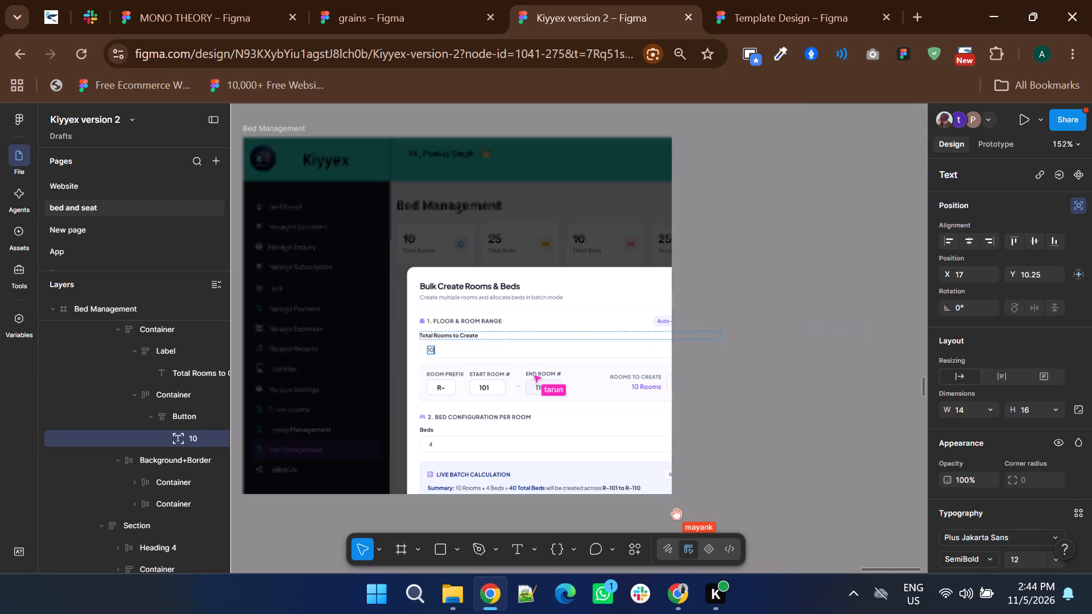
{"action": "double_click", "coordinate": [850, 406]}
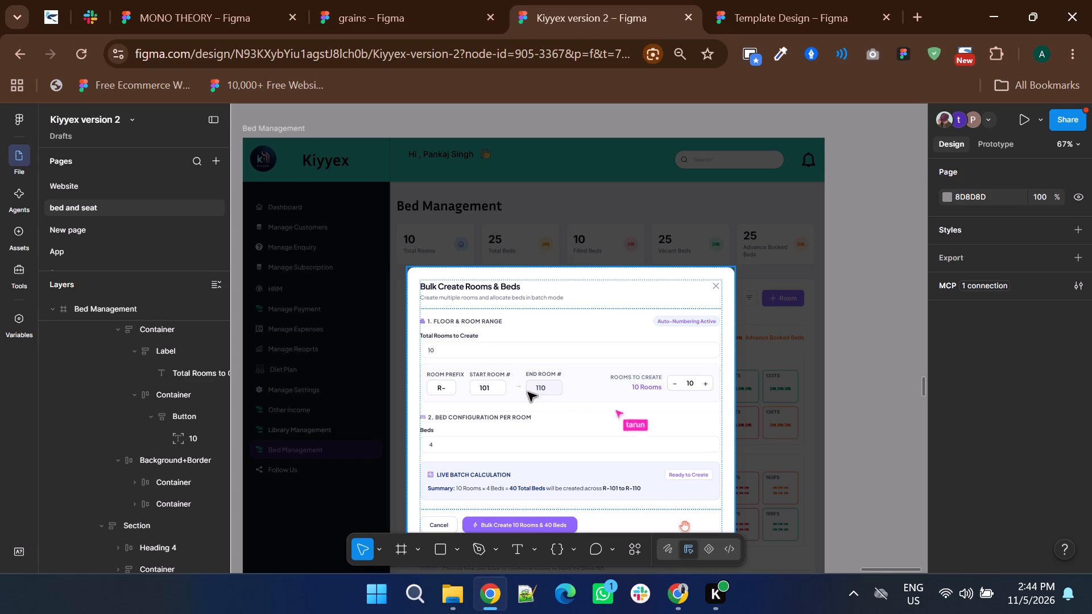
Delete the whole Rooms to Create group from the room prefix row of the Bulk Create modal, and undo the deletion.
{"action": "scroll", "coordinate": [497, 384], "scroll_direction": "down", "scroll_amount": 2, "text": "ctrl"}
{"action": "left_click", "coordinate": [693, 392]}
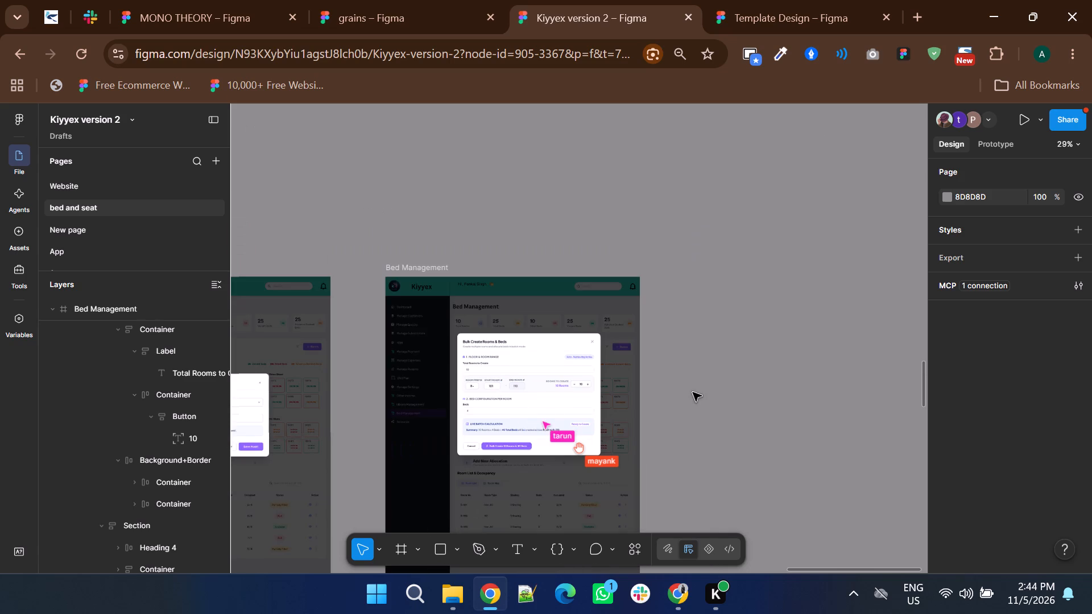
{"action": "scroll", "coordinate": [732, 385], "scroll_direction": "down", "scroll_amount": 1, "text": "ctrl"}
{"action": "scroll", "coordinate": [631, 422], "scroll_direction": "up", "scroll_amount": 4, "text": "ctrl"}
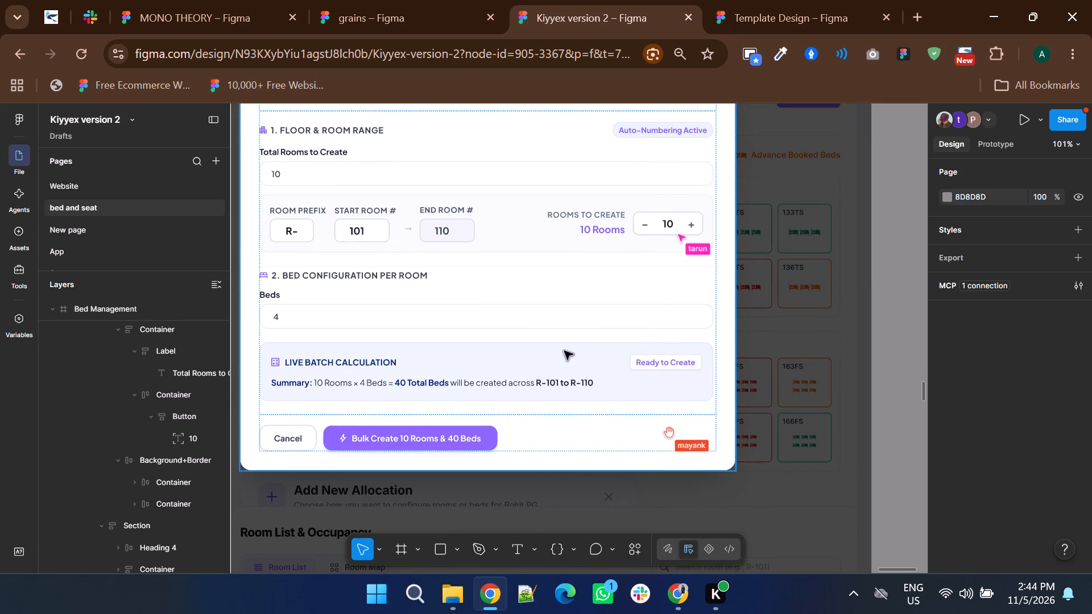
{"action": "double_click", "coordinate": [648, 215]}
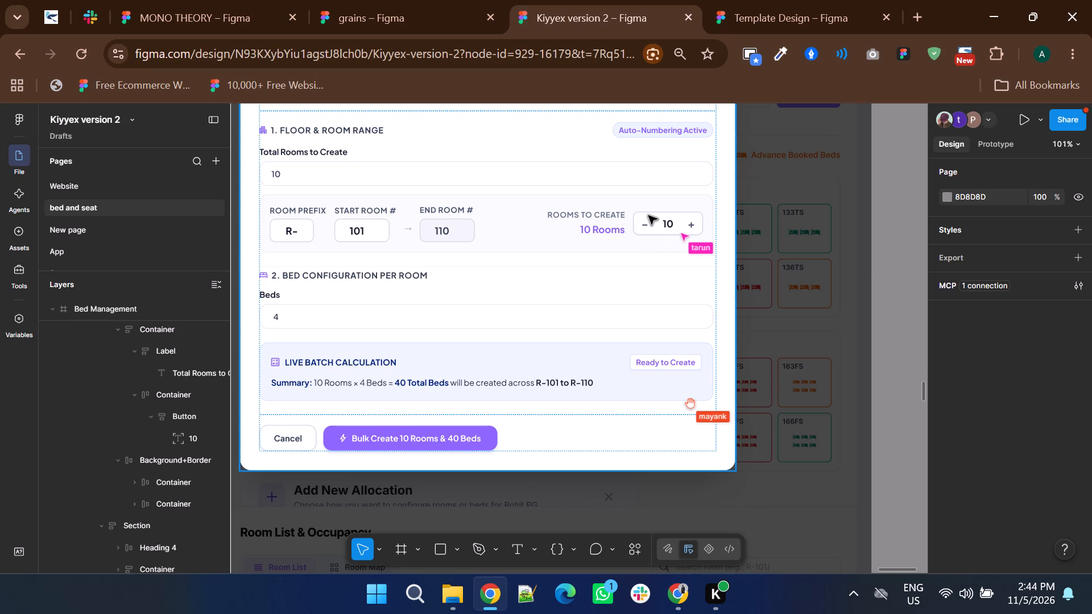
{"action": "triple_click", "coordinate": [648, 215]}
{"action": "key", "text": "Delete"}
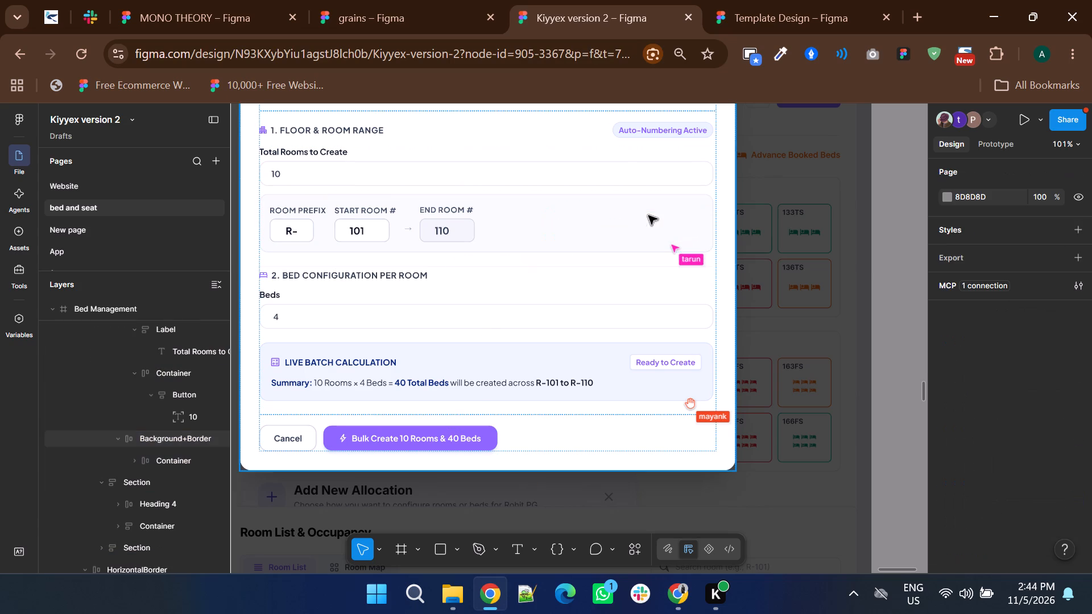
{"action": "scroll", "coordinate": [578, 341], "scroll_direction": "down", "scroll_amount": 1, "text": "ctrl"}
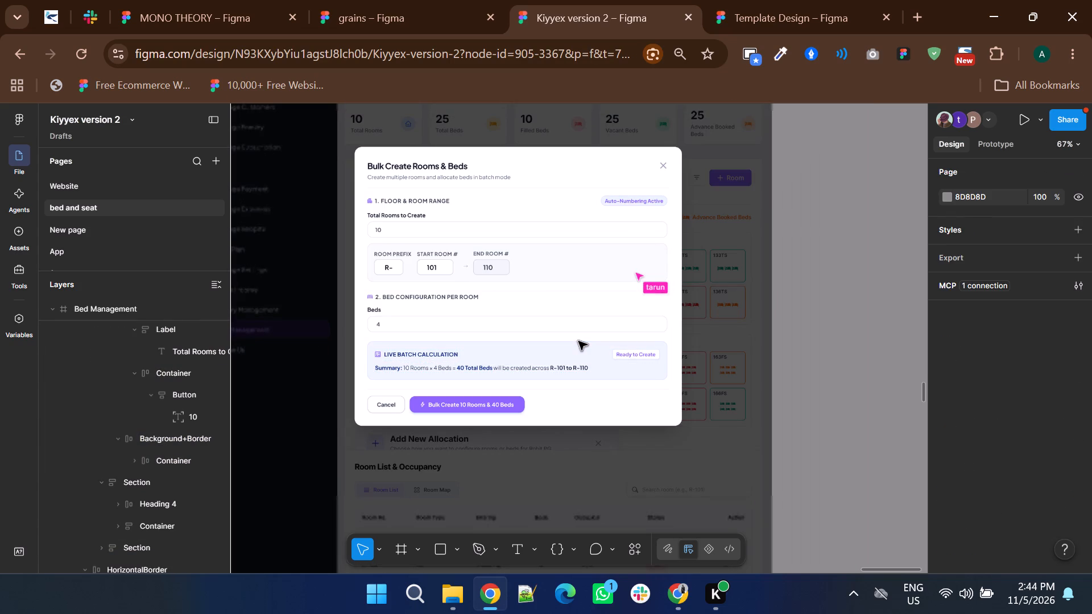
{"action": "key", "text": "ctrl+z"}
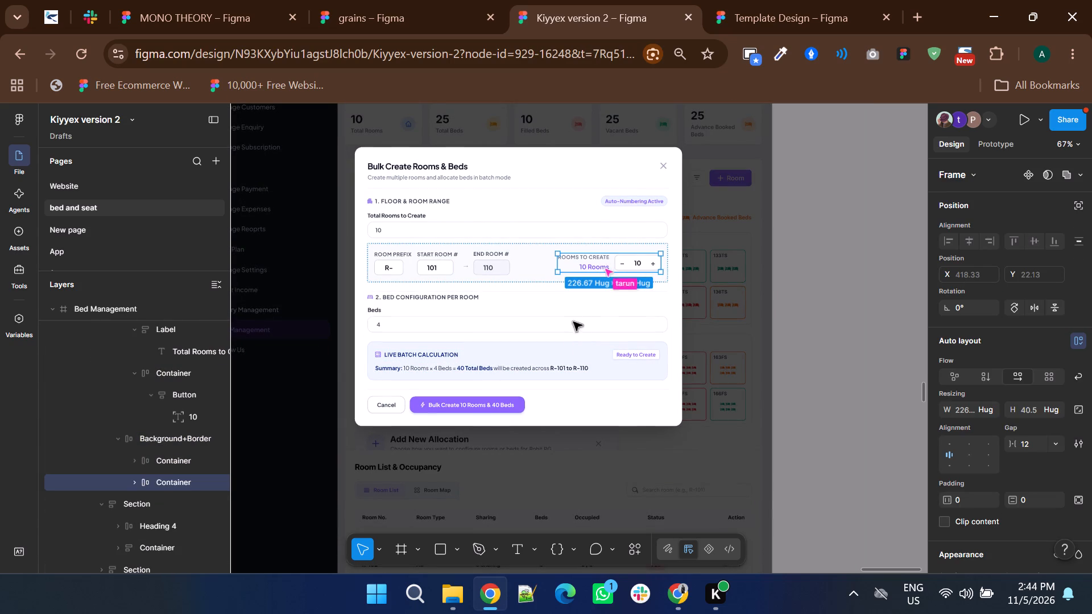
Delete only the minus/plus stepper beside the Rooms to Create label in the room prefix row.
{"action": "double_click", "coordinate": [635, 263]}
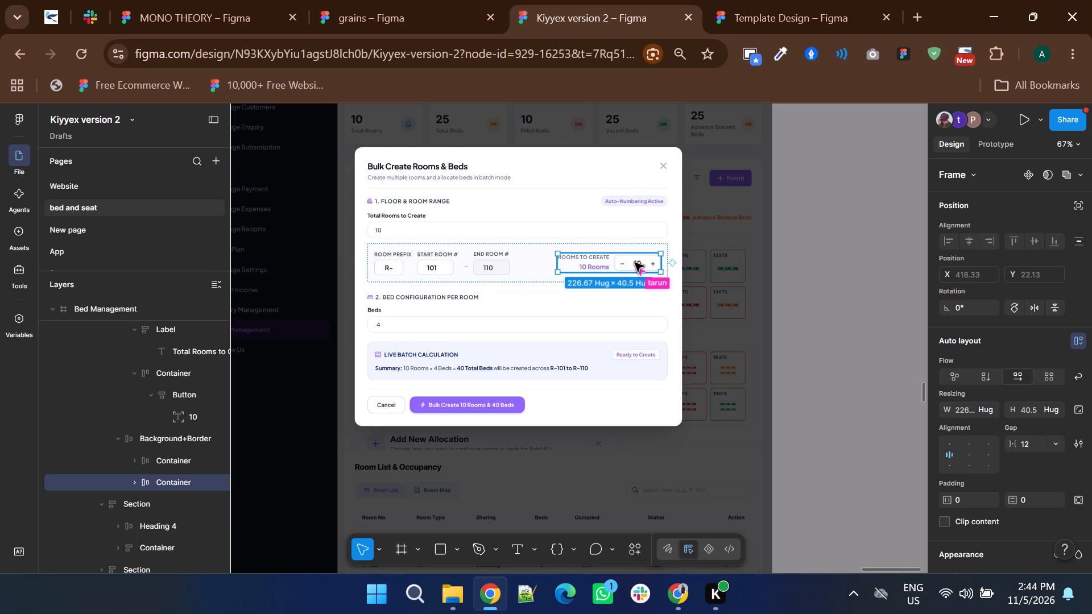
{"action": "key", "text": "Delete"}
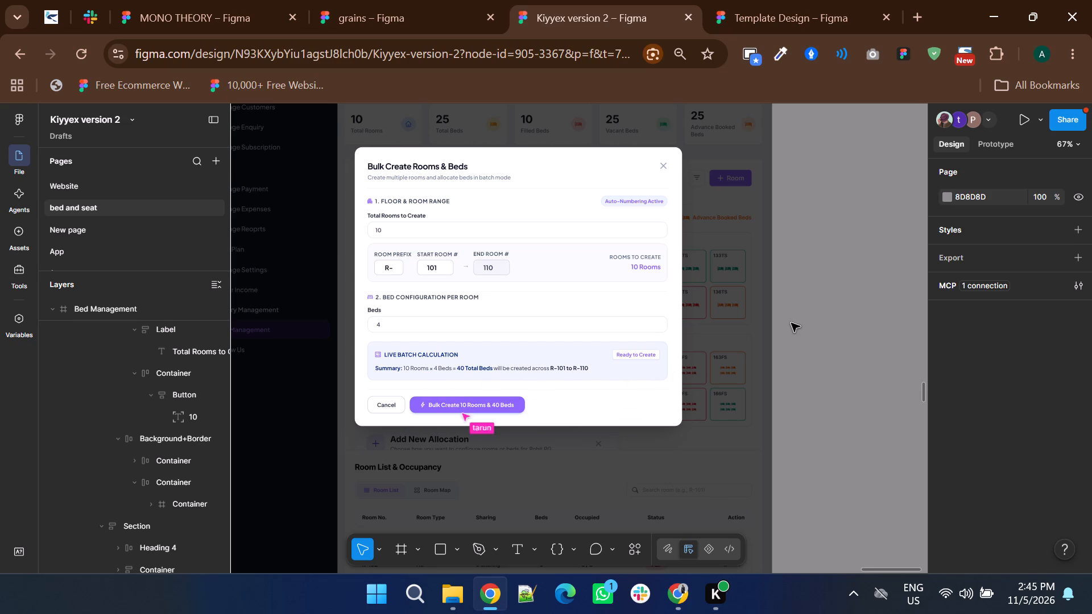
{"action": "scroll", "coordinate": [791, 323], "scroll_direction": "down", "scroll_amount": 6, "text": "ctrl"}
{"action": "left_click", "coordinate": [679, 608]}
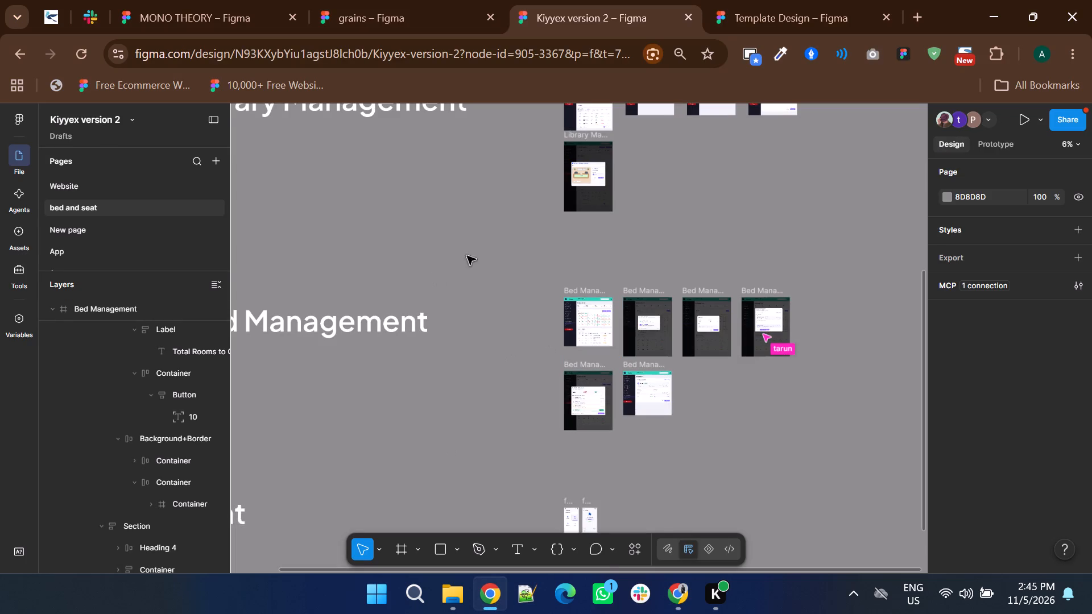
{"action": "scroll", "coordinate": [507, 269], "scroll_direction": "up", "scroll_amount": 2}
{"action": "scroll", "coordinate": [646, 313], "scroll_direction": "up", "scroll_amount": 3, "text": "ctrl"}
{"action": "right_click", "coordinate": [606, 292]}
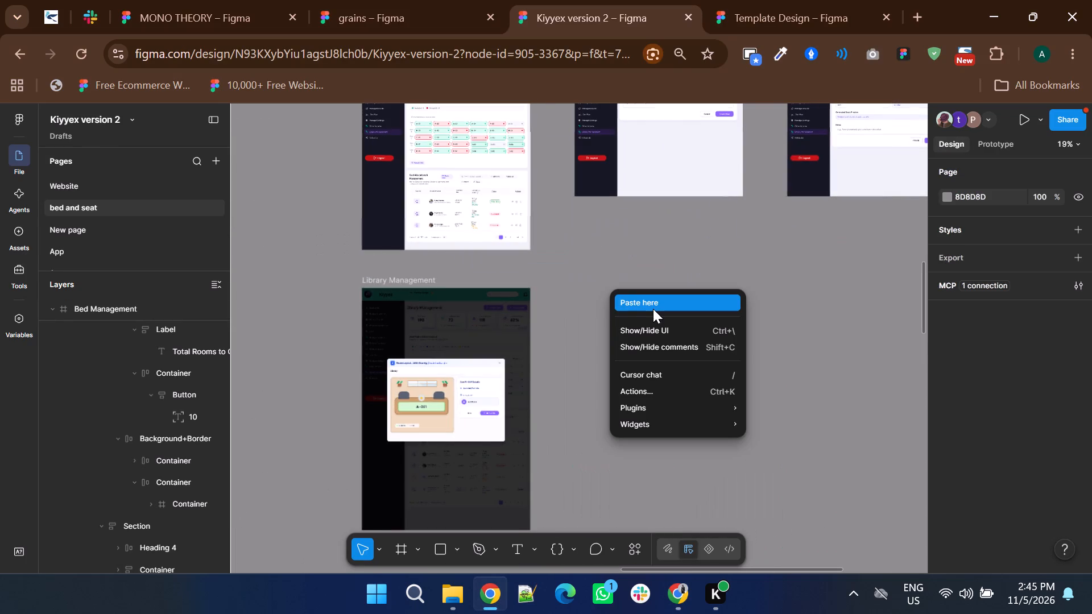
{"action": "left_click", "coordinate": [654, 308]}
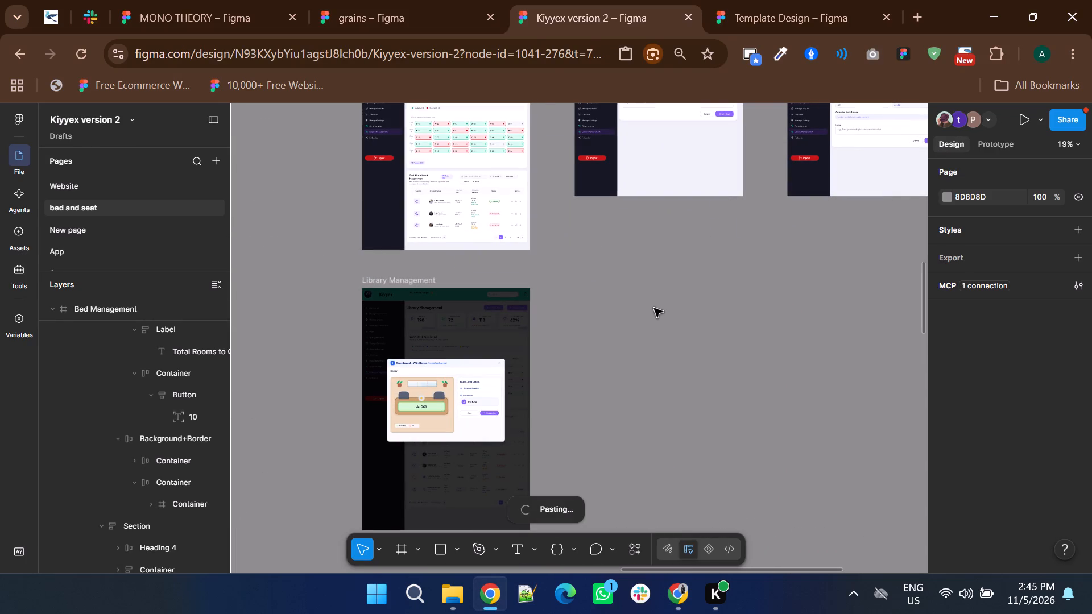
Copy the single-seat visual panel showing Seat A-004 from the pasted Seat Status & Details modal.
{"action": "triple_click", "coordinate": [657, 343]}
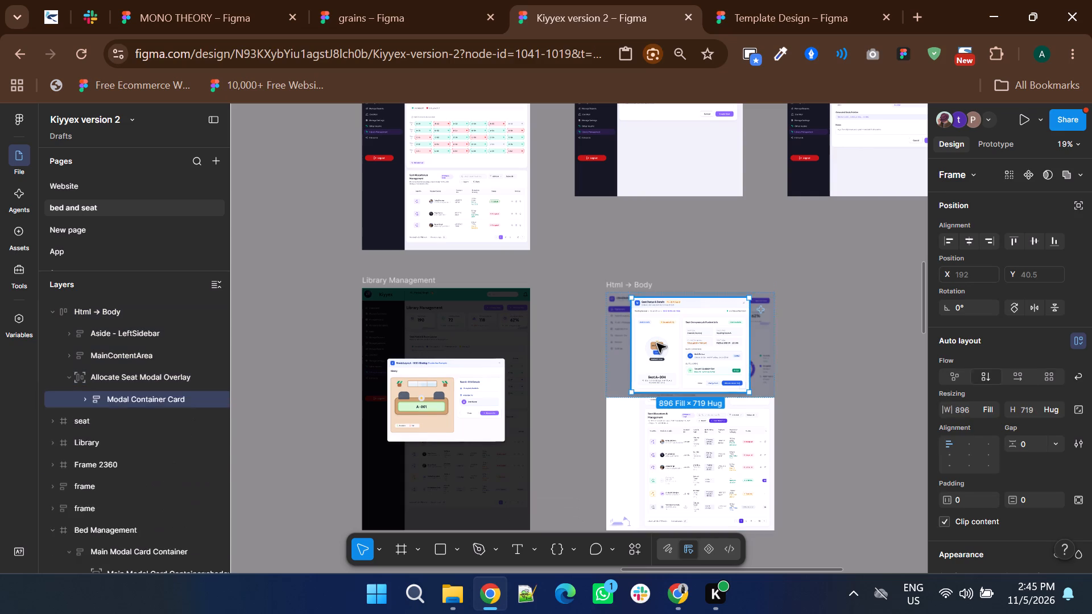
{"action": "double_click", "coordinate": [657, 343]}
{"action": "scroll", "coordinate": [657, 343], "scroll_direction": "up", "scroll_amount": 2, "text": "ctrl"}
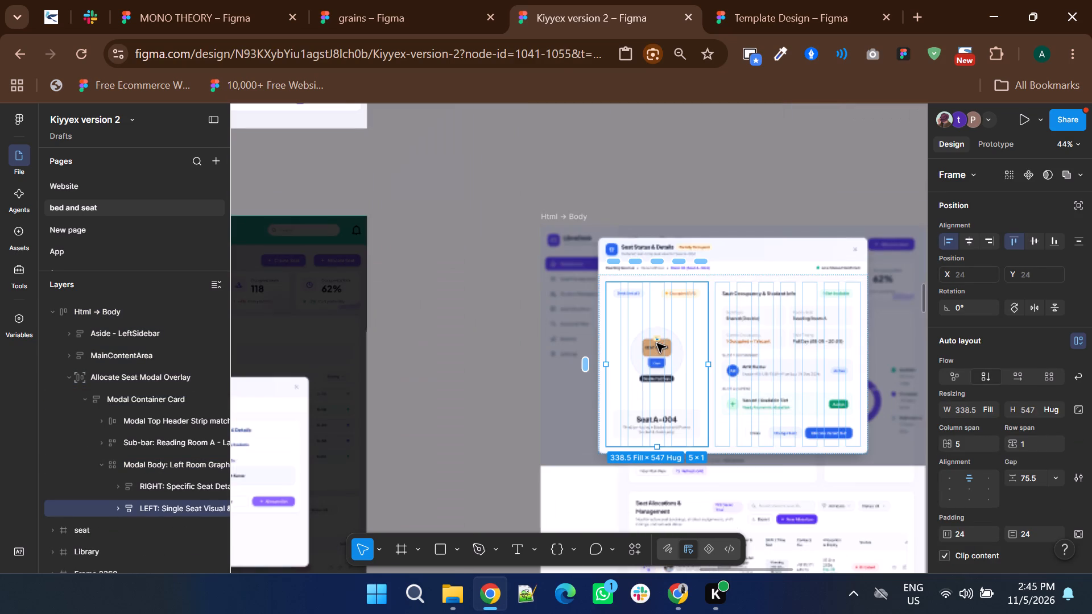
{"action": "right_click", "coordinate": [657, 343]}
{"action": "left_click", "coordinate": [684, 164]}
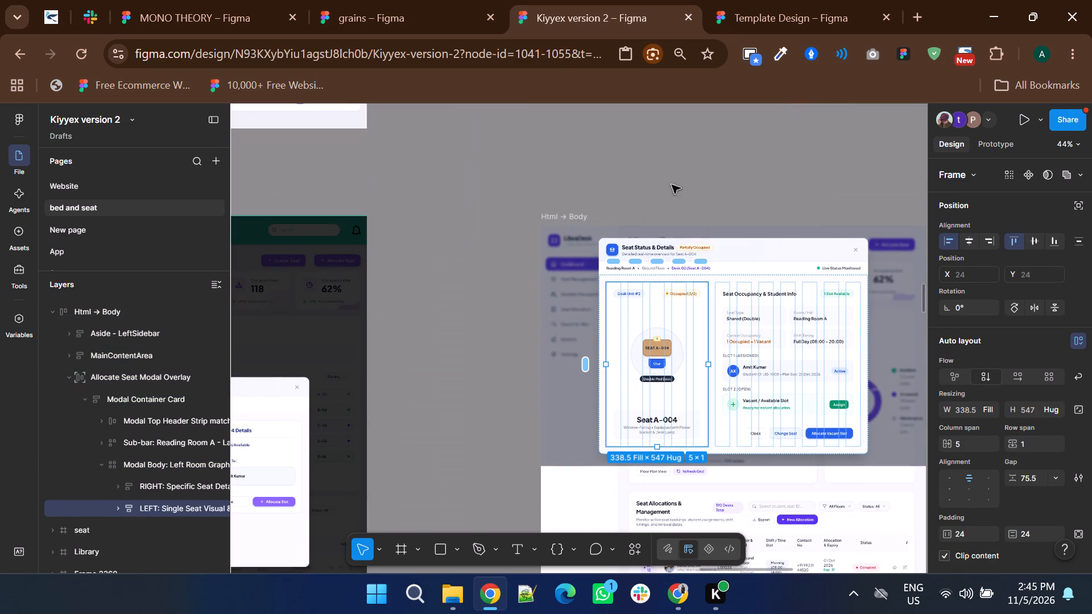
Duplicate the Room Layout modal card, placing the copy on the empty canvas beside the Library Management frame.
{"action": "scroll", "coordinate": [515, 323], "scroll_direction": "up", "scroll_amount": 2, "text": "shift"}
{"action": "scroll", "coordinate": [586, 316], "scroll_direction": "down", "scroll_amount": 1}
{"action": "scroll", "coordinate": [615, 320], "scroll_direction": "up", "scroll_amount": 3, "text": "shift"}
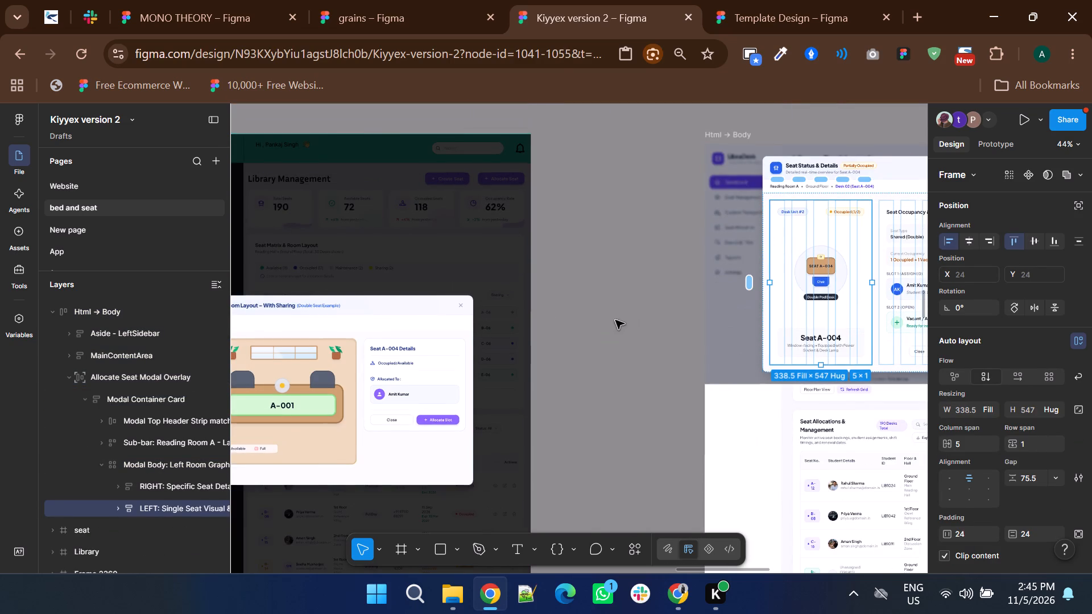
{"action": "scroll", "coordinate": [727, 390], "scroll_direction": "down", "scroll_amount": 1, "text": "ctrl"}
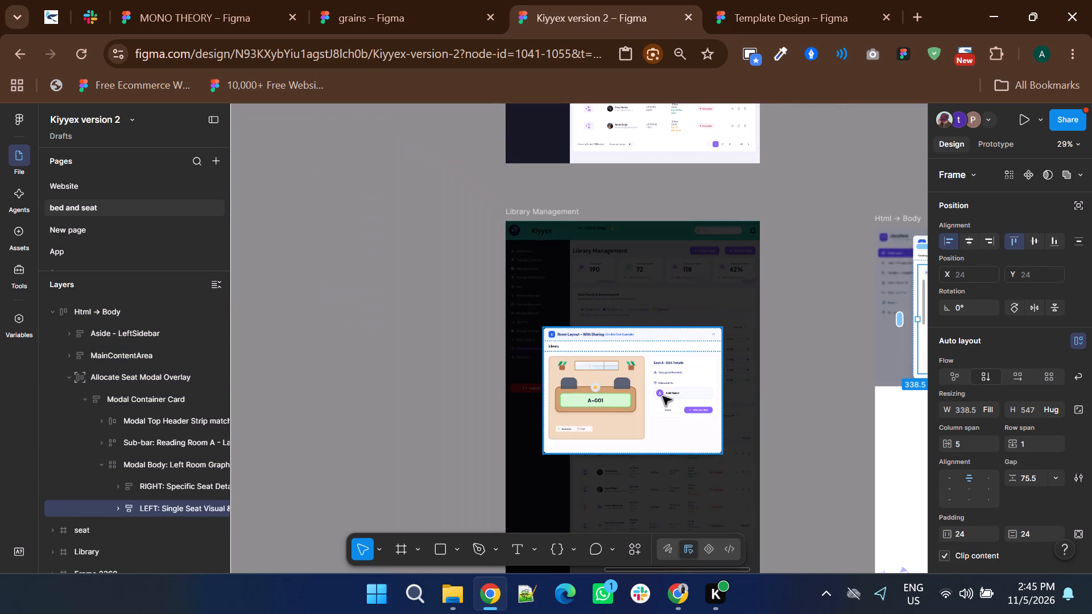
{"action": "left_click_drag", "start_coordinate": [663, 396], "coordinate": [399, 379], "text": "alt"}
Replace the classroom desk graphic column of the Room Layout modal inside the Library Management frame with the copied single-seat panel.
{"action": "double_click", "coordinate": [609, 402]}
{"action": "double_click", "coordinate": [609, 402]}
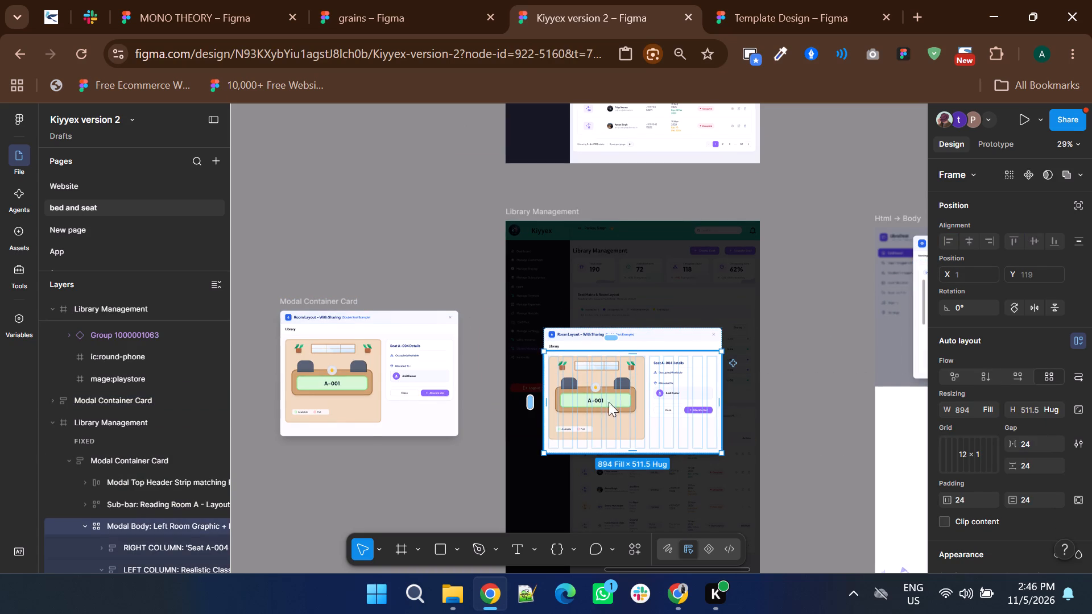
{"action": "right_click", "coordinate": [609, 402]}
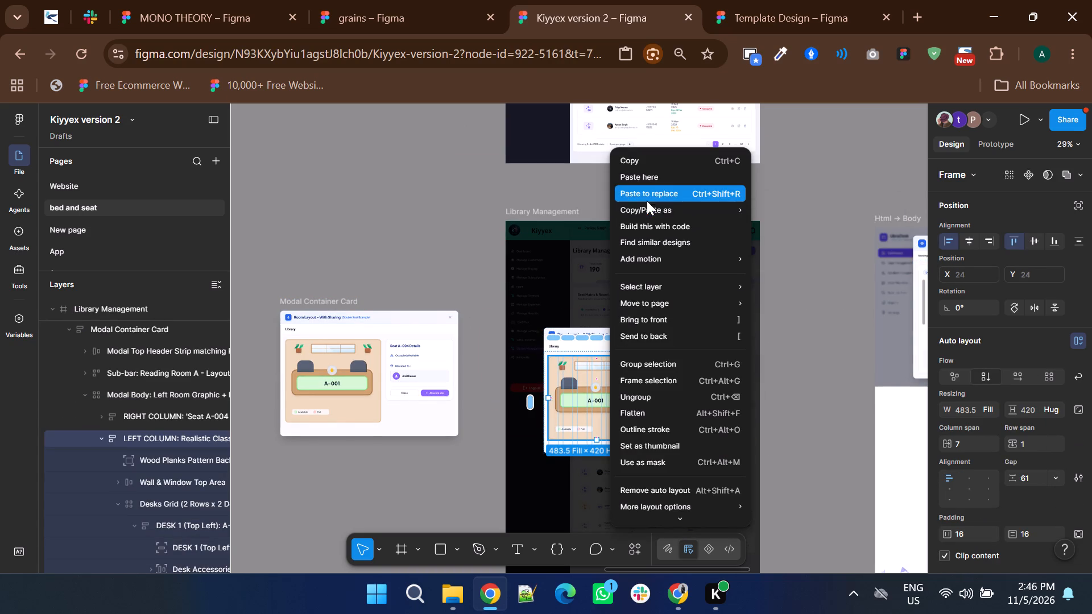
{"action": "left_click", "coordinate": [647, 197]}
{"action": "left_click", "coordinate": [420, 489]}
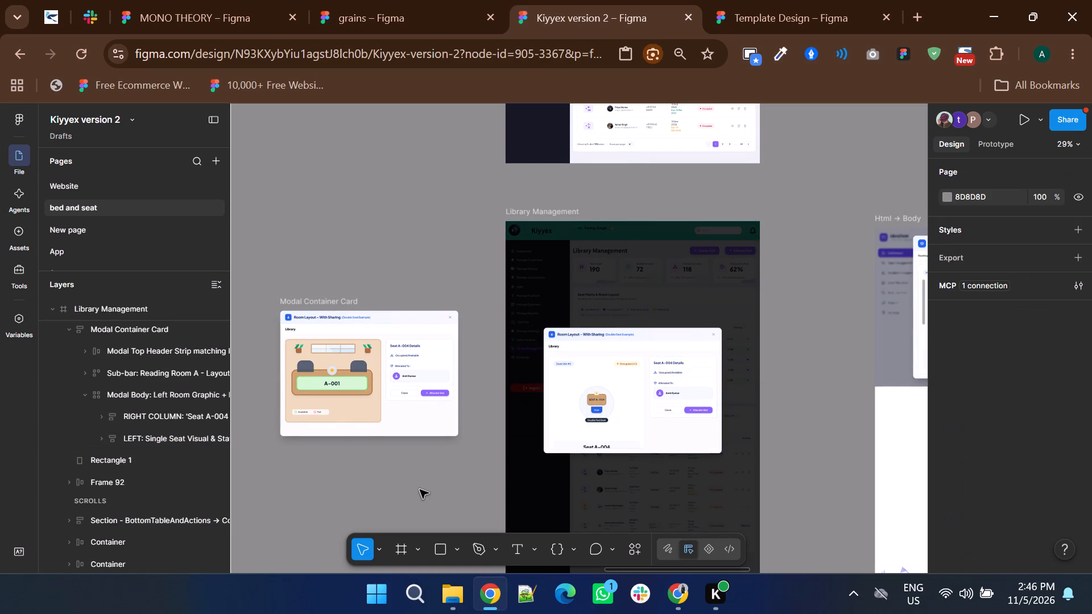
Increase the Room Layout modal card's height to 753 in the Library Management frame and its body's height to about 576.
{"action": "left_click", "coordinate": [575, 349]}
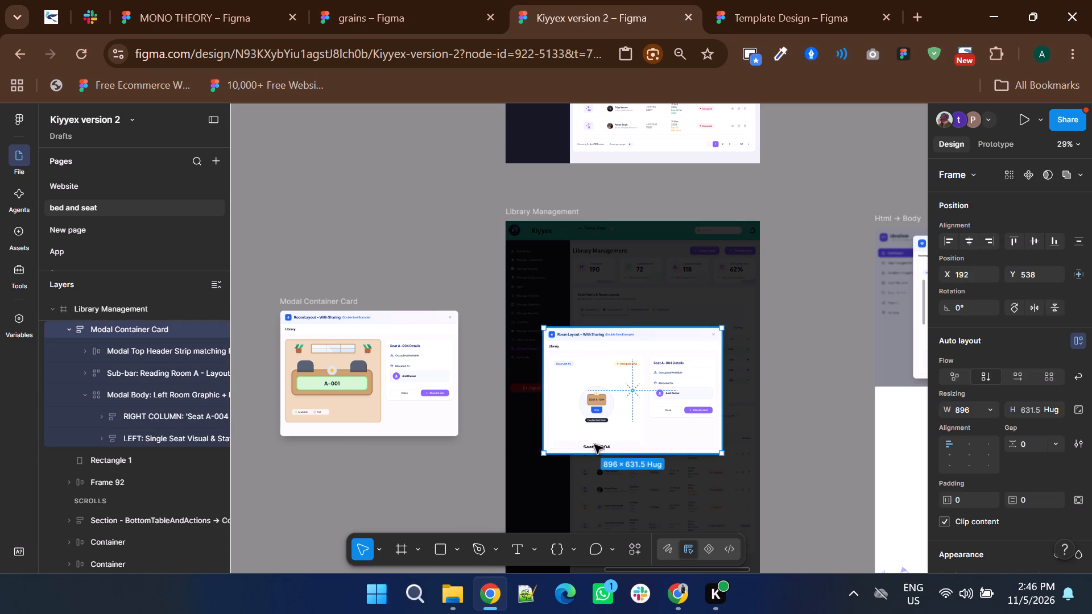
{"action": "left_click_drag", "start_coordinate": [585, 450], "coordinate": [585, 477]}
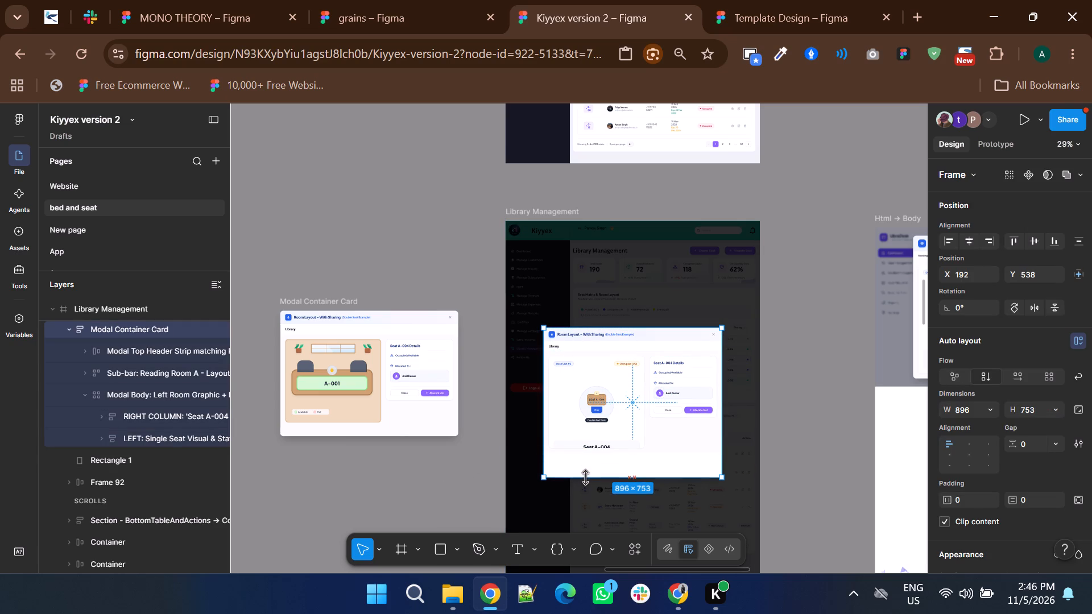
{"action": "double_click", "coordinate": [635, 423]}
{"action": "left_click_drag", "start_coordinate": [626, 447], "coordinate": [626, 466]}
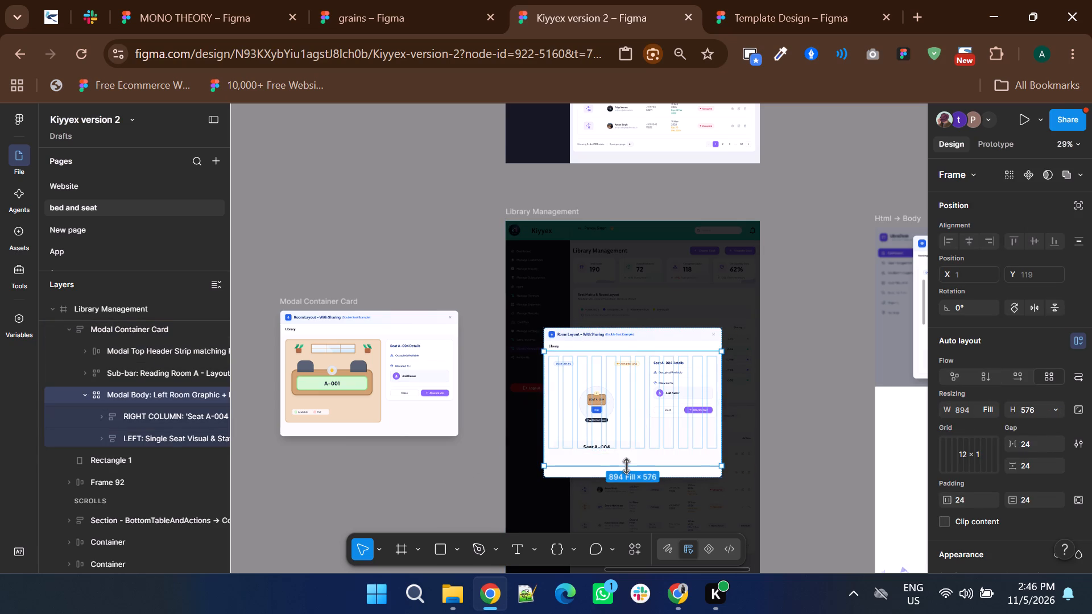
{"action": "left_click_drag", "start_coordinate": [626, 466], "coordinate": [626, 467]}
Stretch the single-seat panel inside the Room Layout modal body to a height of 546.
{"action": "triple_click", "coordinate": [624, 433]}
{"action": "scroll", "coordinate": [620, 456], "scroll_direction": "up", "scroll_amount": 2, "text": "ctrl"}
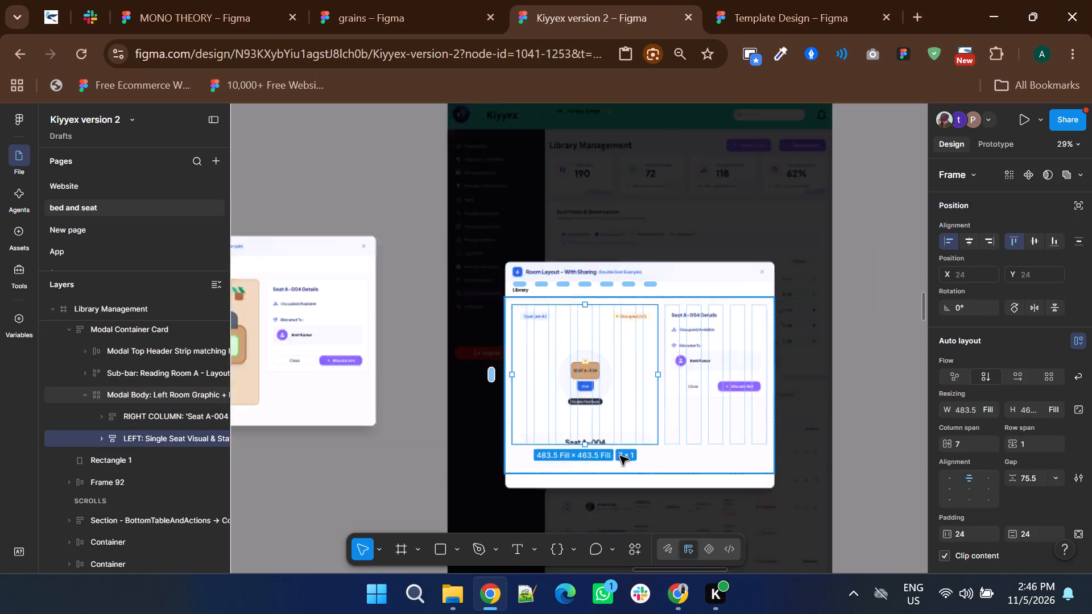
{"action": "scroll", "coordinate": [620, 456], "scroll_direction": "up", "scroll_amount": 1, "text": "ctrl"}
{"action": "left_click_drag", "start_coordinate": [622, 427], "coordinate": [623, 470]}
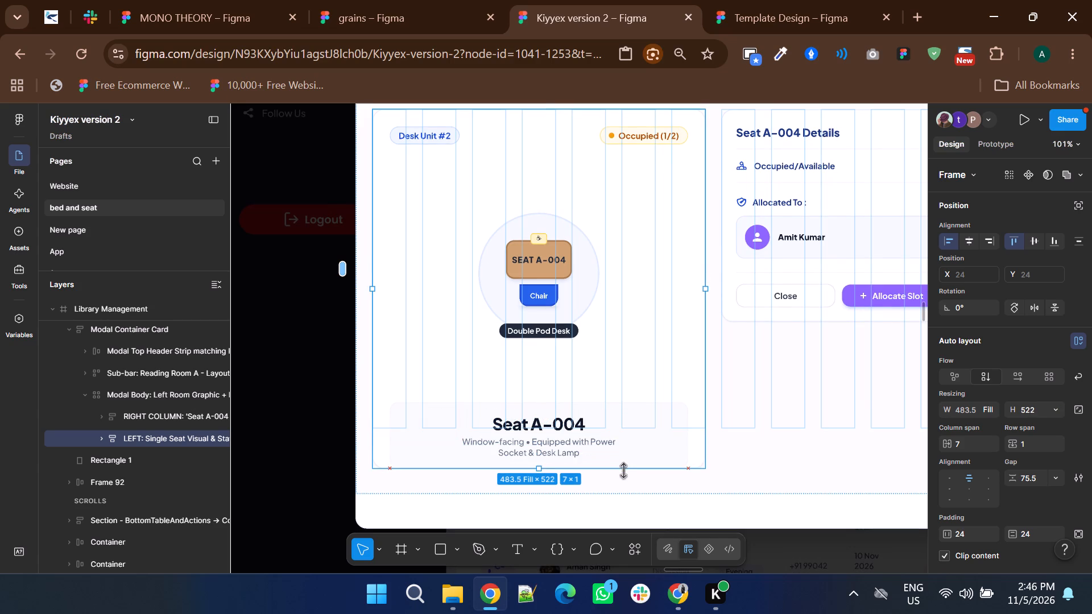
{"action": "left_click_drag", "start_coordinate": [623, 470], "coordinate": [624, 484]}
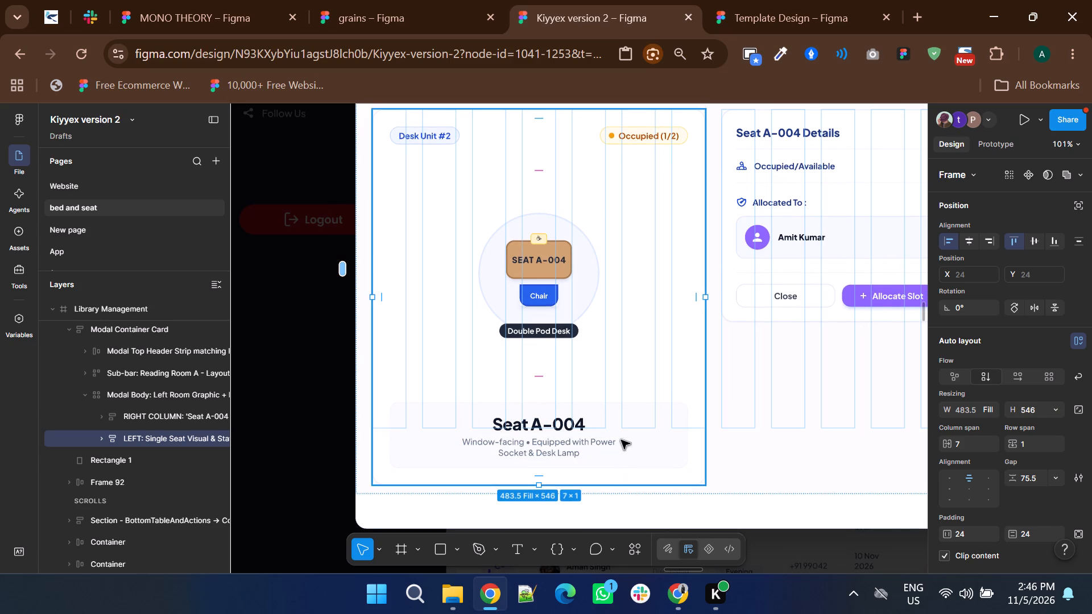
{"action": "scroll", "coordinate": [600, 403], "scroll_direction": "down", "scroll_amount": 2, "text": "ctrl"}
{"action": "double_click", "coordinate": [796, 389]}
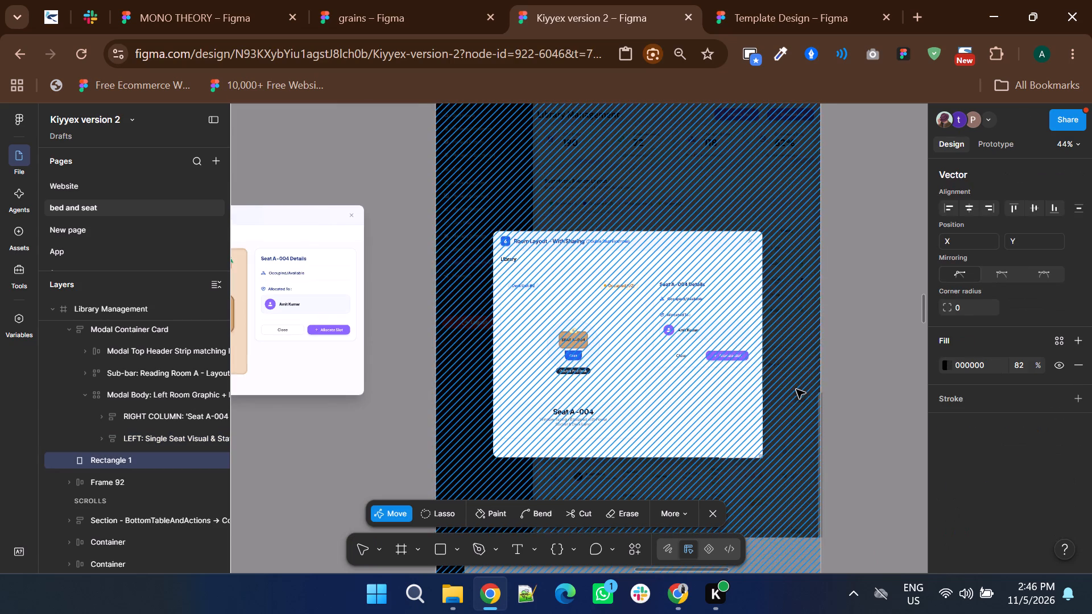
{"action": "triple_click", "coordinate": [386, 416]}
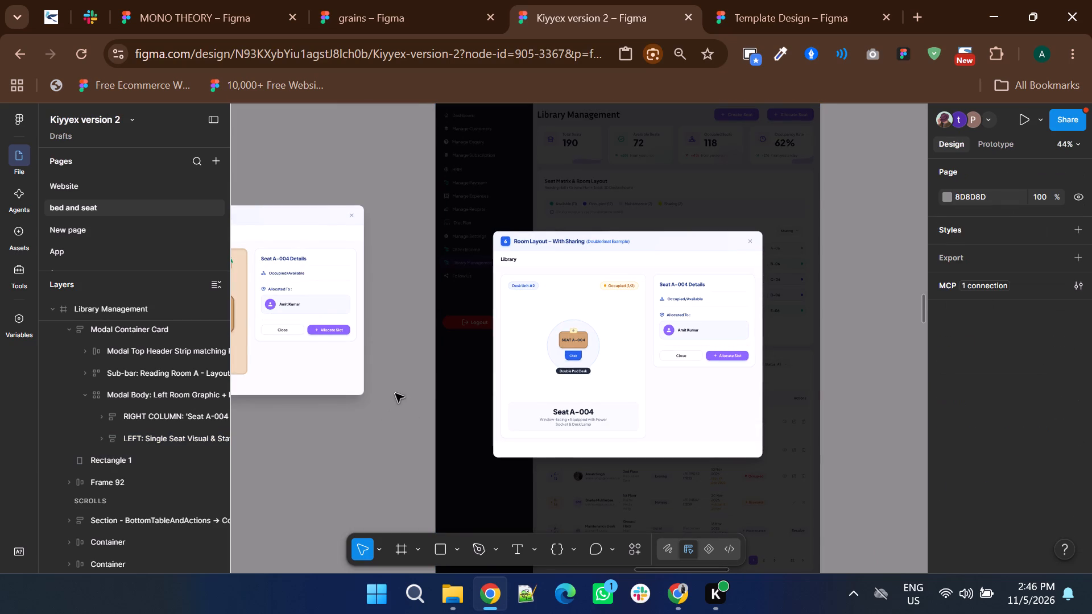
Delete the pasted Stitch screen frame "Html → Body" beside the Library Management frame.
{"action": "scroll", "coordinate": [395, 393], "scroll_direction": "down", "scroll_amount": 2, "text": "ctrl"}
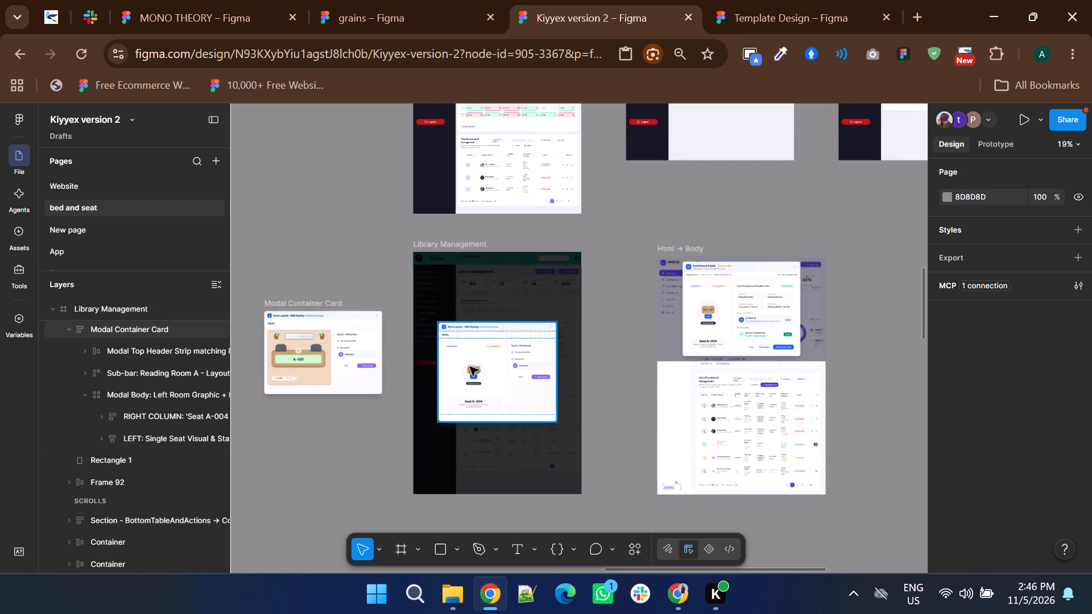
{"action": "left_click", "coordinate": [675, 247]}
{"action": "key", "text": "Delete"}
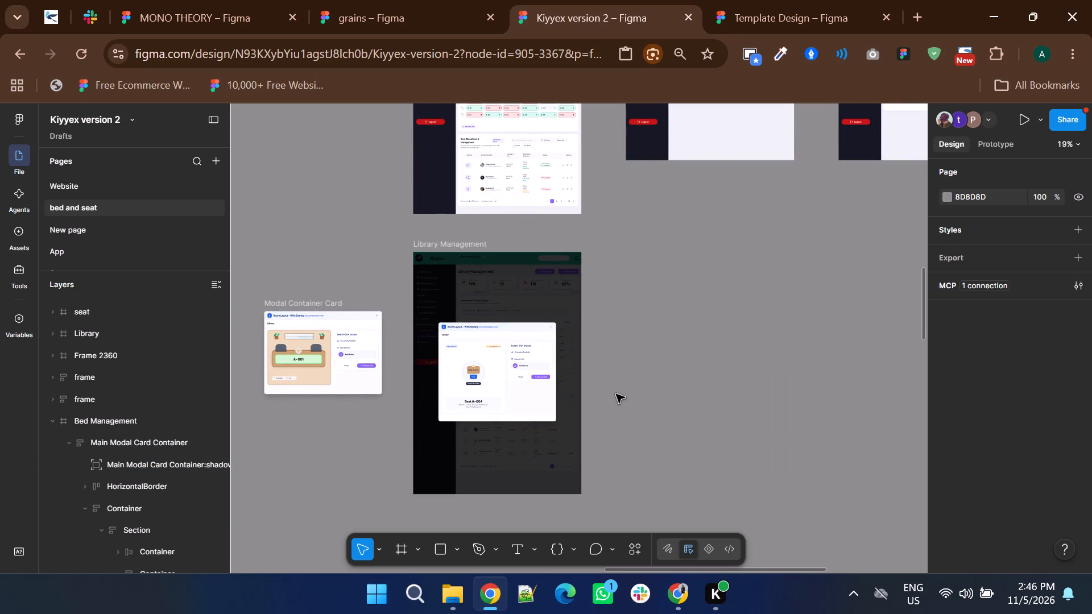
Delete the "Chair" text label from the blue chair shape below the SEAT A-004 desk.
{"action": "scroll", "coordinate": [444, 398], "scroll_direction": "up", "scroll_amount": 3, "text": "ctrl"}
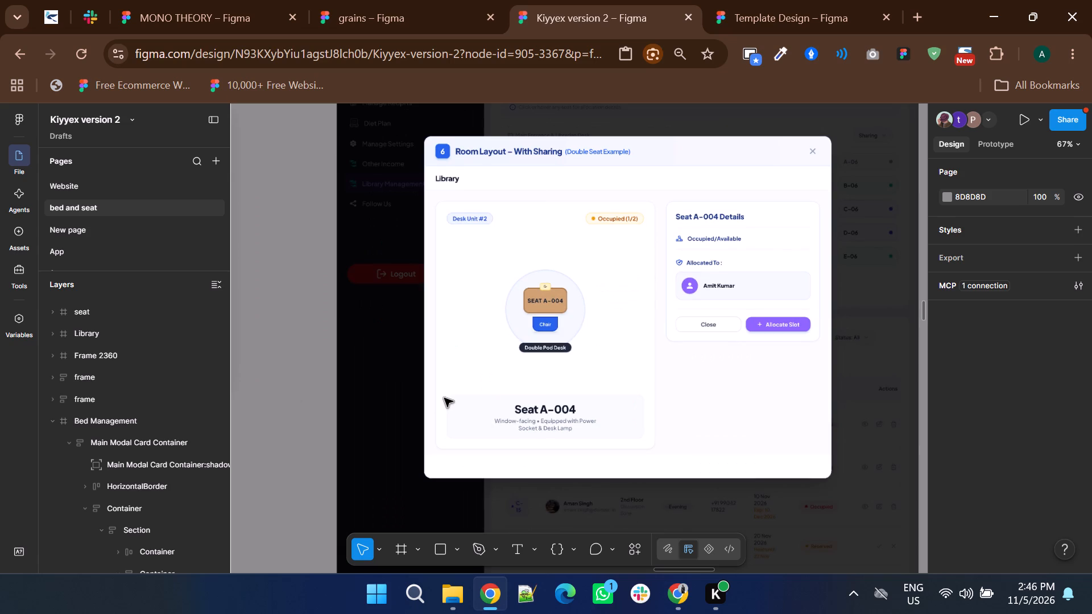
{"action": "scroll", "coordinate": [516, 335], "scroll_direction": "down", "scroll_amount": 3, "text": "ctrl"}
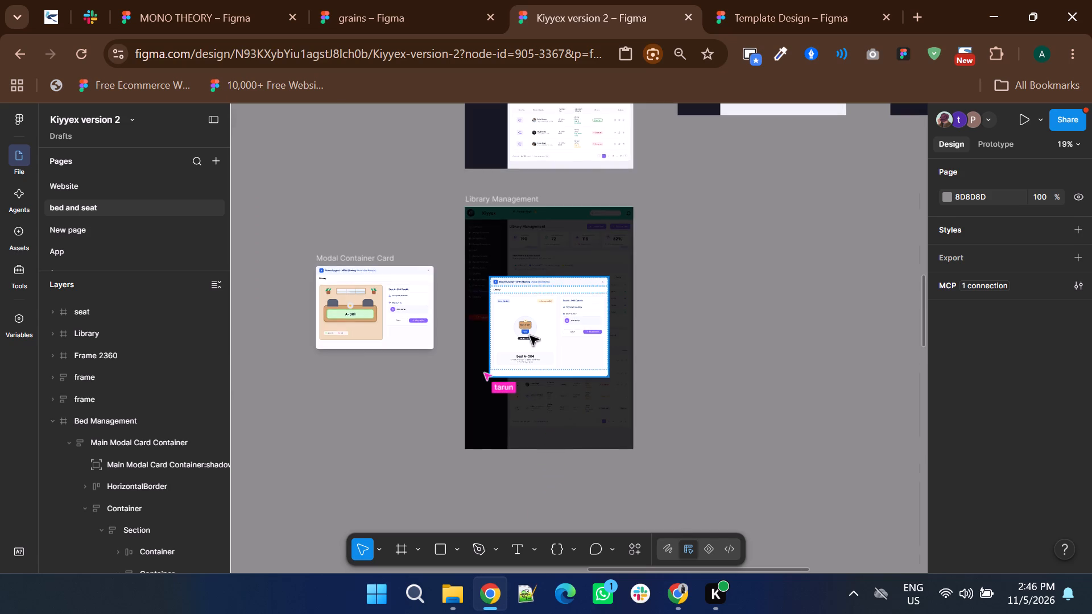
{"action": "scroll", "coordinate": [530, 336], "scroll_direction": "up", "scroll_amount": 2, "text": "ctrl"}
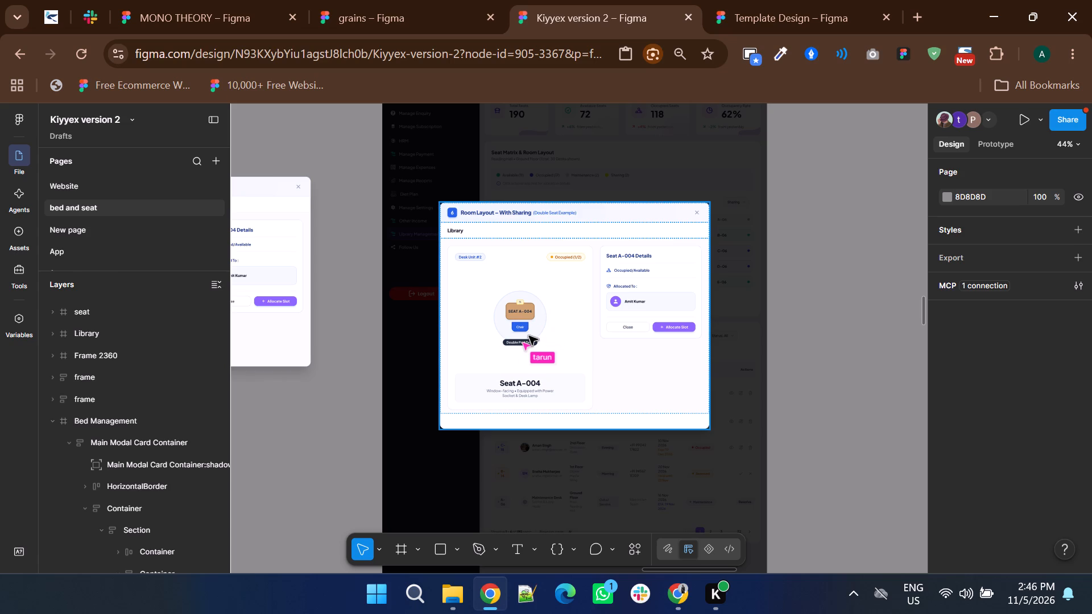
{"action": "scroll", "coordinate": [506, 334], "scroll_direction": "up", "scroll_amount": 4, "text": "ctrl"}
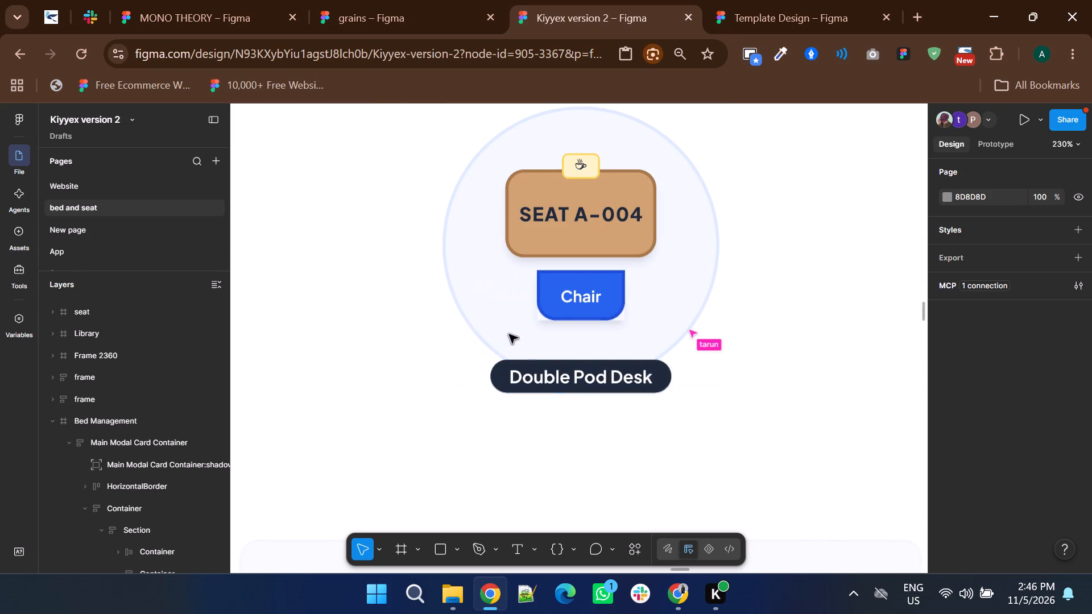
{"action": "left_click", "coordinate": [580, 296], "text": "ctrl"}
{"action": "key", "text": "Delete"}
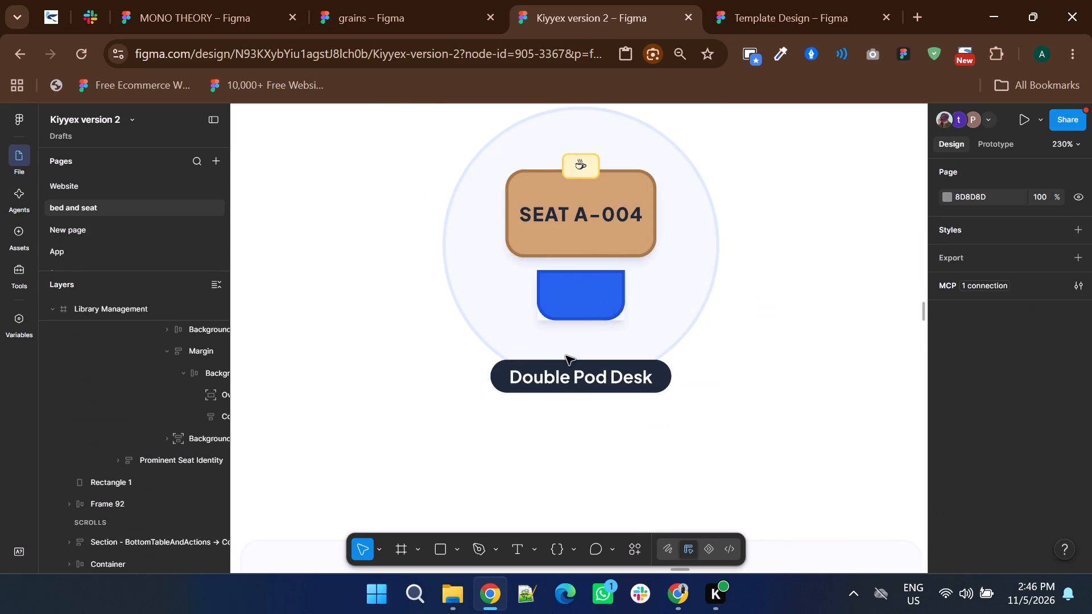
Capture a screenshot of the A-001 double-seat desk graphic in the duplicated Modal Container Card.
{"action": "scroll", "coordinate": [566, 356], "scroll_direction": "down", "scroll_amount": 5, "text": "ctrl"}
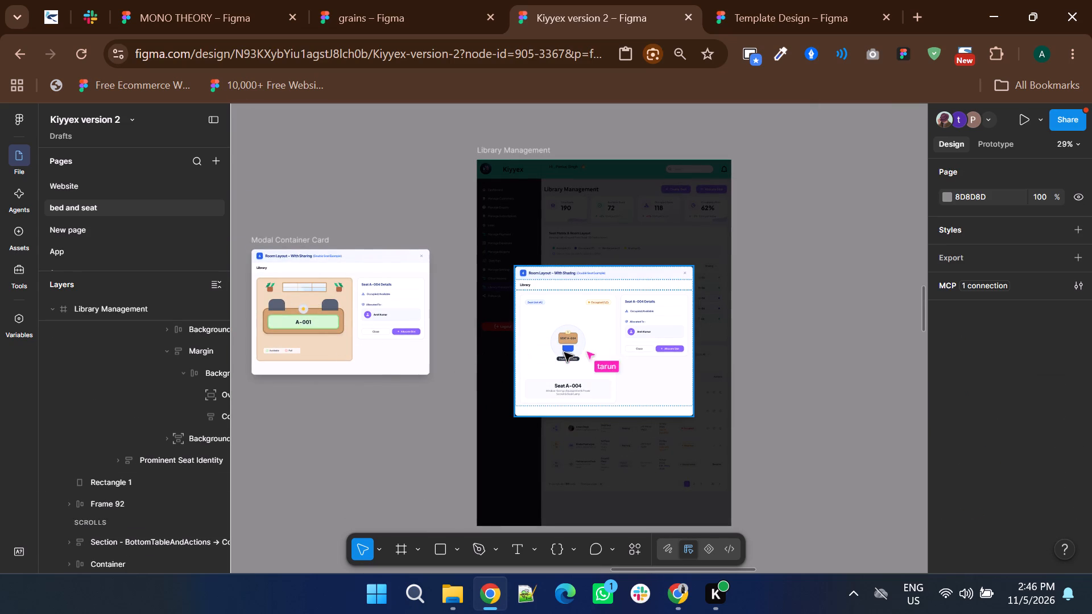
{"action": "scroll", "coordinate": [570, 352], "scroll_direction": "up", "scroll_amount": 2, "text": "ctrl"}
{"action": "scroll", "coordinate": [571, 352], "scroll_direction": "down", "scroll_amount": 2, "text": "ctrl"}
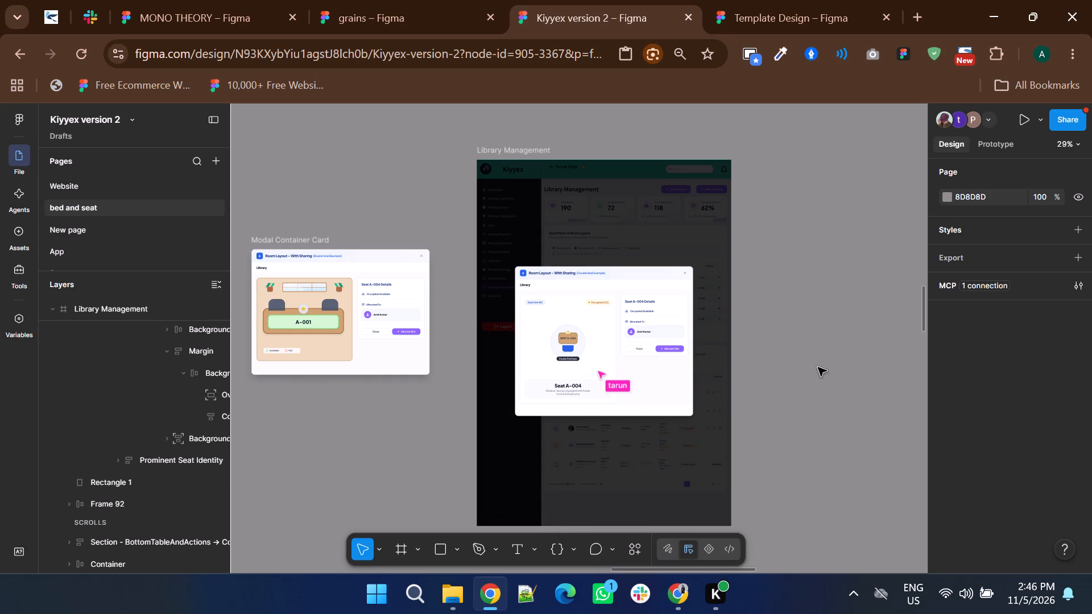
{"action": "scroll", "coordinate": [818, 367], "scroll_direction": "down", "scroll_amount": 2, "text": "ctrl"}
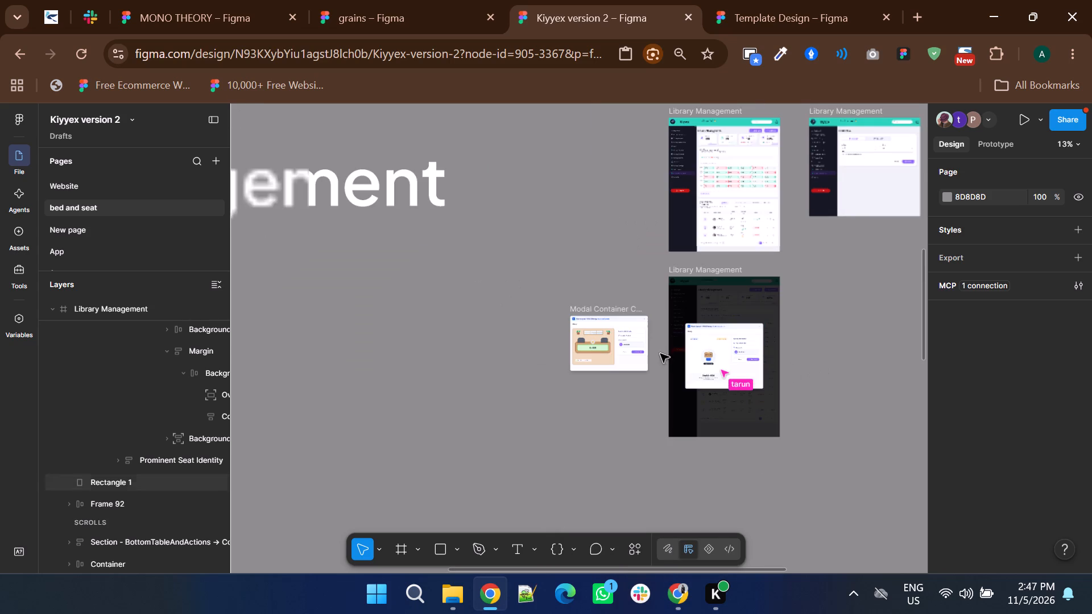
{"action": "scroll", "coordinate": [603, 351], "scroll_direction": "up", "scroll_amount": 4, "text": "ctrl"}
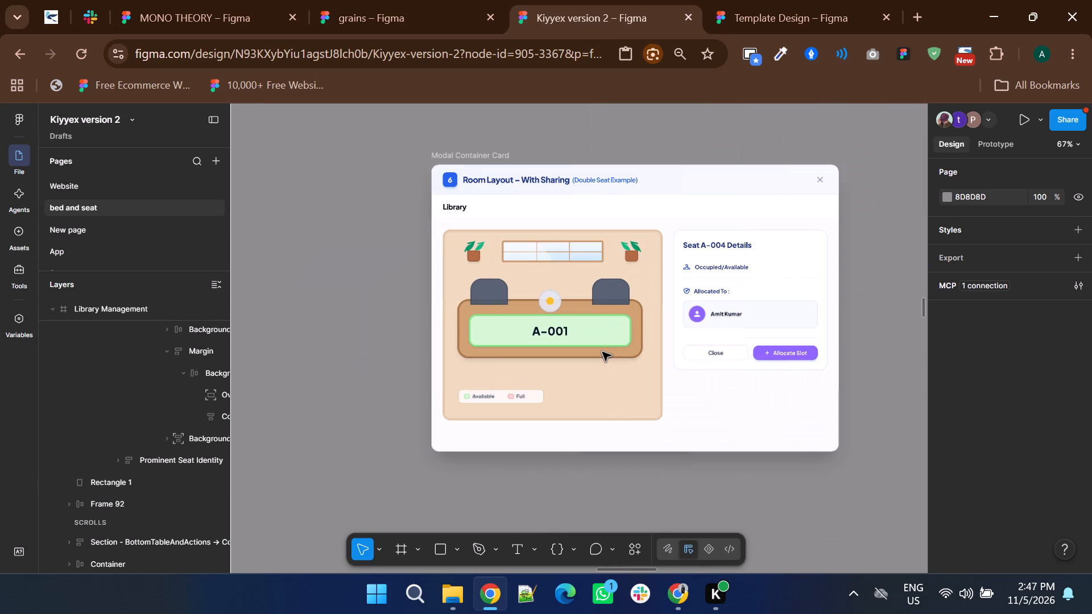
{"action": "scroll", "coordinate": [602, 352], "scroll_direction": "down", "scroll_amount": 1, "text": "shift"}
{"action": "scroll", "coordinate": [521, 388], "scroll_direction": "down", "scroll_amount": 1, "text": "ctrl"}
{"action": "key", "text": "Print"}
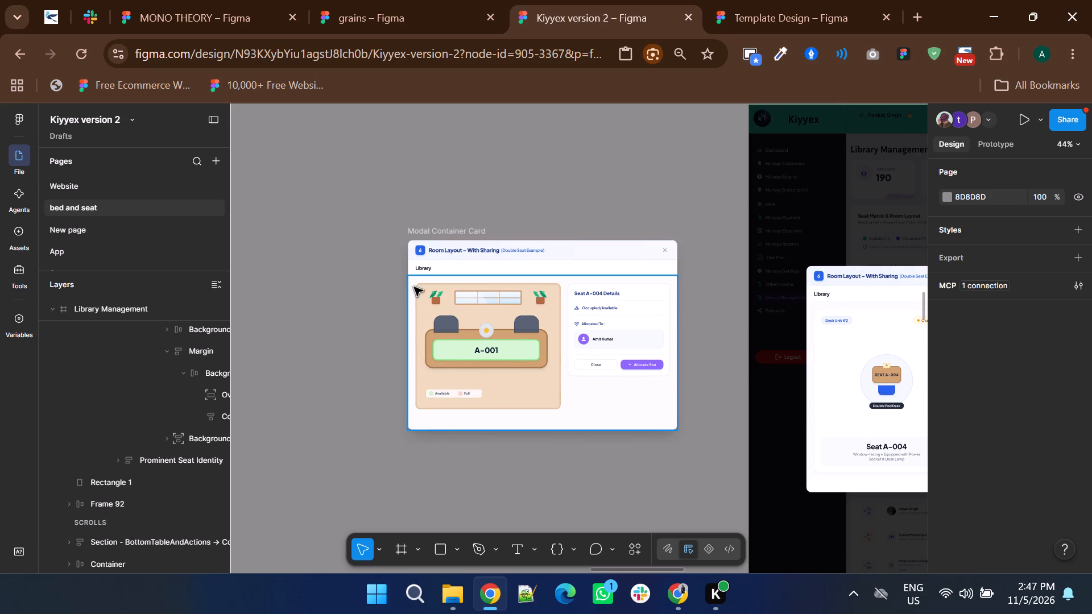
{"action": "left_click_drag", "start_coordinate": [414, 284], "coordinate": [560, 418]}
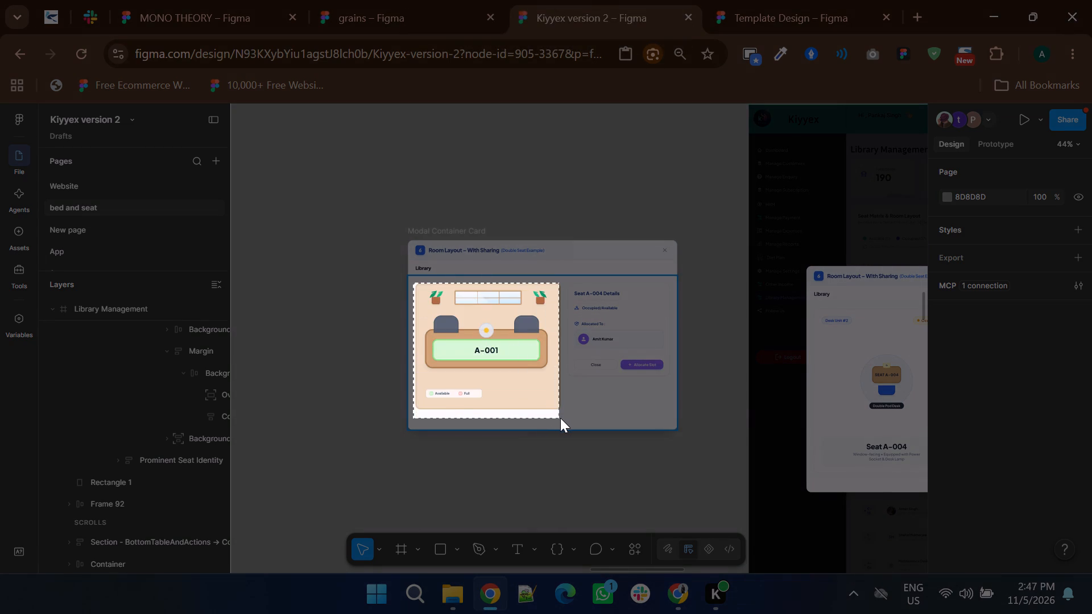
{"action": "left_click_drag", "start_coordinate": [560, 418], "coordinate": [563, 414]}
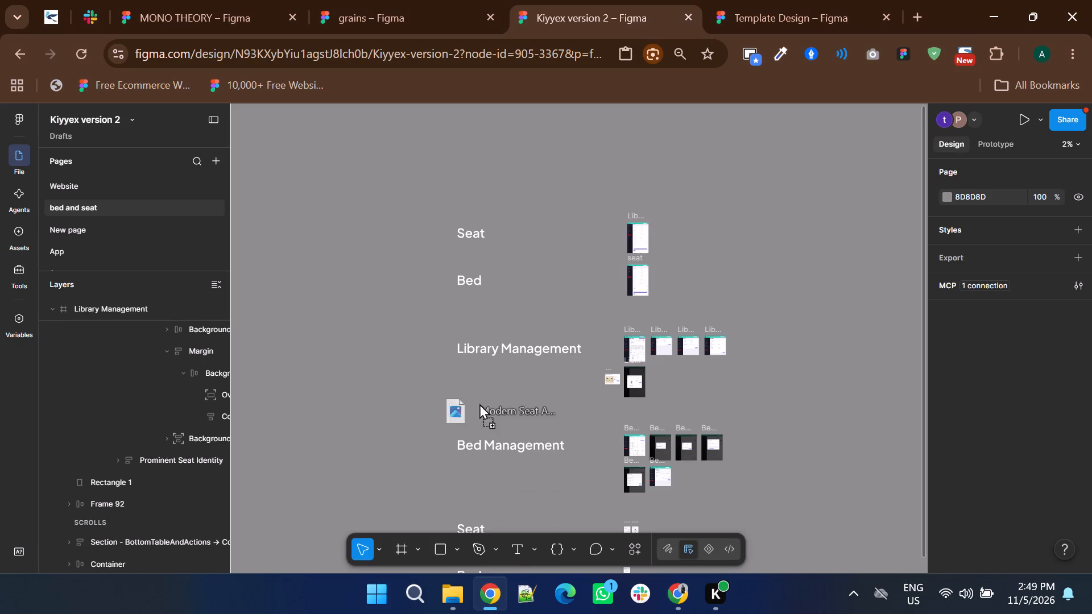
{"action": "left_click_drag", "start_coordinate": [479, 404], "coordinate": [468, 390]}
Remove the white background from the placed single-seat A-001 image.
{"action": "scroll", "coordinate": [468, 390], "scroll_direction": "up", "scroll_amount": 6, "text": "ctrl"}
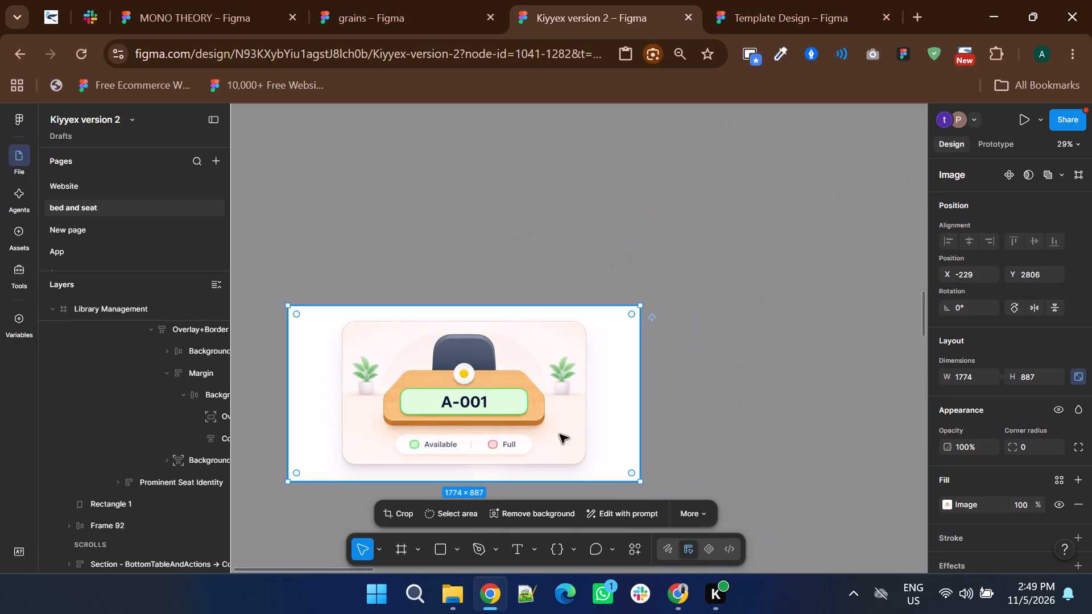
{"action": "left_click", "coordinate": [568, 508]}
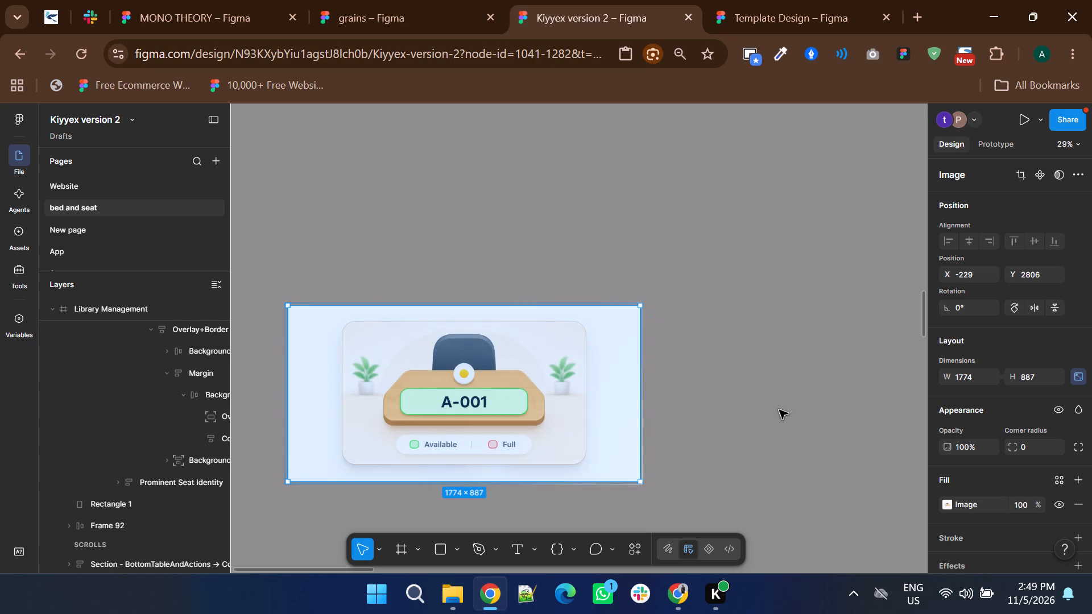
{"action": "left_click", "coordinate": [466, 281]}
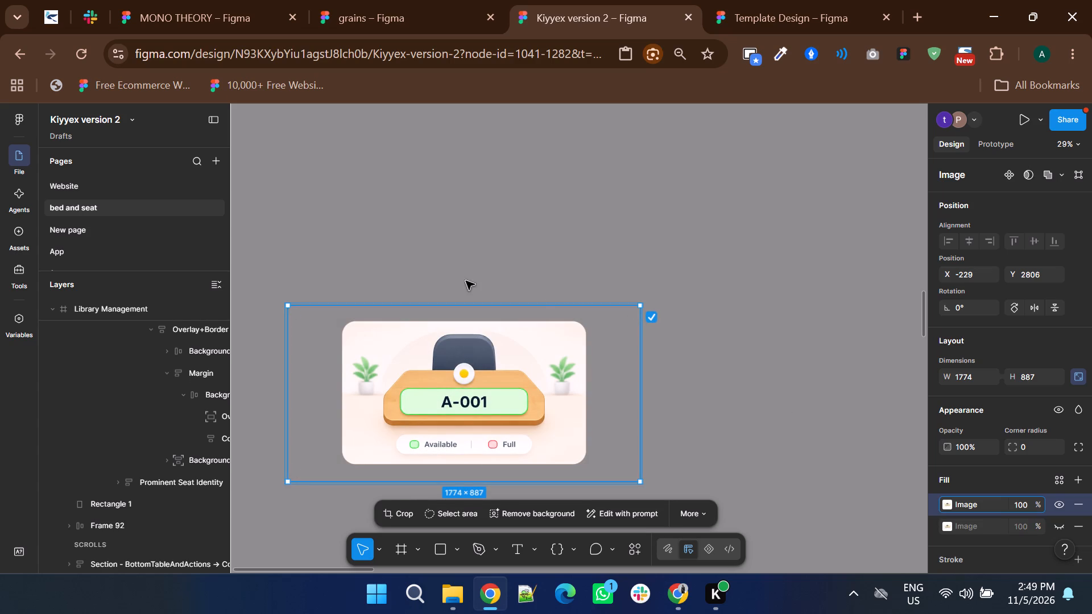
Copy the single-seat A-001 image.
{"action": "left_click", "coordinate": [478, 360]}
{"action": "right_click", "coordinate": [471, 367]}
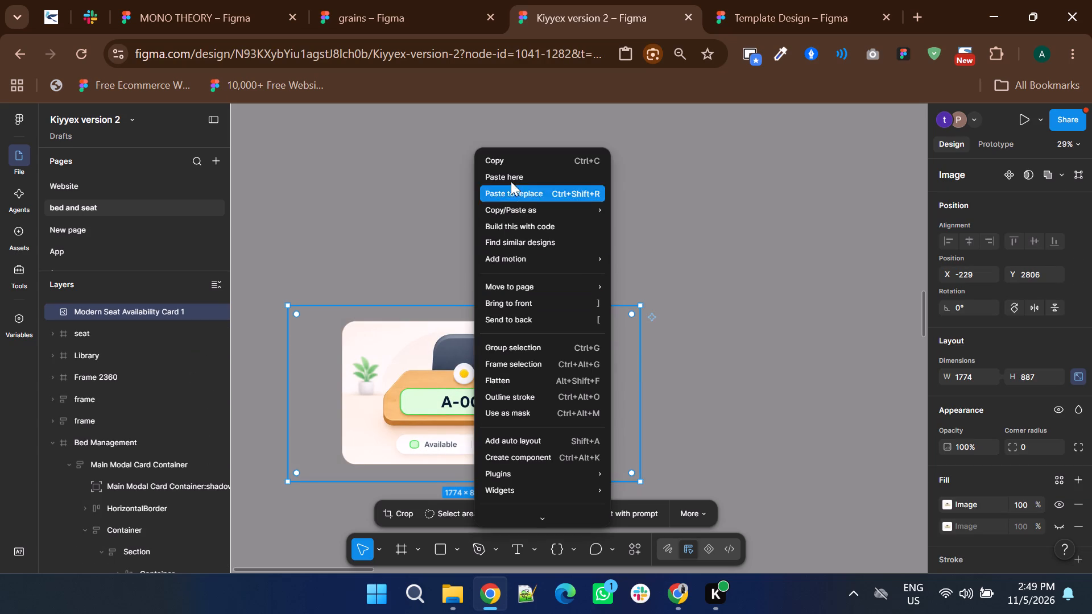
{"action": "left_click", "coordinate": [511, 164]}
Copy the standalone double-seat Modal Container Card and paste it to replace the modal inside the dark Library Management screen.
{"action": "scroll", "coordinate": [511, 169], "scroll_direction": "down", "scroll_amount": 2, "text": "ctrl"}
{"action": "scroll", "coordinate": [511, 169], "scroll_direction": "down", "scroll_amount": 5, "text": "shift"}
{"action": "scroll", "coordinate": [500, 251], "scroll_direction": "down", "scroll_amount": 3, "text": "shift"}
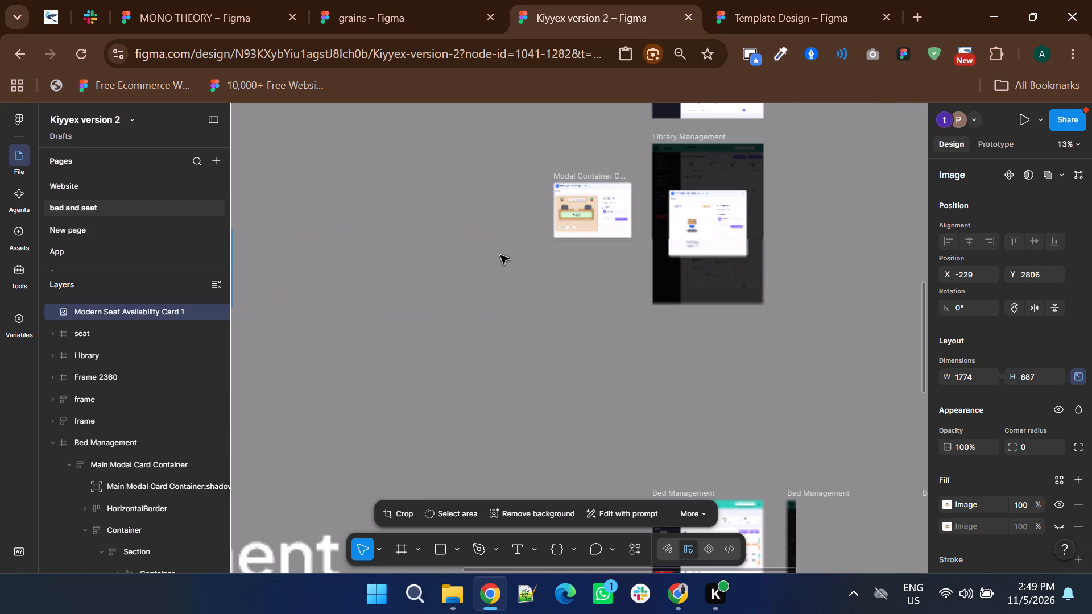
{"action": "scroll", "coordinate": [710, 230], "scroll_direction": "up", "scroll_amount": 5, "text": "ctrl"}
{"action": "scroll", "coordinate": [691, 307], "scroll_direction": "down", "scroll_amount": 3, "text": "ctrl"}
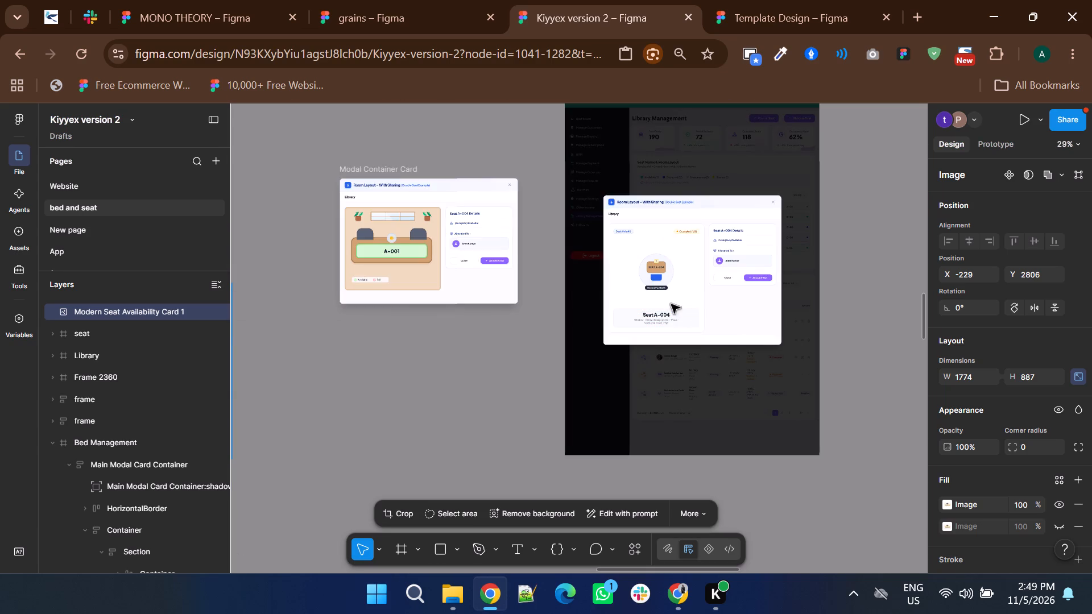
{"action": "left_click", "coordinate": [368, 169]}
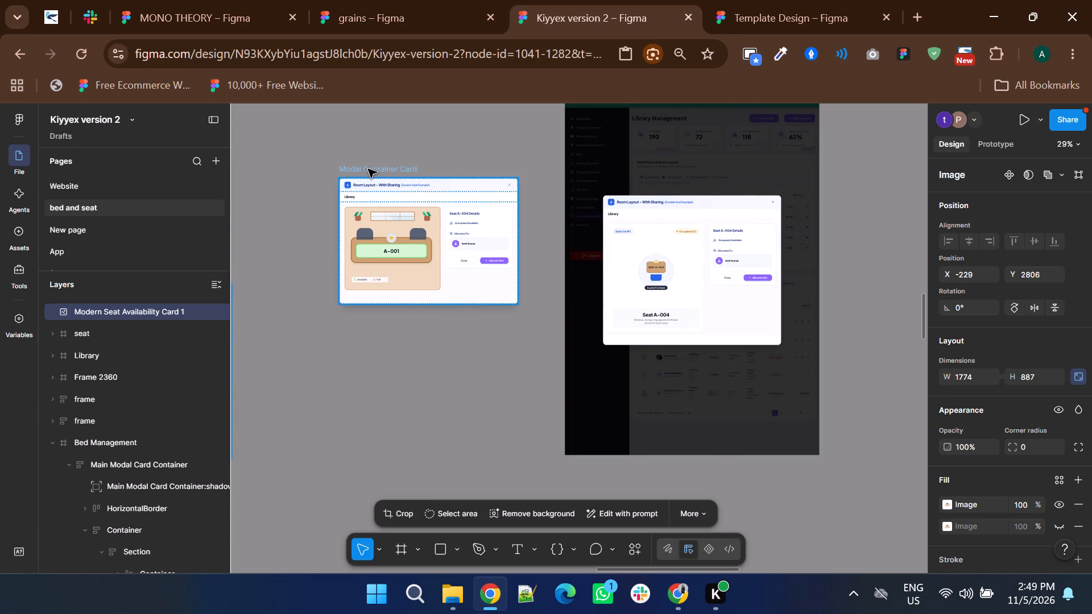
{"action": "right_click", "coordinate": [368, 169]}
{"action": "left_click", "coordinate": [389, 155]}
{"action": "left_click", "coordinate": [644, 226]}
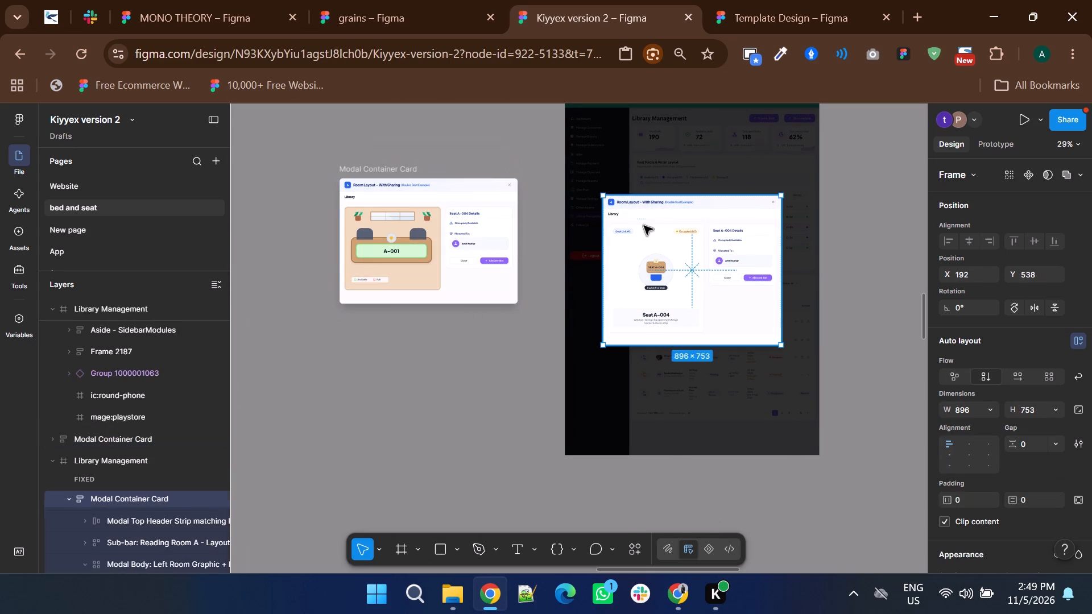
{"action": "right_click", "coordinate": [644, 226]}
{"action": "left_click", "coordinate": [674, 196]}
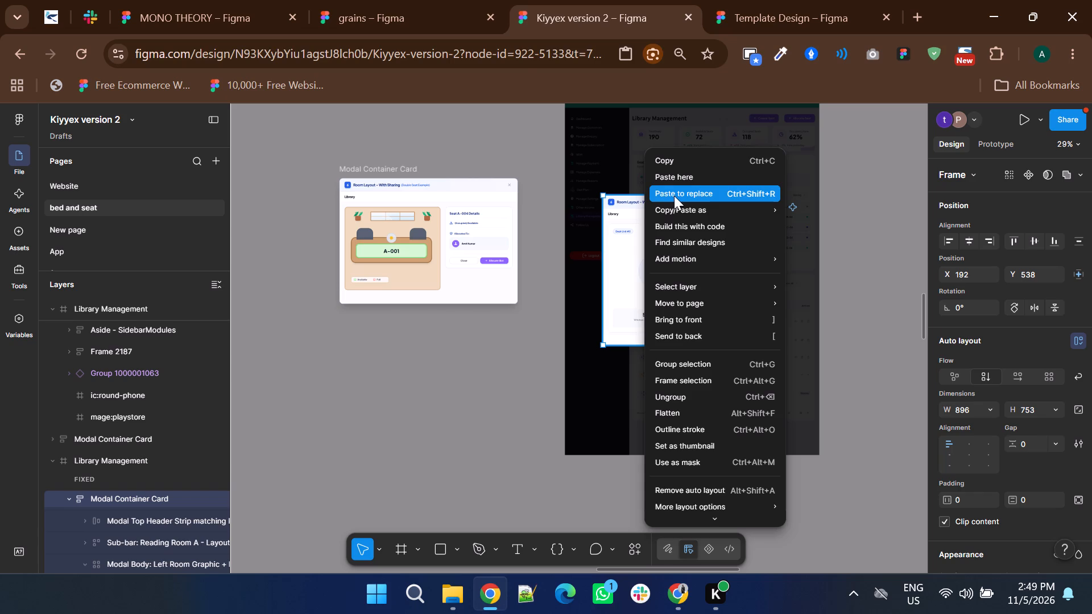
Copy the single-seat A-001 image and paste it to replace the double-seat desk graphic in the Library Management modal's left column.
{"action": "scroll", "coordinate": [761, 288], "scroll_direction": "down", "scroll_amount": 3, "text": "ctrl"}
{"action": "scroll", "coordinate": [584, 337], "scroll_direction": "up", "scroll_amount": 2, "text": "shift"}
{"action": "left_click", "coordinate": [344, 313]}
{"action": "right_click", "coordinate": [344, 313]}
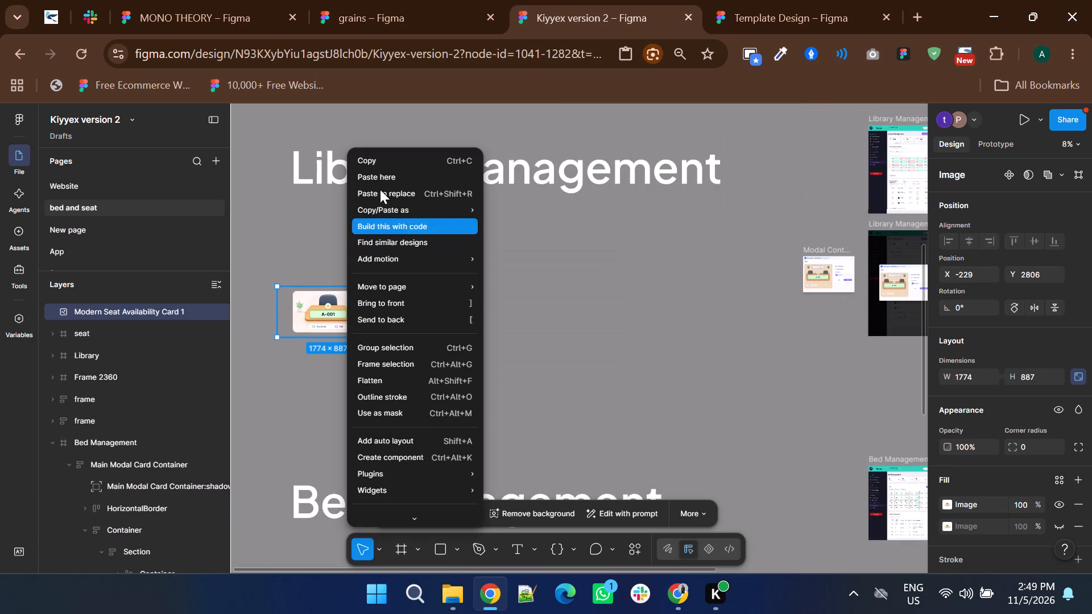
{"action": "double_click", "coordinate": [383, 166]}
{"action": "scroll", "coordinate": [468, 326], "scroll_direction": "down", "scroll_amount": 4, "text": "shift"}
{"action": "scroll", "coordinate": [566, 274], "scroll_direction": "up", "scroll_amount": 3, "text": "ctrl"}
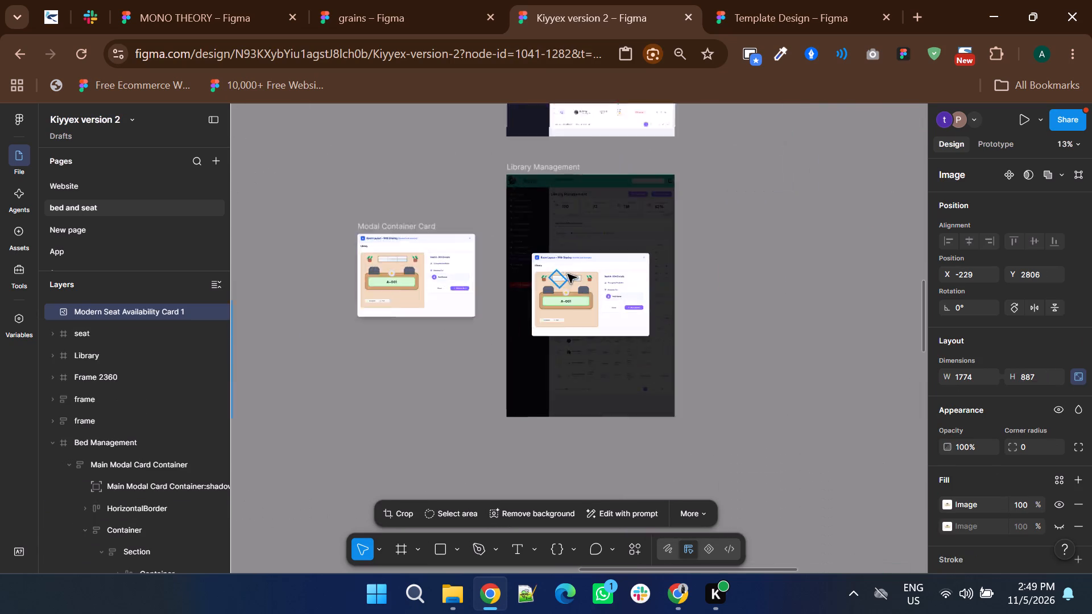
{"action": "scroll", "coordinate": [568, 274], "scroll_direction": "up", "scroll_amount": 1, "text": "ctrl"}
{"action": "triple_click", "coordinate": [587, 330]}
{"action": "double_click", "coordinate": [587, 330]}
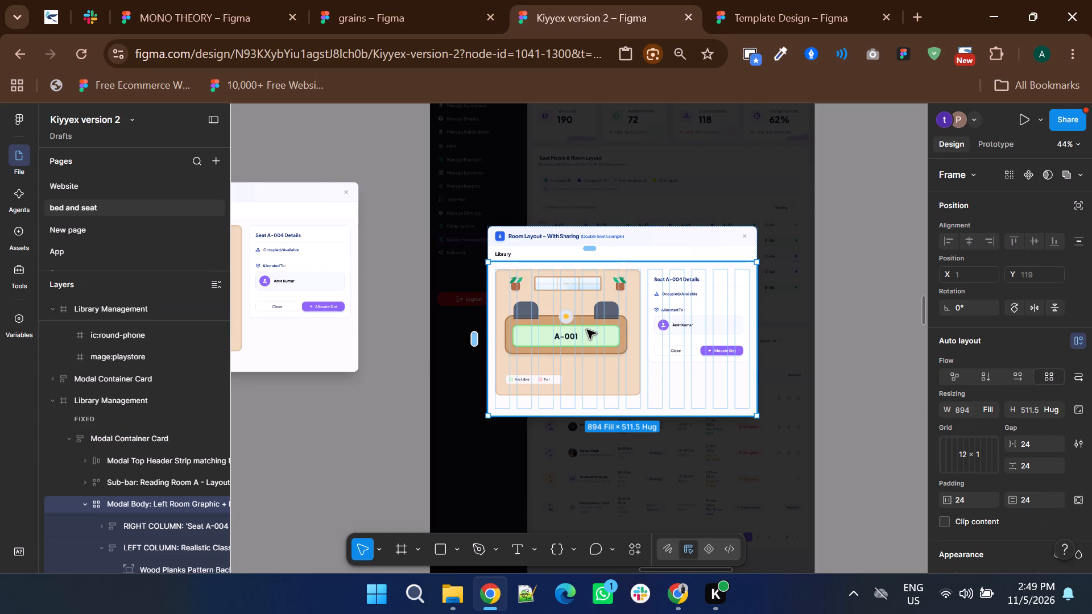
{"action": "right_click", "coordinate": [587, 330]}
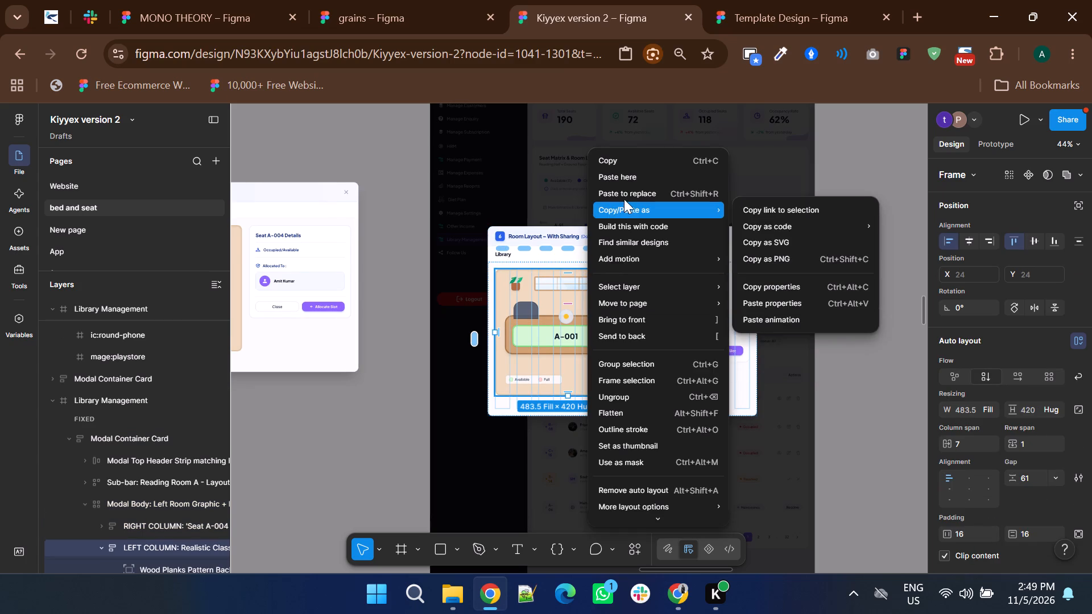
{"action": "left_click", "coordinate": [624, 199]}
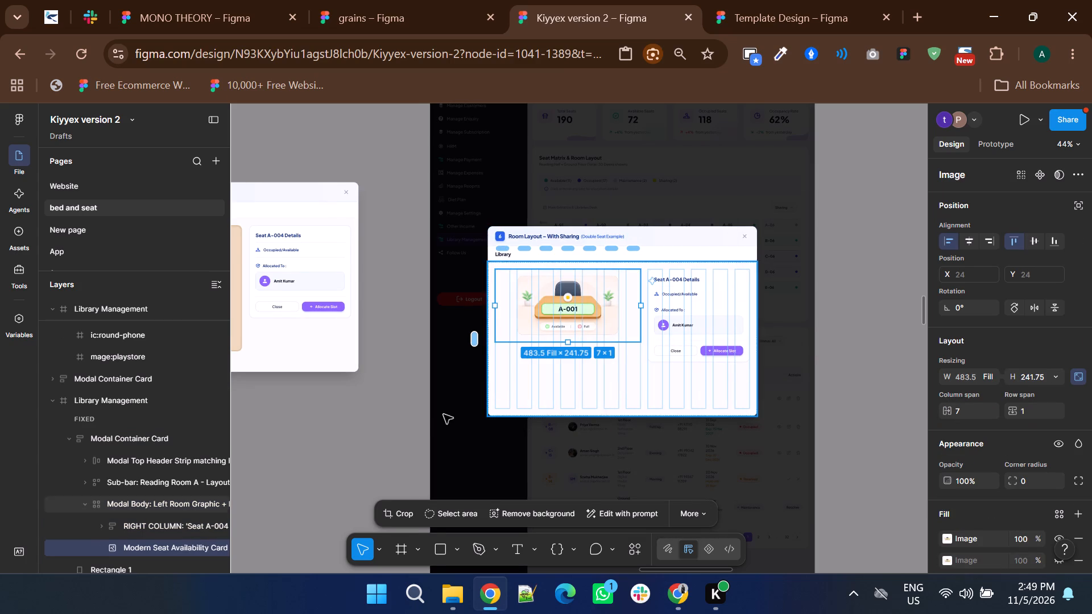
{"action": "left_click", "coordinate": [415, 427]}
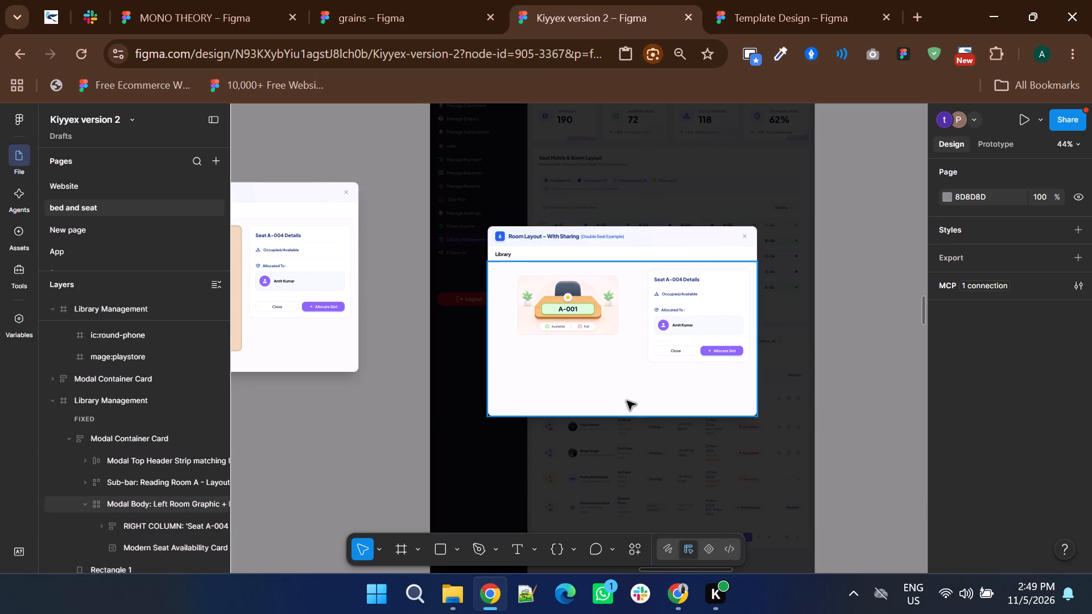
Shrink the Modal Body frame in the Library Management modal to a height of about 376.
{"action": "left_click", "coordinate": [609, 405], "text": "ctrl"}
{"action": "left_click_drag", "start_coordinate": [599, 414], "coordinate": [594, 376]}
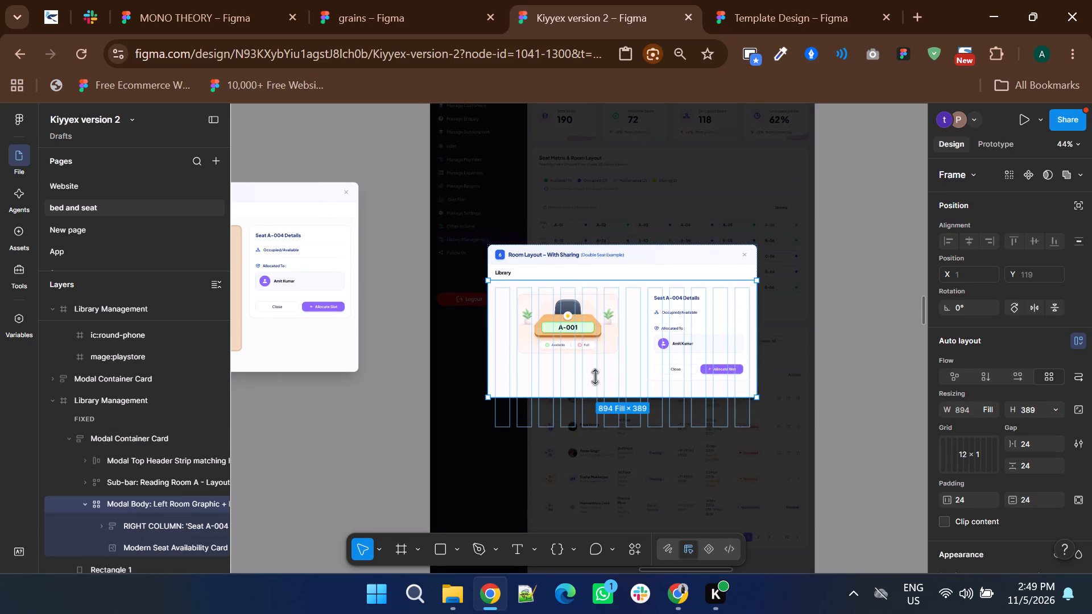
{"action": "left_click_drag", "start_coordinate": [594, 376], "coordinate": [593, 375]}
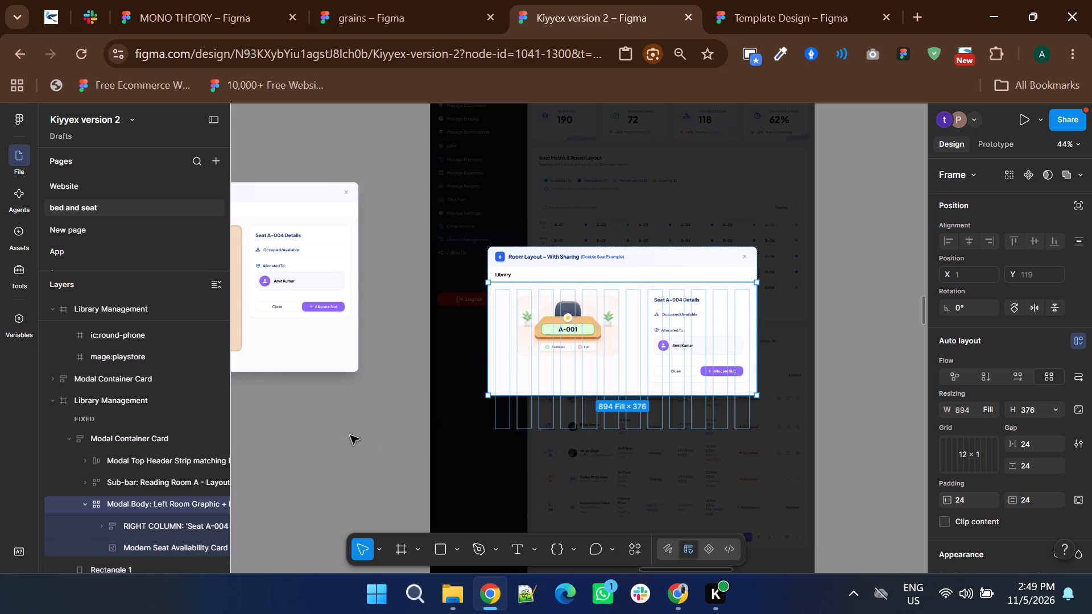
{"action": "left_click", "coordinate": [345, 435]}
Enlarge the A-001 seat image in the modal body to about 619 × 309.
{"action": "triple_click", "coordinate": [573, 317]}
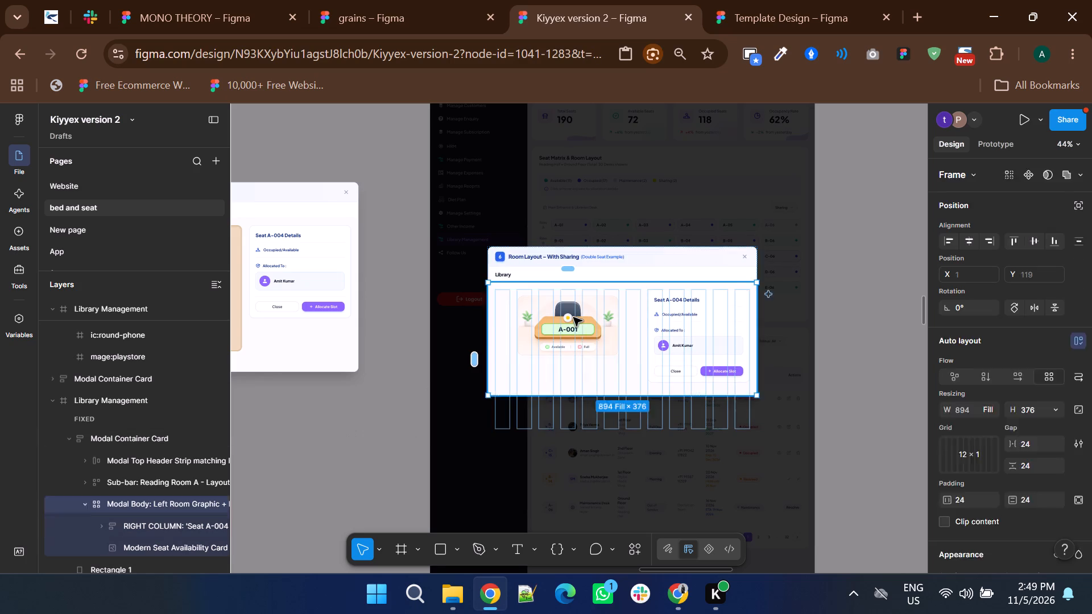
{"action": "scroll", "coordinate": [576, 320], "scroll_direction": "up", "scroll_amount": 2, "text": "ctrl"}
{"action": "left_click_drag", "start_coordinate": [576, 420], "coordinate": [577, 445]}
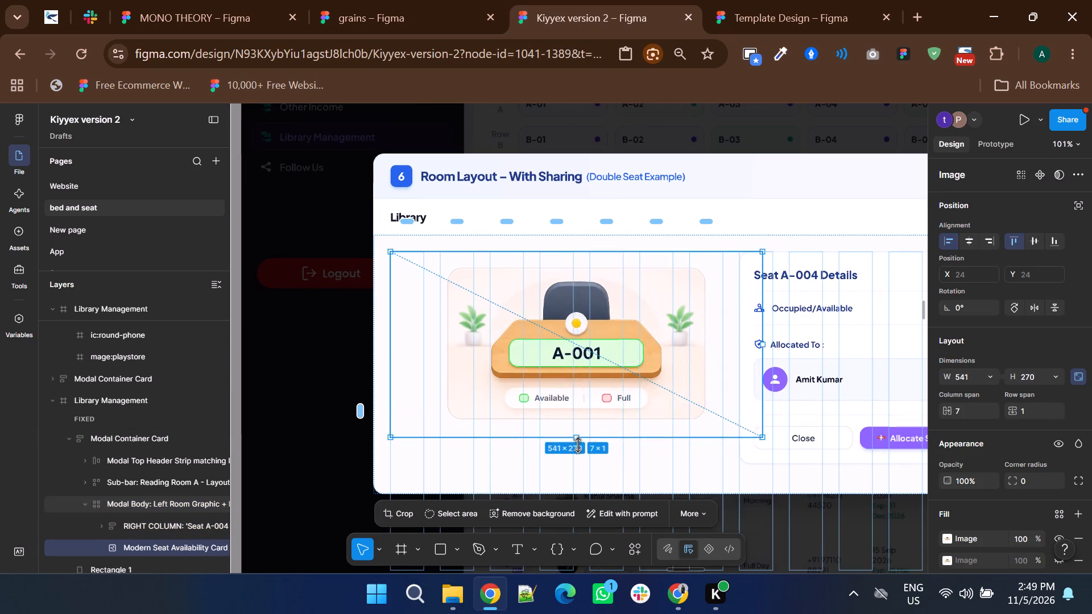
{"action": "left_click_drag", "start_coordinate": [577, 445], "coordinate": [580, 462]}
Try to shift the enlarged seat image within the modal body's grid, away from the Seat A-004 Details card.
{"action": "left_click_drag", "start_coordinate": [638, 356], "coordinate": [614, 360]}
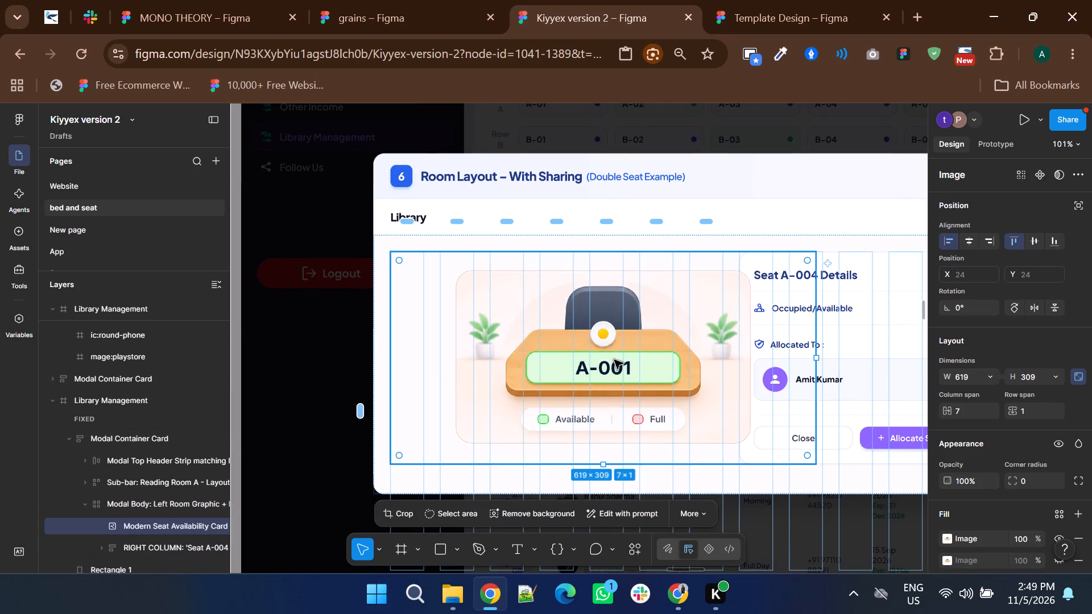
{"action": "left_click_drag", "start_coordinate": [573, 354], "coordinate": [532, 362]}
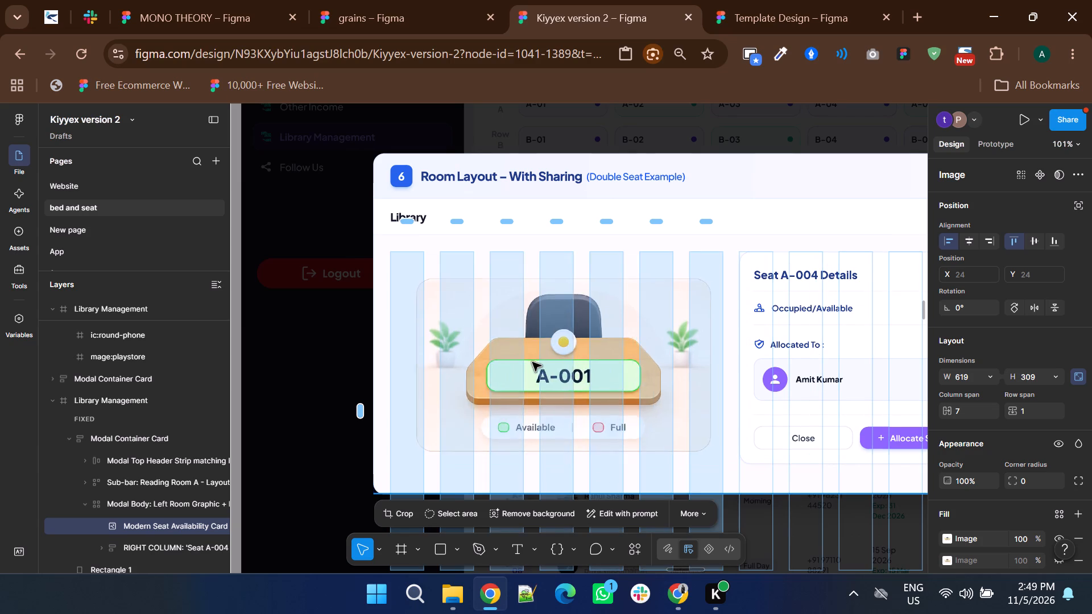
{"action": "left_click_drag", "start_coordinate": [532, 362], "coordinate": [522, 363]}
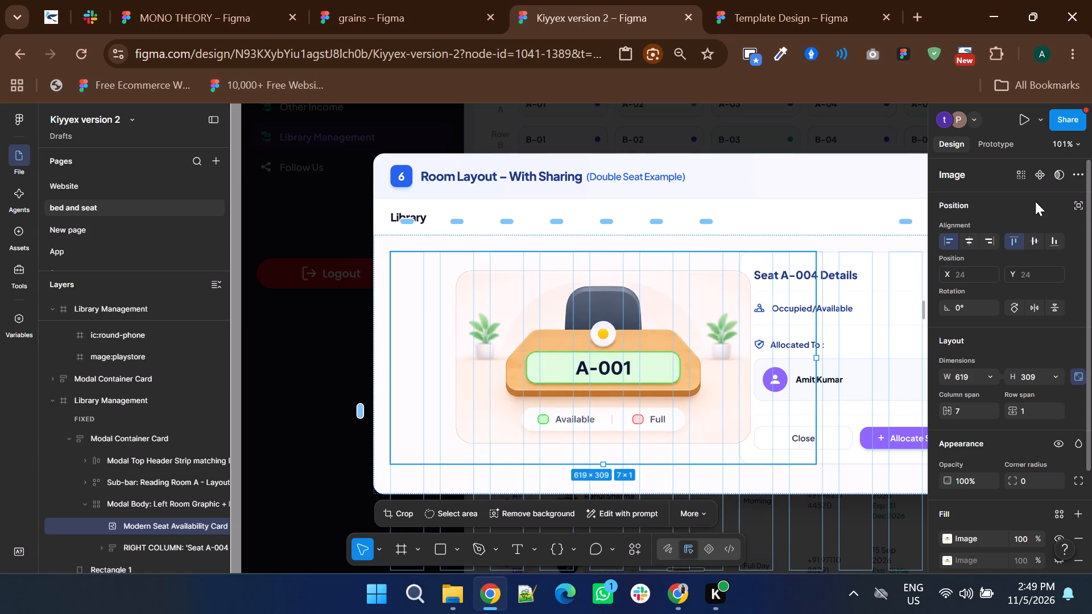
Make the seat image ignore auto layout and move it to about X -25, Y 30.5, clear of the details card.
{"action": "left_click", "coordinate": [1081, 205]}
{"action": "left_click_drag", "start_coordinate": [680, 337], "coordinate": [652, 341]}
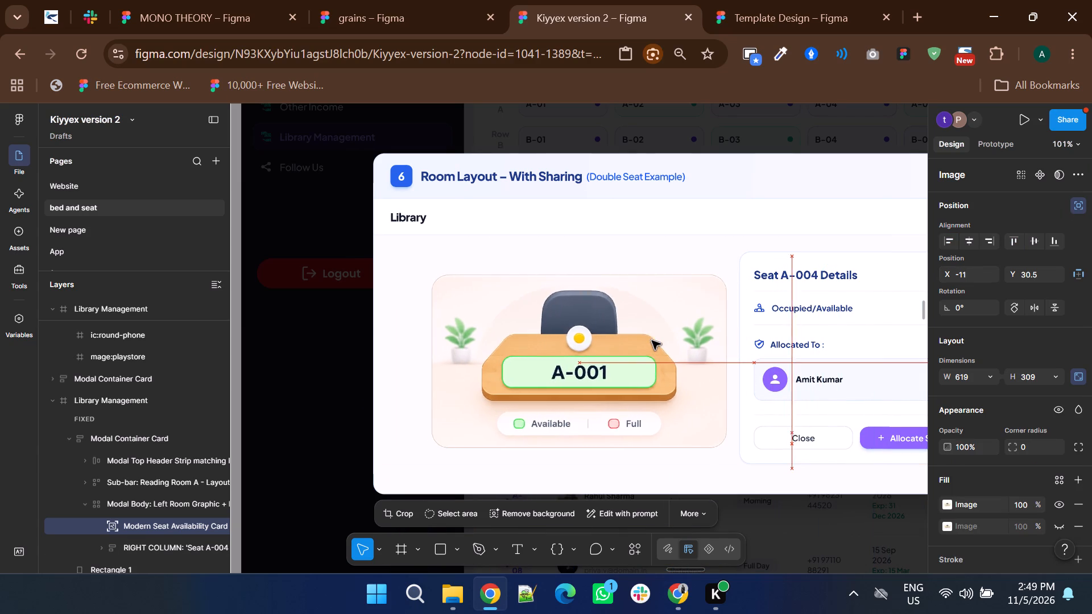
{"action": "left_click_drag", "start_coordinate": [652, 341], "coordinate": [646, 341]}
{"action": "scroll", "coordinate": [646, 341], "scroll_direction": "down", "scroll_amount": 2, "text": "ctrl"}
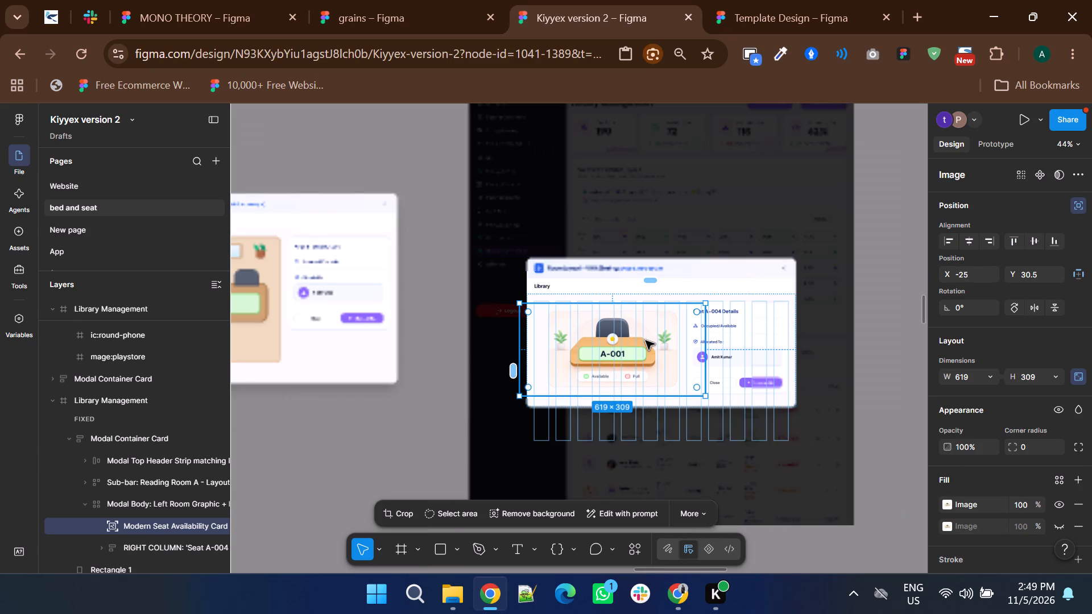
{"action": "double_click", "coordinate": [416, 432]}
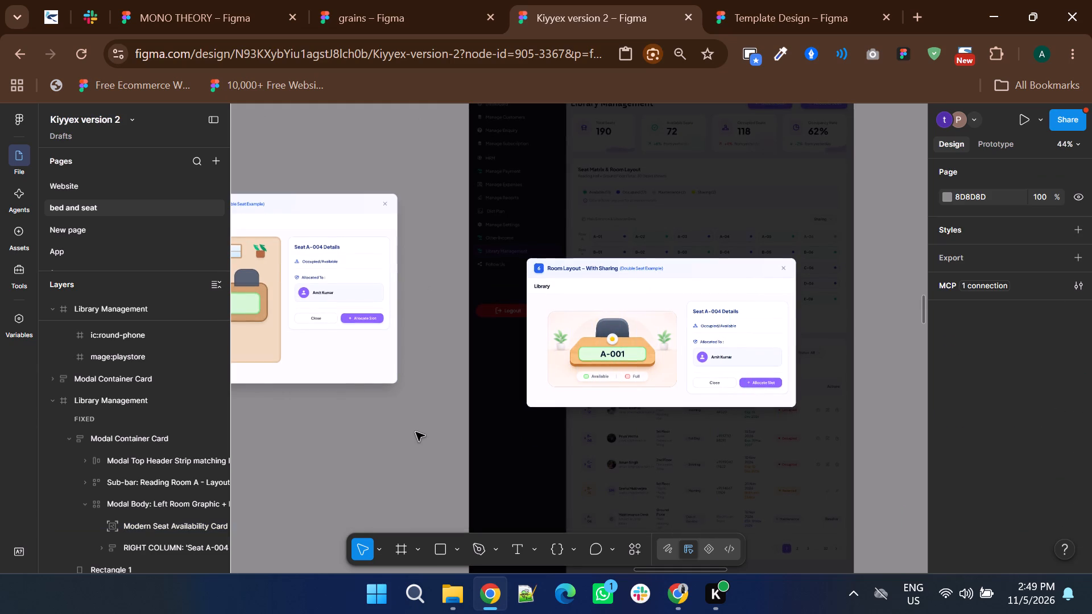
{"action": "scroll", "coordinate": [665, 347], "scroll_direction": "up", "scroll_amount": 3, "text": "ctrl"}
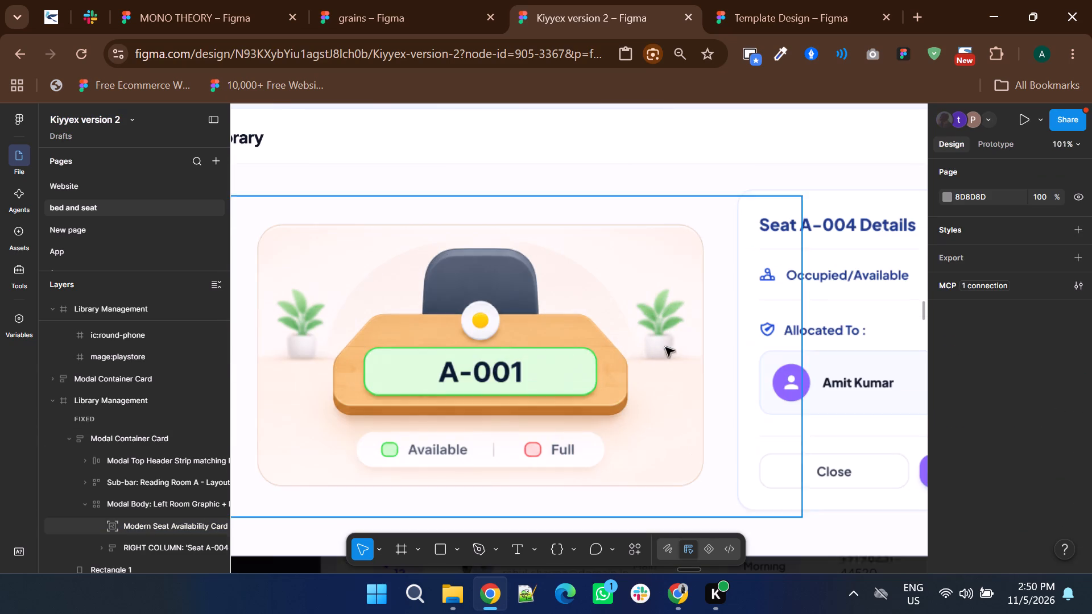
Trim the empty margins around the A-001 seat image in the modal body, cropping its bounds to about 441 × 267.
{"action": "left_click", "coordinate": [597, 355], "text": "ctrl"}
{"action": "scroll", "coordinate": [597, 355], "scroll_direction": "down", "scroll_amount": 1, "text": "ctrl"}
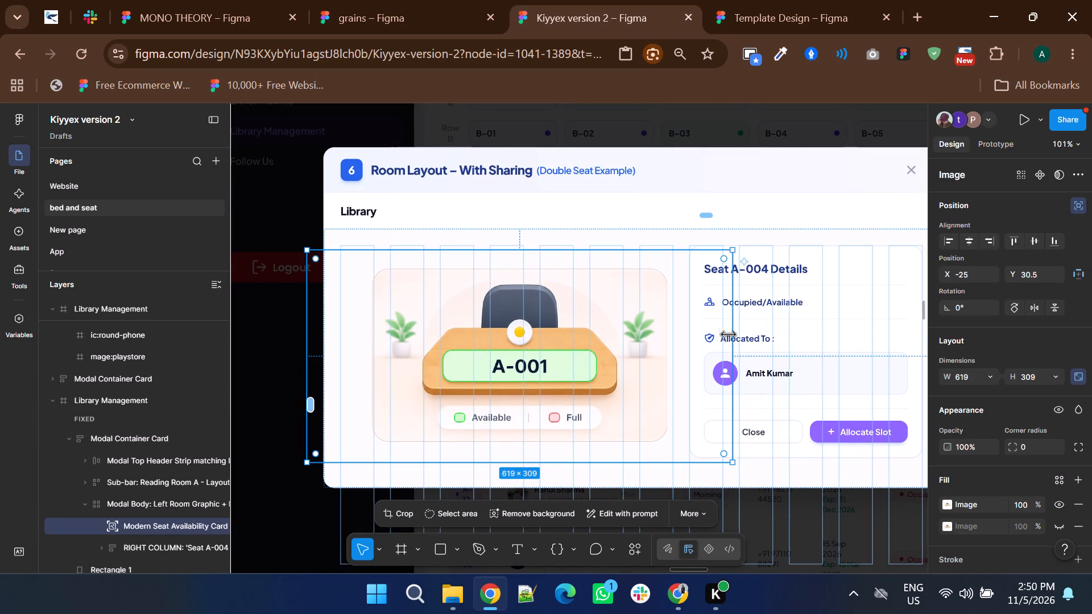
{"action": "left_click_drag", "start_coordinate": [732, 334], "coordinate": [677, 341]}
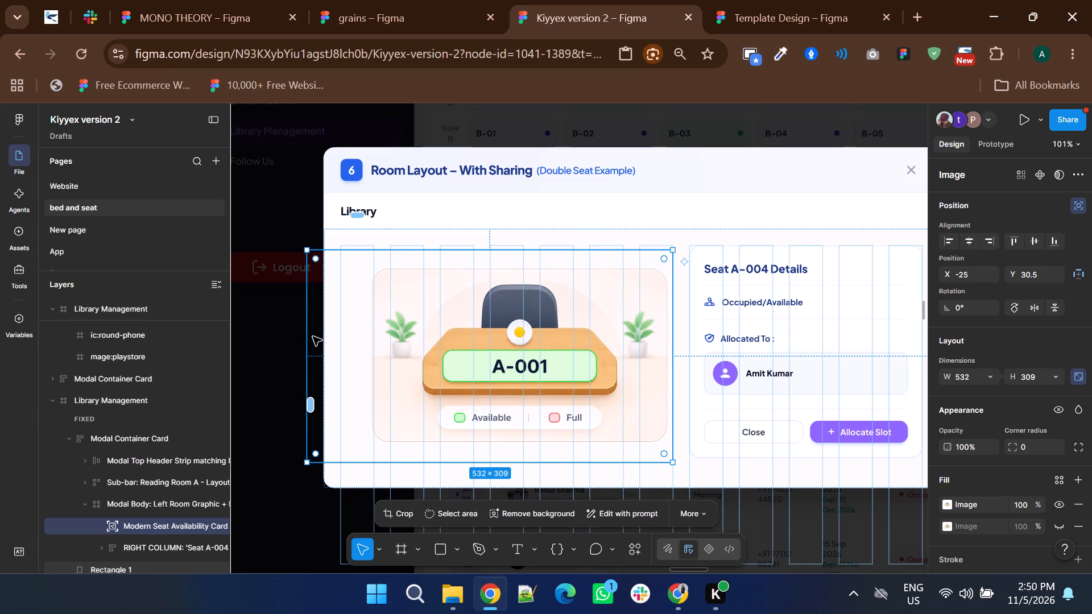
{"action": "left_click_drag", "start_coordinate": [312, 334], "coordinate": [369, 349]}
{"action": "left_click_drag", "start_coordinate": [477, 252], "coordinate": [476, 261]}
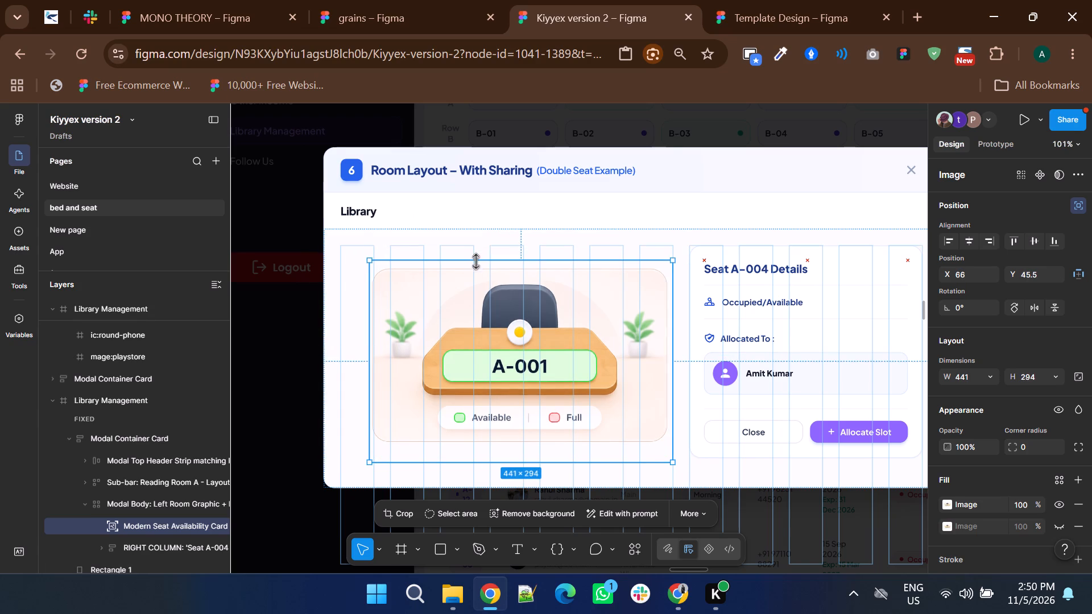
{"action": "left_click_drag", "start_coordinate": [476, 261], "coordinate": [474, 264]}
{"action": "left_click_drag", "start_coordinate": [515, 460], "coordinate": [505, 453], "text": "ctrl"}
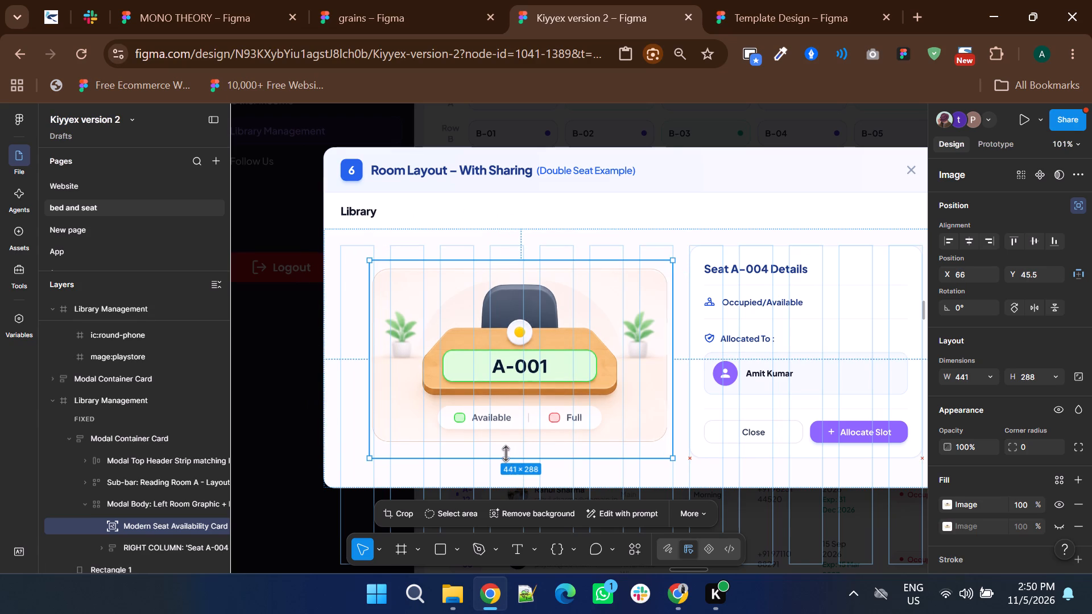
{"action": "left_click_drag", "start_coordinate": [505, 453], "coordinate": [500, 444], "text": "ctrl"}
{"action": "scroll", "coordinate": [493, 397], "scroll_direction": "down", "scroll_amount": 2, "text": "ctrl"}
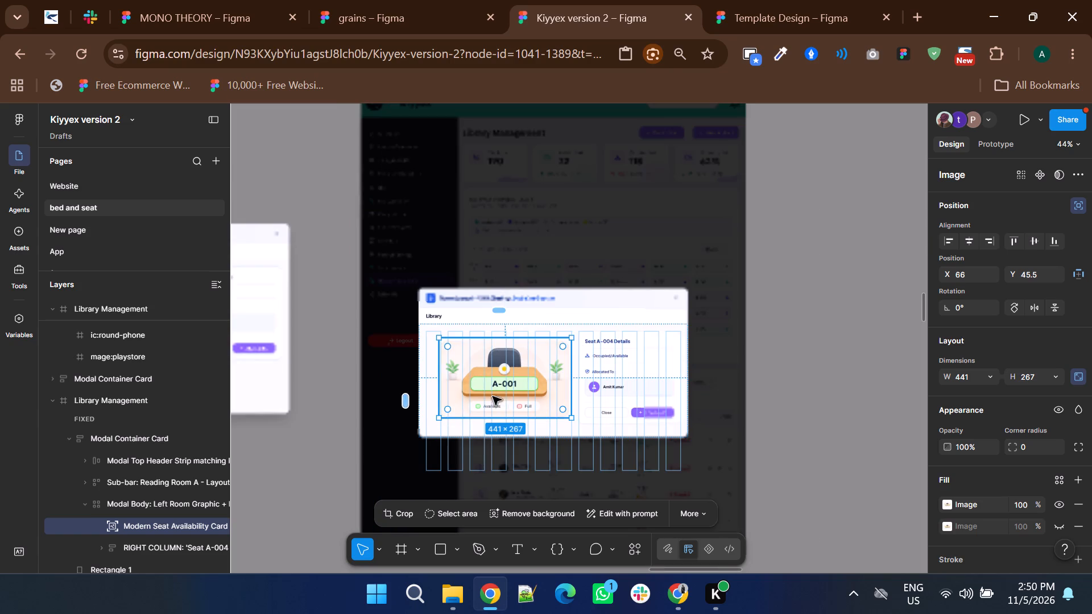
{"action": "double_click", "coordinate": [824, 386]}
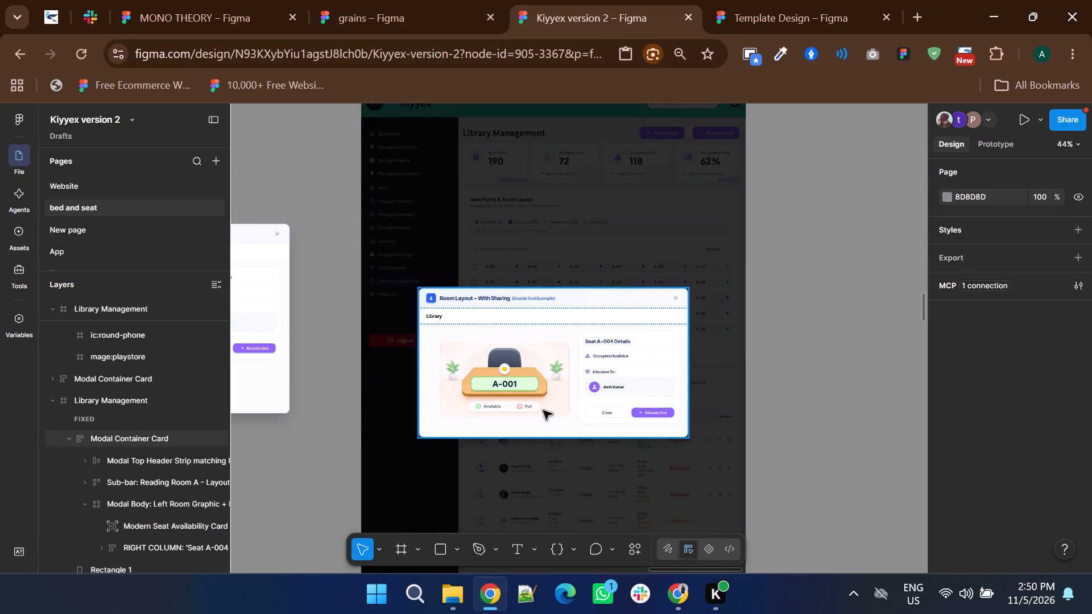
Nudge the cropped A-001 seat image slightly up and to the left within the modal body.
{"action": "left_click", "coordinate": [507, 389], "text": "ctrl"}
{"action": "scroll", "coordinate": [497, 387], "scroll_direction": "up", "scroll_amount": 2, "text": "ctrl"}
{"action": "left_click_drag", "start_coordinate": [502, 384], "coordinate": [488, 375]}
{"action": "scroll", "coordinate": [519, 372], "scroll_direction": "down", "scroll_amount": 2, "text": "ctrl"}
{"action": "left_click", "coordinate": [743, 384]}
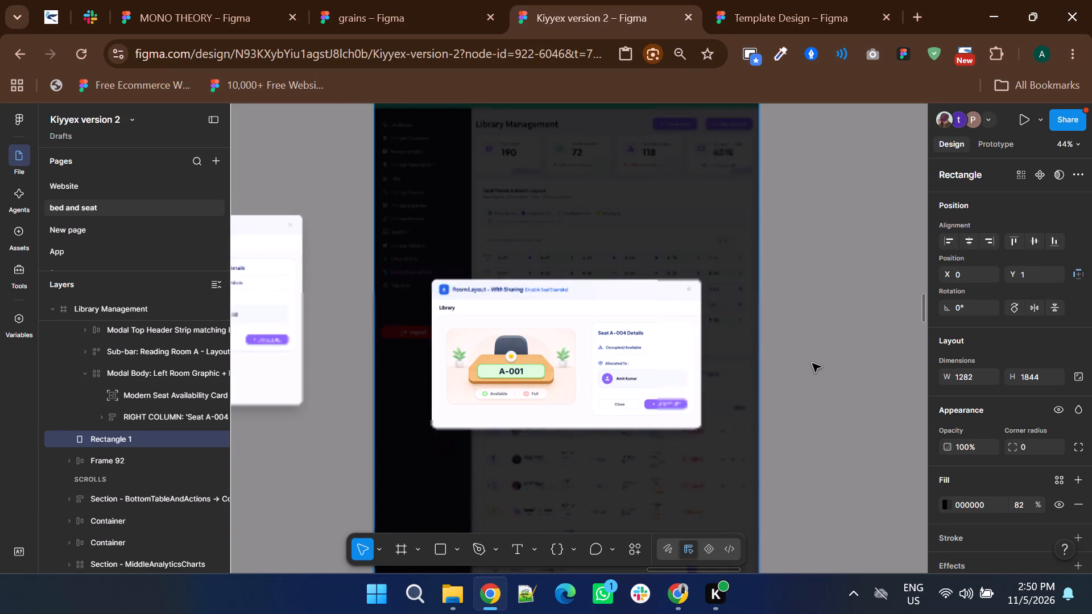
Delete the stray Modal Container Card lying beside the Library Management modal screen.
{"action": "scroll", "coordinate": [812, 363], "scroll_direction": "down", "scroll_amount": 2, "text": "ctrl"}
{"action": "left_click", "coordinate": [510, 294]}
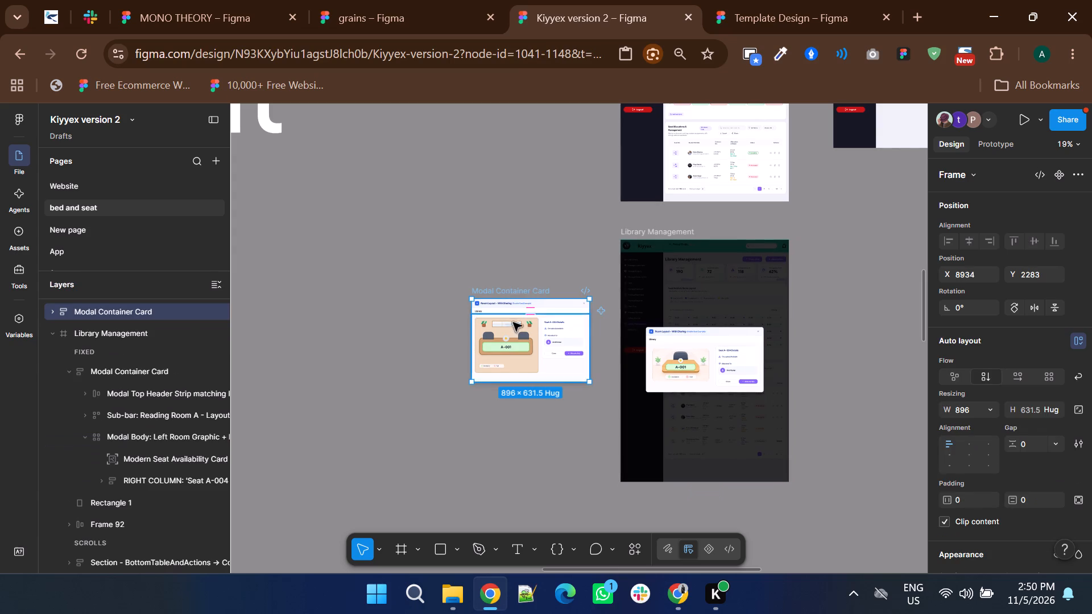
{"action": "scroll", "coordinate": [521, 321], "scroll_direction": "up", "scroll_amount": 3, "text": "ctrl"}
{"action": "scroll", "coordinate": [433, 354], "scroll_direction": "down", "scroll_amount": 2, "text": "ctrl"}
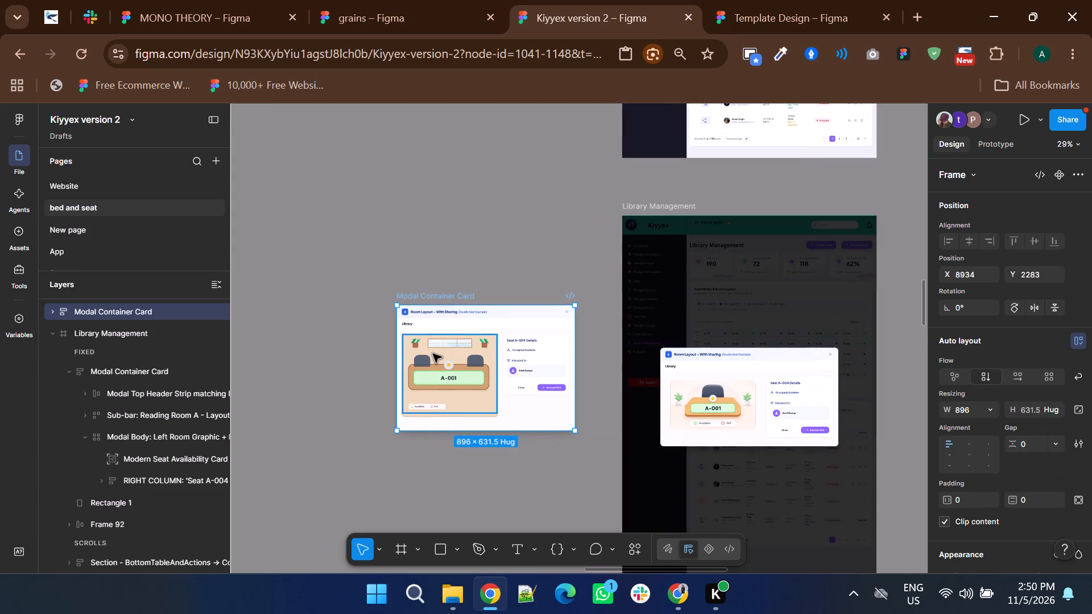
{"action": "scroll", "coordinate": [433, 354], "scroll_direction": "down", "scroll_amount": 1, "text": "ctrl"}
{"action": "left_click", "coordinate": [455, 318]}
{"action": "key", "text": "Delete"}
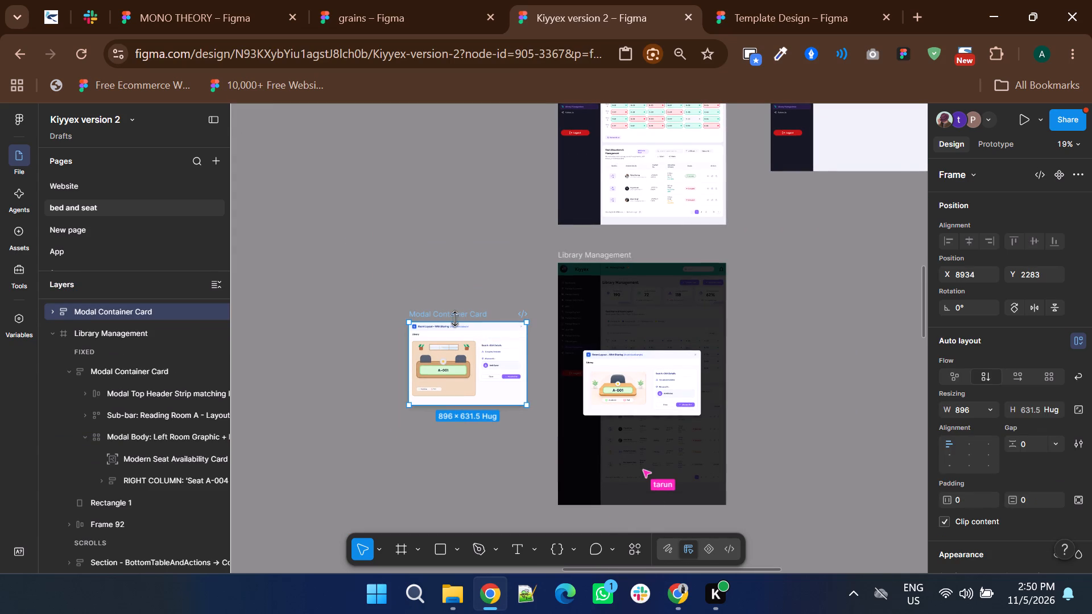
Delete the green verification badge inside the Search Registered Student field on the Seat Allotment screen.
{"action": "scroll", "coordinate": [654, 396], "scroll_direction": "up", "scroll_amount": 4, "text": "ctrl"}
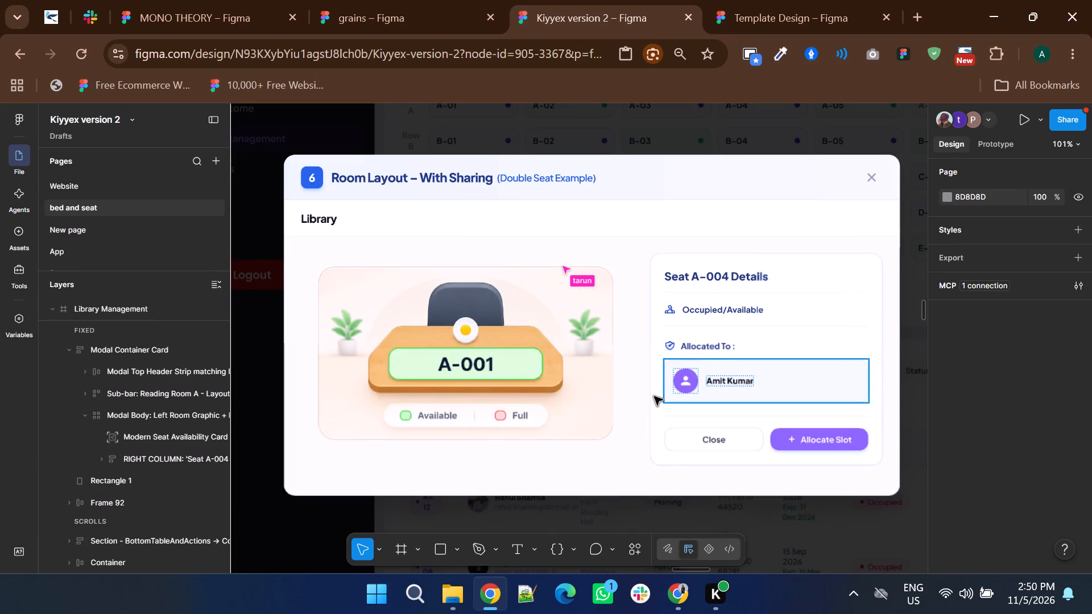
{"action": "scroll", "coordinate": [654, 396], "scroll_direction": "down", "scroll_amount": 1, "text": "ctrl"}
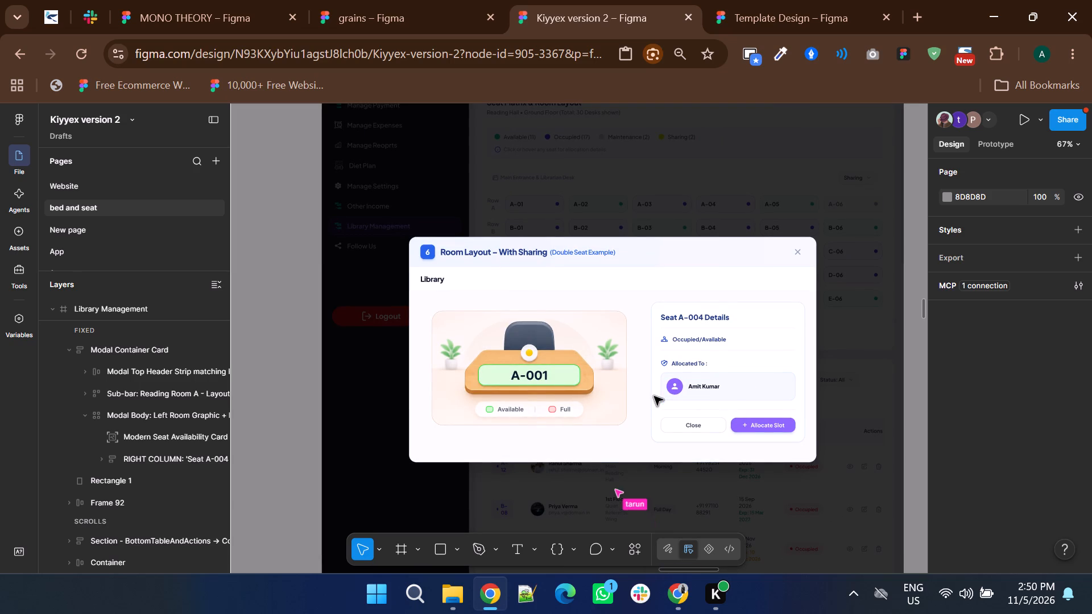
{"action": "scroll", "coordinate": [507, 307], "scroll_direction": "down", "scroll_amount": 4, "text": "ctrl"}
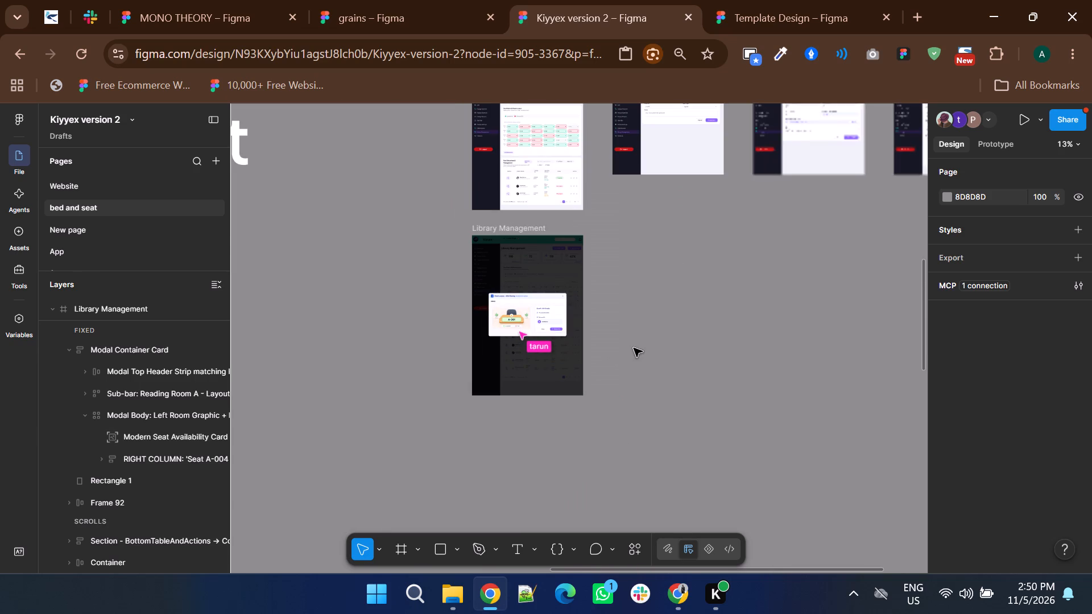
{"action": "scroll", "coordinate": [634, 348], "scroll_direction": "down", "scroll_amount": 2, "text": "ctrl"}
{"action": "scroll", "coordinate": [634, 348], "scroll_direction": "down", "scroll_amount": 1}
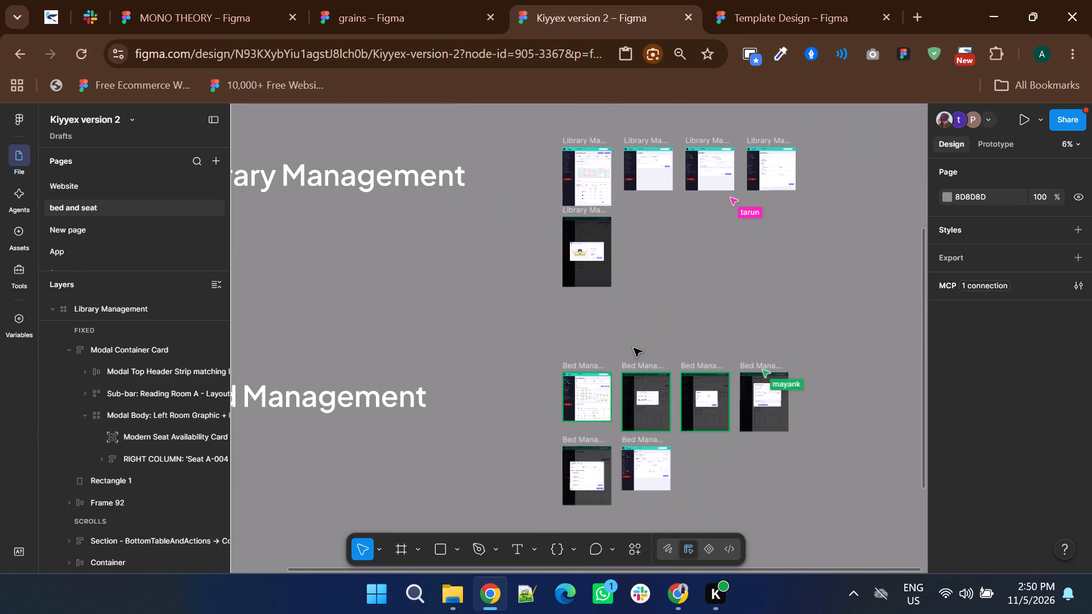
{"action": "scroll", "coordinate": [634, 348], "scroll_direction": "up", "scroll_amount": 1}
{"action": "scroll", "coordinate": [679, 341], "scroll_direction": "down", "scroll_amount": 1, "text": "ctrl"}
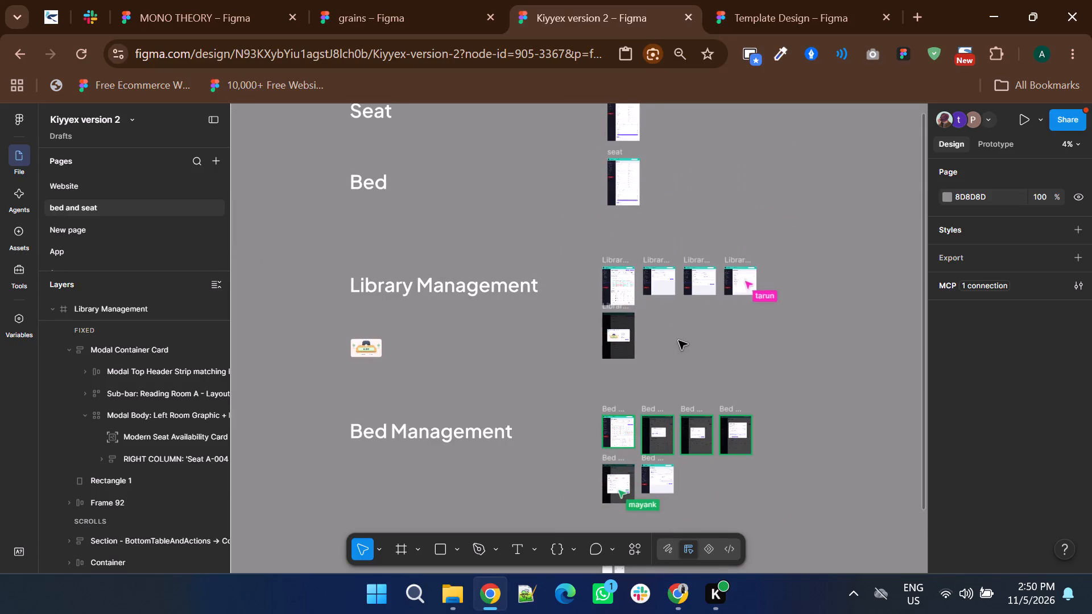
{"action": "scroll", "coordinate": [754, 284], "scroll_direction": "up", "scroll_amount": 7, "text": "ctrl"}
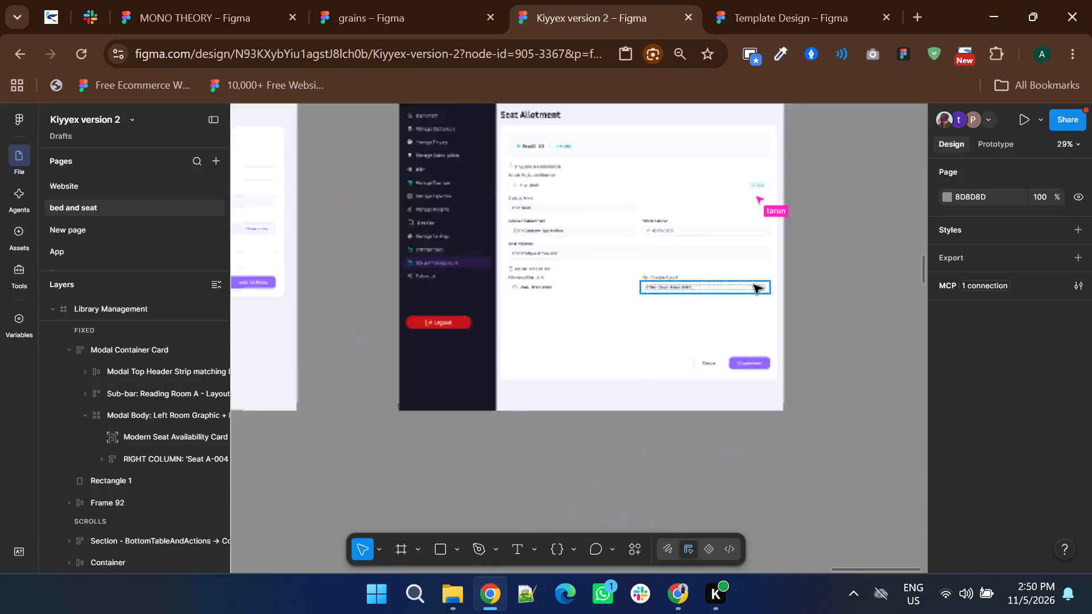
{"action": "scroll", "coordinate": [752, 290], "scroll_direction": "up", "scroll_amount": 2}
{"action": "triple_click", "coordinate": [761, 298]}
{"action": "triple_click", "coordinate": [761, 298]}
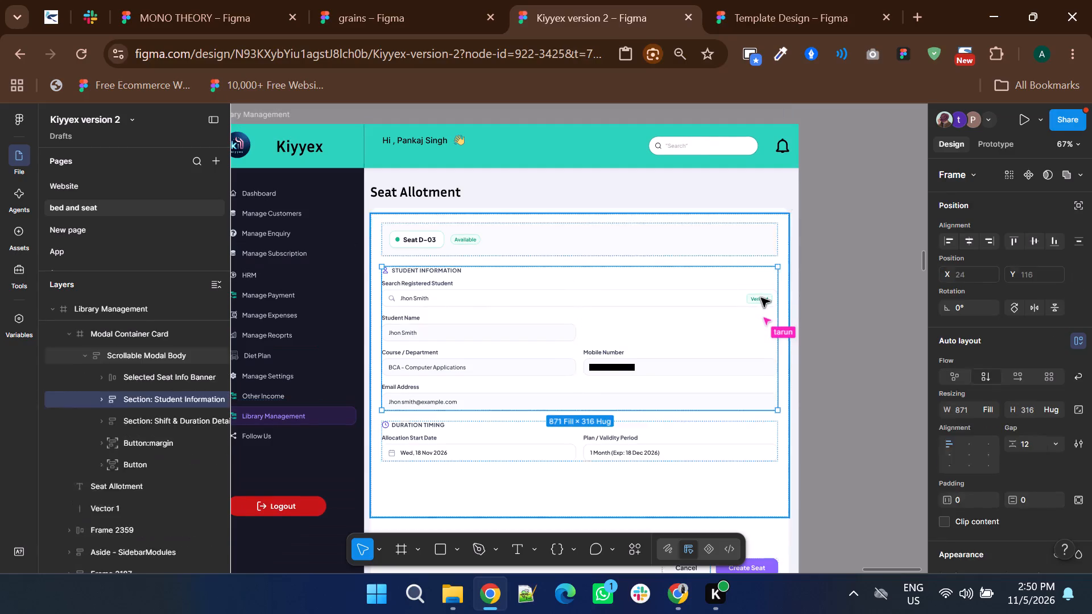
{"action": "double_click", "coordinate": [761, 298]}
{"action": "key", "text": "Delete"}
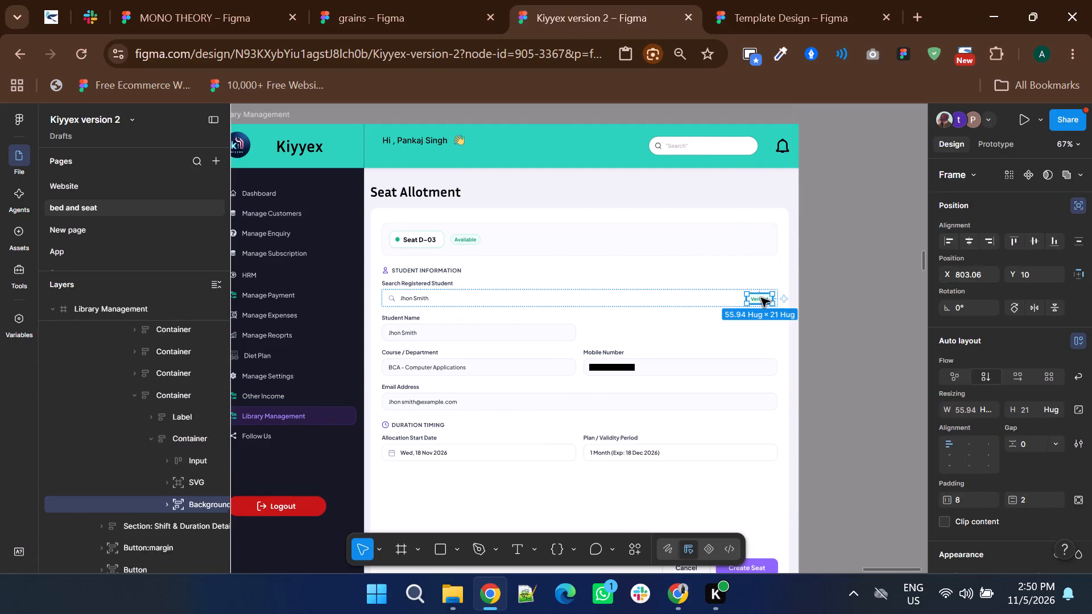
Review the row of Library Management screens and the Room Layout modal with the A-001 seat graphic.
{"action": "scroll", "coordinate": [676, 297], "scroll_direction": "down", "scroll_amount": 2, "text": "ctrl"}
{"action": "scroll", "coordinate": [748, 323], "scroll_direction": "down", "scroll_amount": 2, "text": "ctrl"}
{"action": "left_click", "coordinate": [779, 331]}
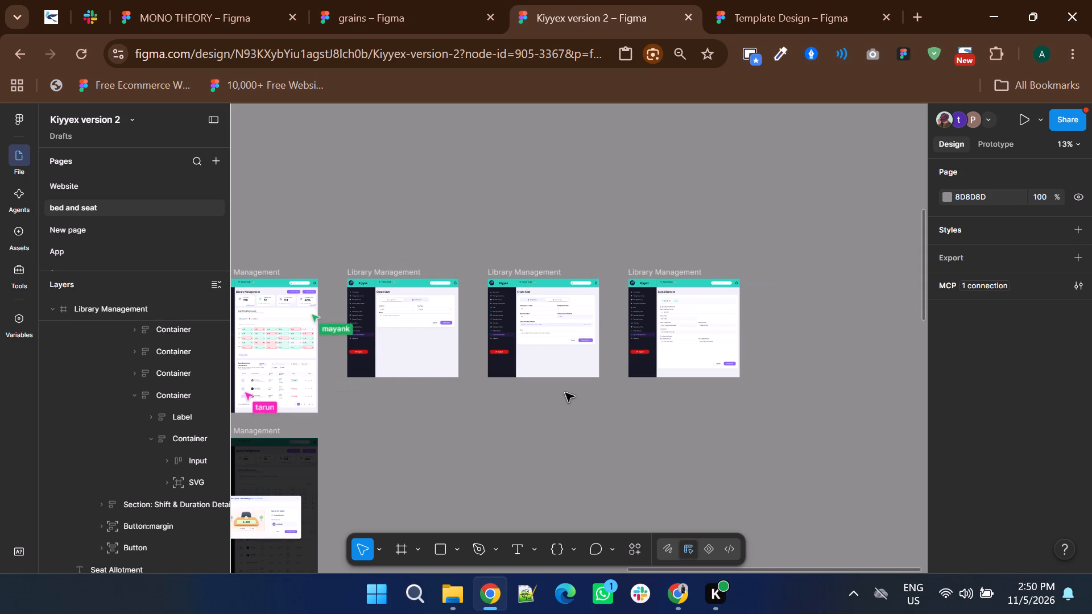
{"action": "scroll", "coordinate": [565, 393], "scroll_direction": "up", "scroll_amount": 2, "text": "shift"}
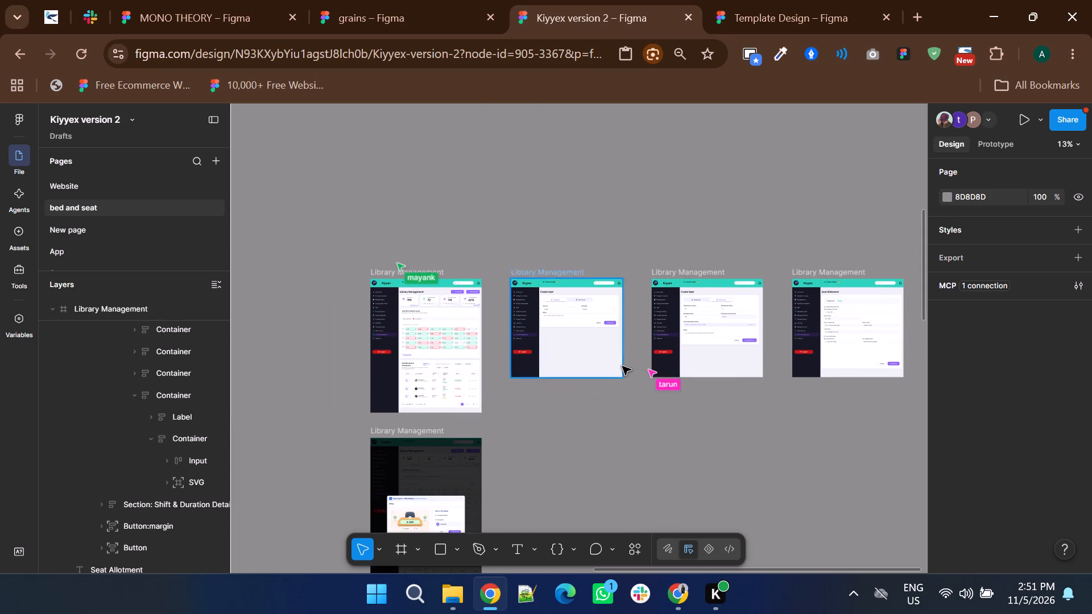
{"action": "scroll", "coordinate": [622, 366], "scroll_direction": "down", "scroll_amount": 1, "text": "ctrl"}
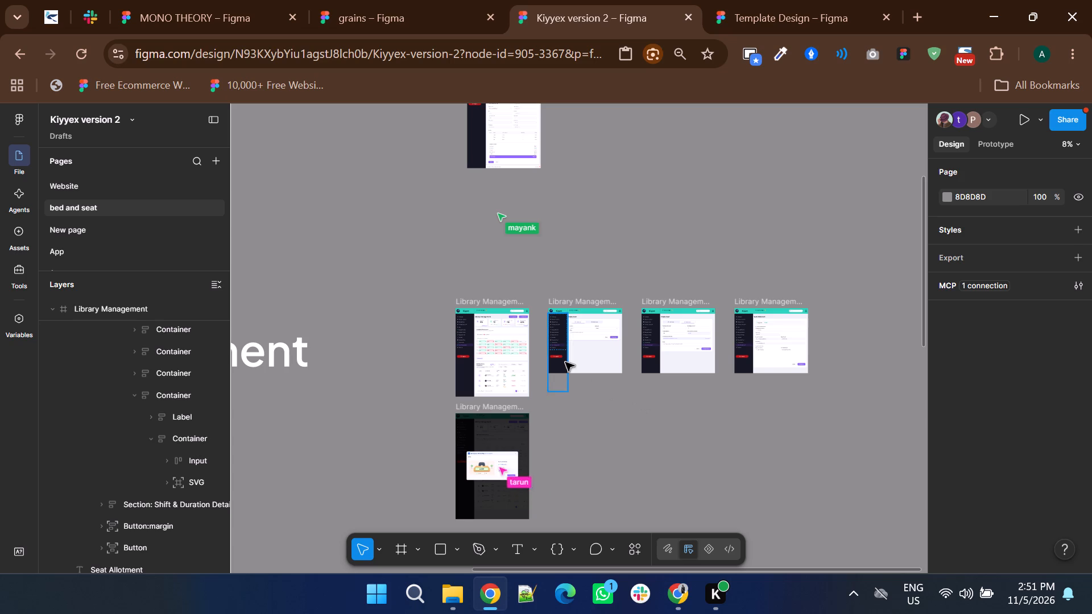
{"action": "scroll", "coordinate": [494, 509], "scroll_direction": "down", "scroll_amount": 1}
{"action": "scroll", "coordinate": [485, 394], "scroll_direction": "up", "scroll_amount": 7, "text": "ctrl"}
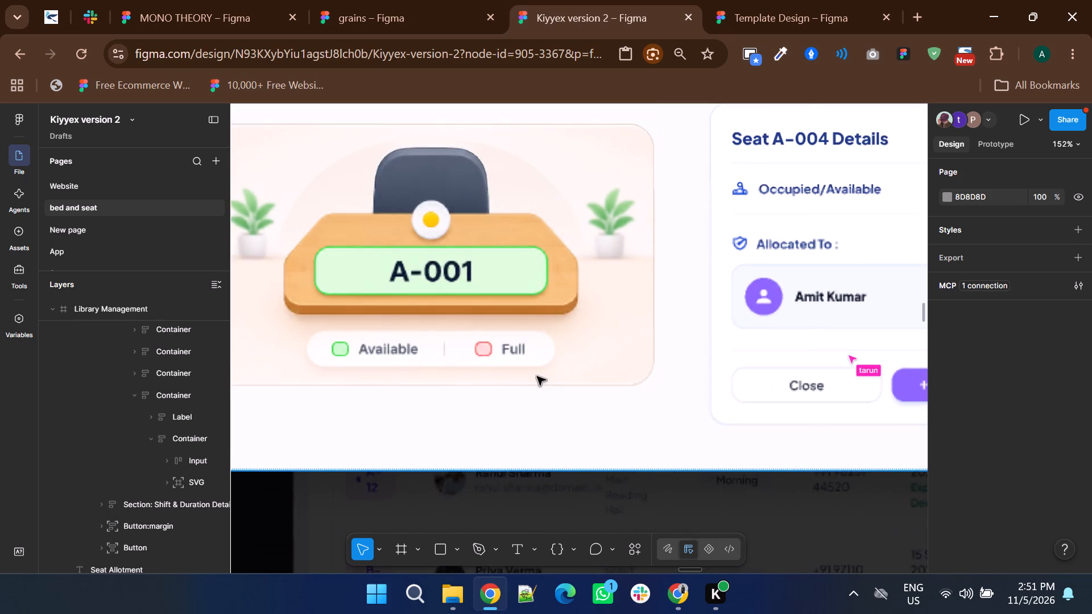
{"action": "scroll", "coordinate": [562, 359], "scroll_direction": "down", "scroll_amount": 4, "text": "shift"}
{"action": "scroll", "coordinate": [562, 359], "scroll_direction": "down", "scroll_amount": 2, "text": "ctrl"}
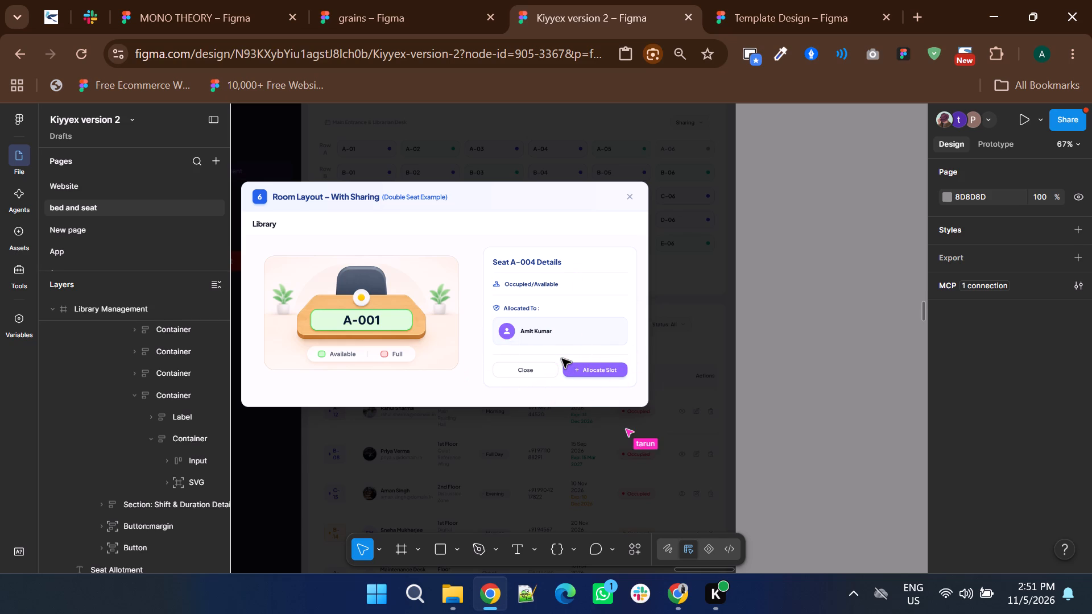
{"action": "scroll", "coordinate": [562, 359], "scroll_direction": "down", "scroll_amount": 2, "text": "ctrl"}
Switch to the other browser window and bring up the Stitch project Gym Nutrition Planner.
{"action": "left_click", "coordinate": [677, 592]}
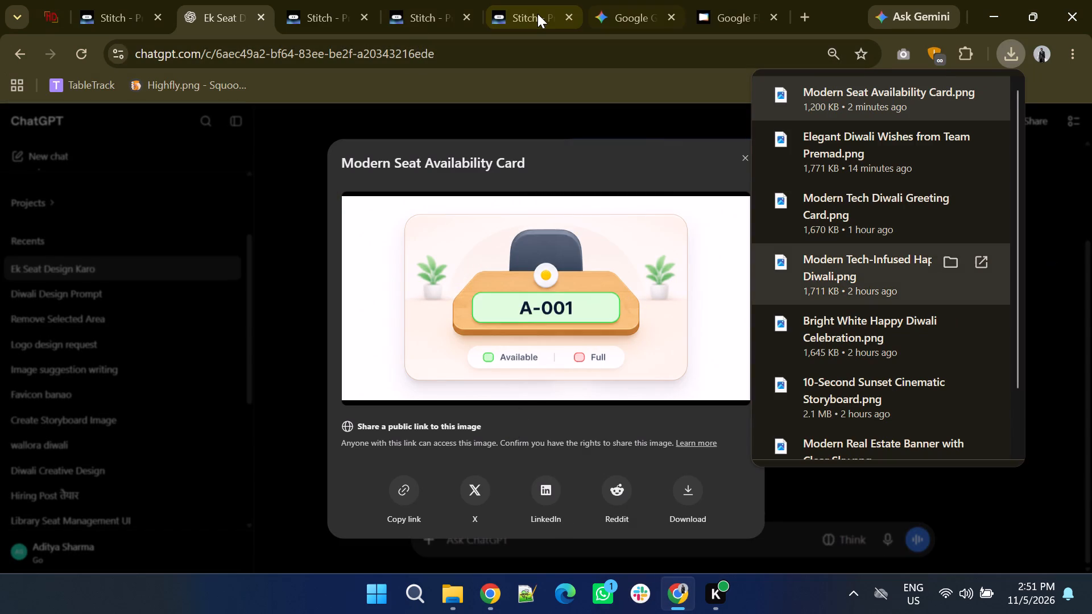
{"action": "left_click", "coordinate": [511, 13]}
{"action": "left_click", "coordinate": [414, 8]}
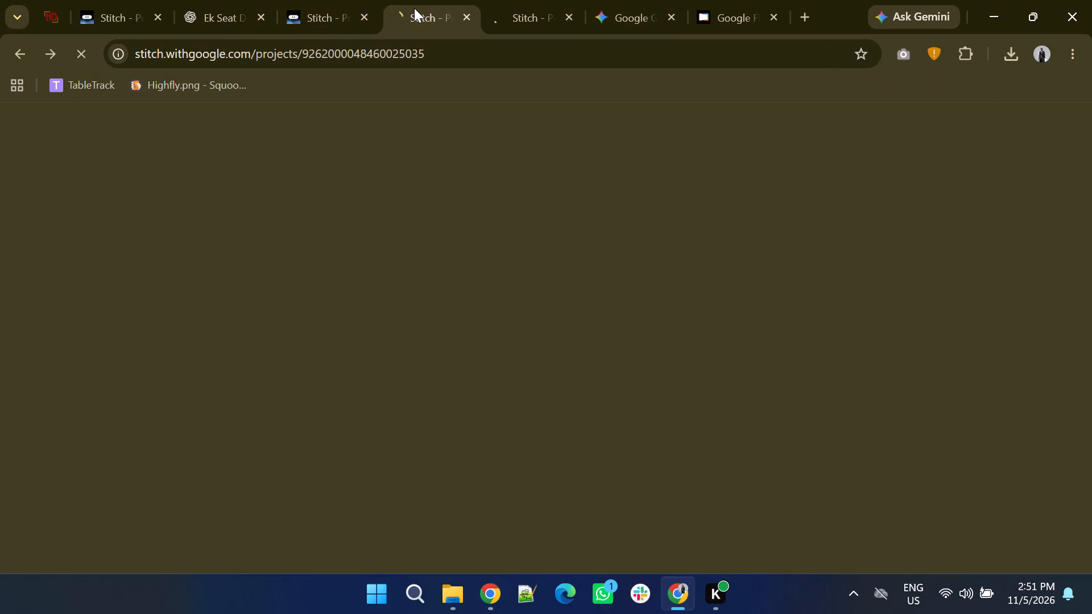
{"action": "left_click", "coordinate": [301, 5]}
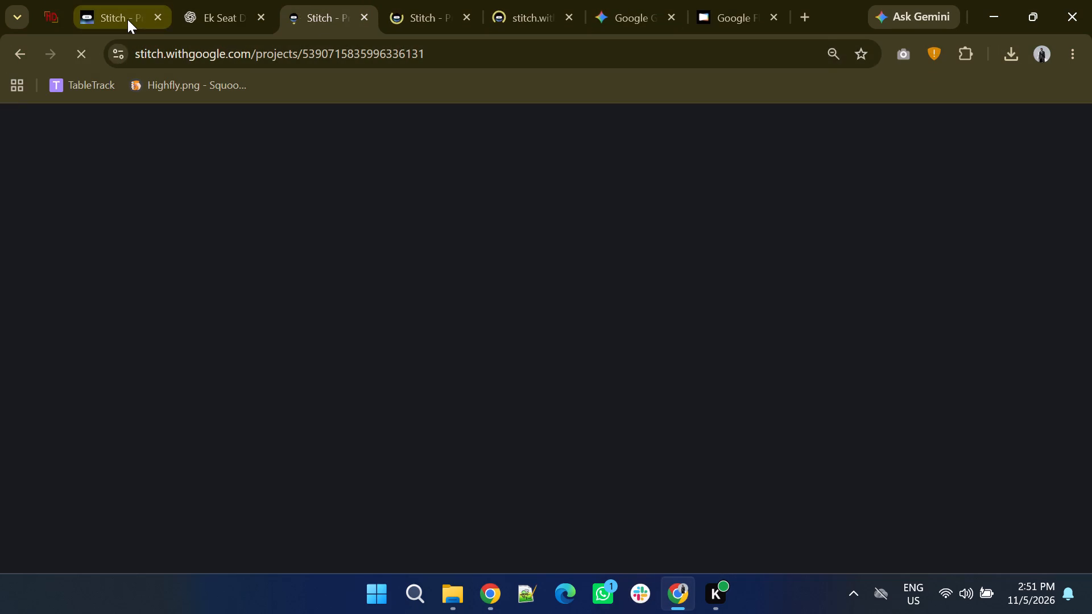
{"action": "left_click", "coordinate": [127, 19]}
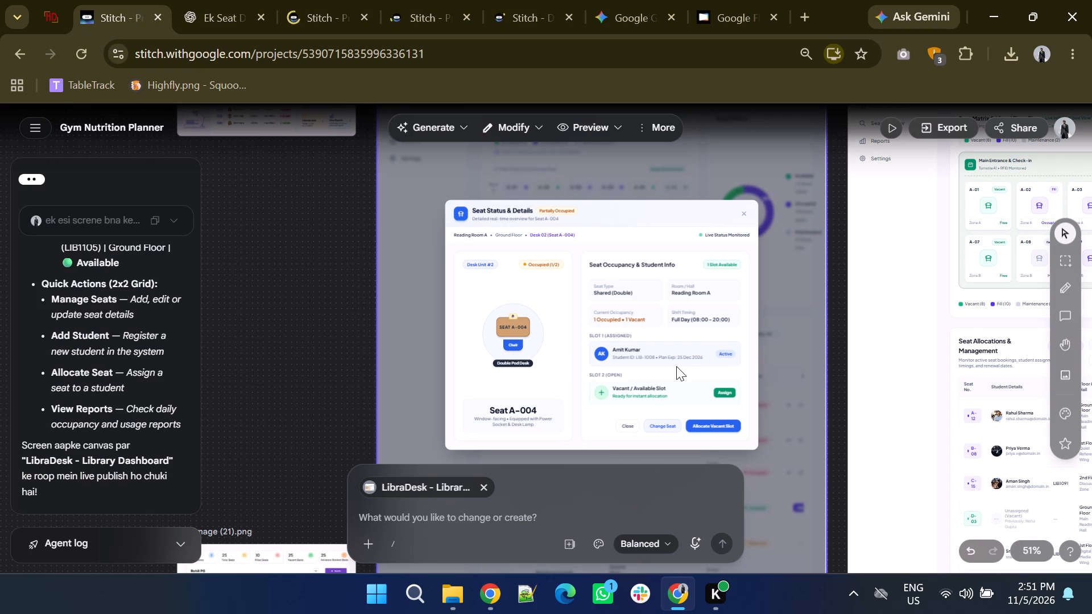
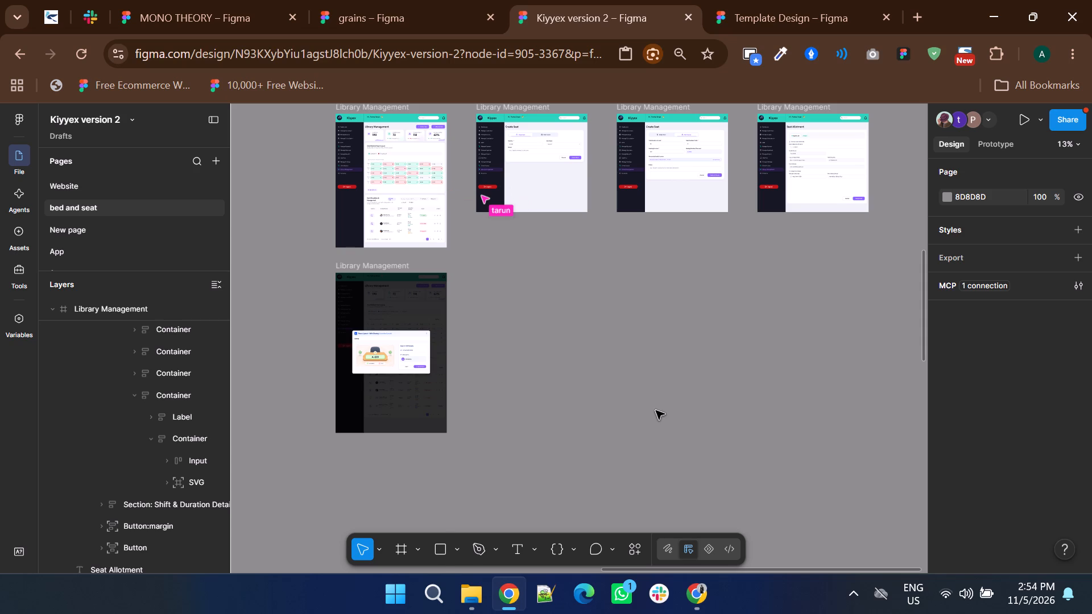
{"action": "scroll", "coordinate": [656, 410], "scroll_direction": "up", "scroll_amount": 2}
{"action": "scroll", "coordinate": [561, 309], "scroll_direction": "up", "scroll_amount": 6, "text": "ctrl"}
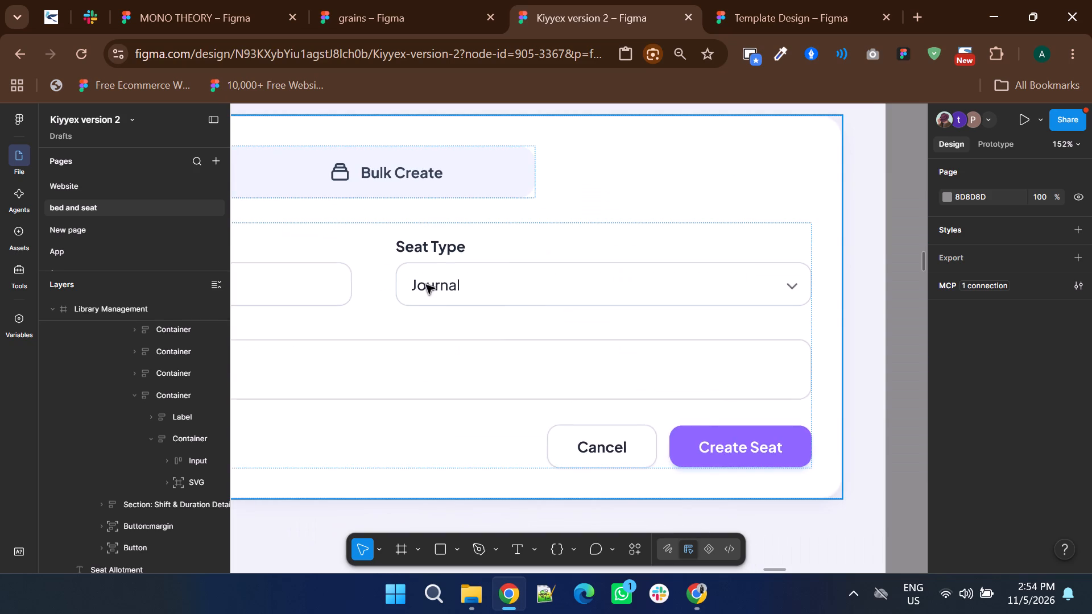
{"action": "scroll", "coordinate": [423, 283], "scroll_direction": "up", "scroll_amount": 4, "text": "ctrl"}
{"action": "triple_click", "coordinate": [419, 285], "text": "ctrl"}
{"action": "left_click", "coordinate": [419, 285], "text": "ctrl"}
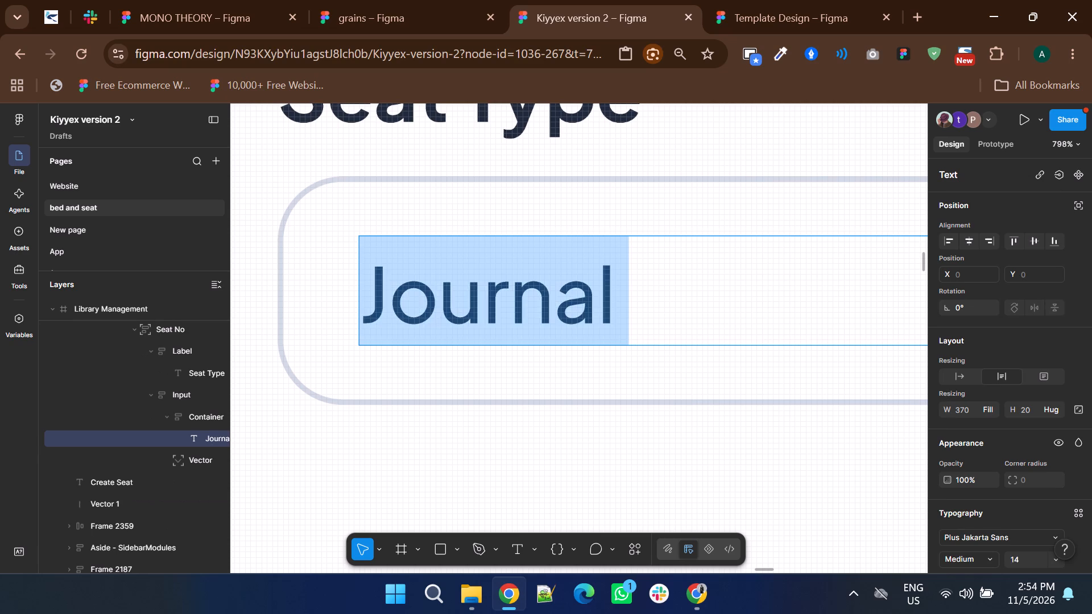
{"action": "type", "text": "Gen"}
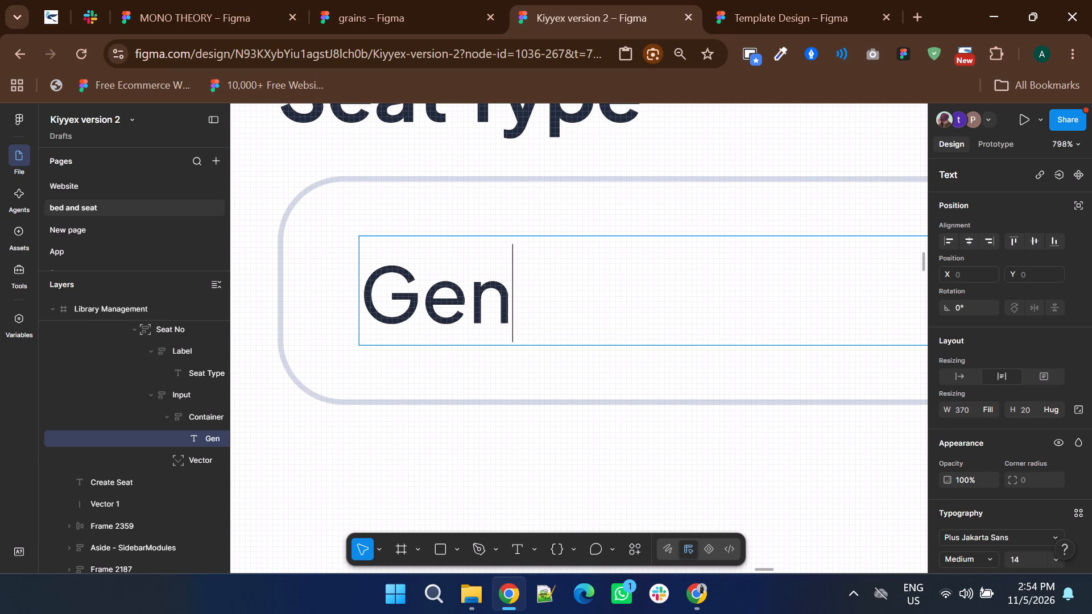
{"action": "type", "text": "eral"}
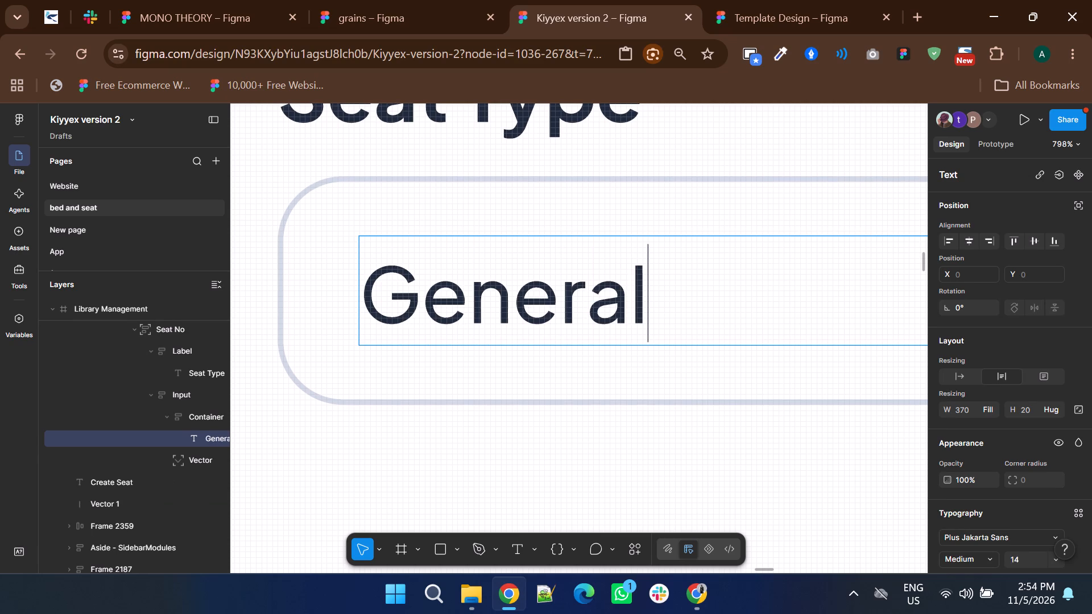
{"action": "scroll", "coordinate": [773, 260], "scroll_direction": "down", "scroll_amount": 8, "text": "ctrl"}
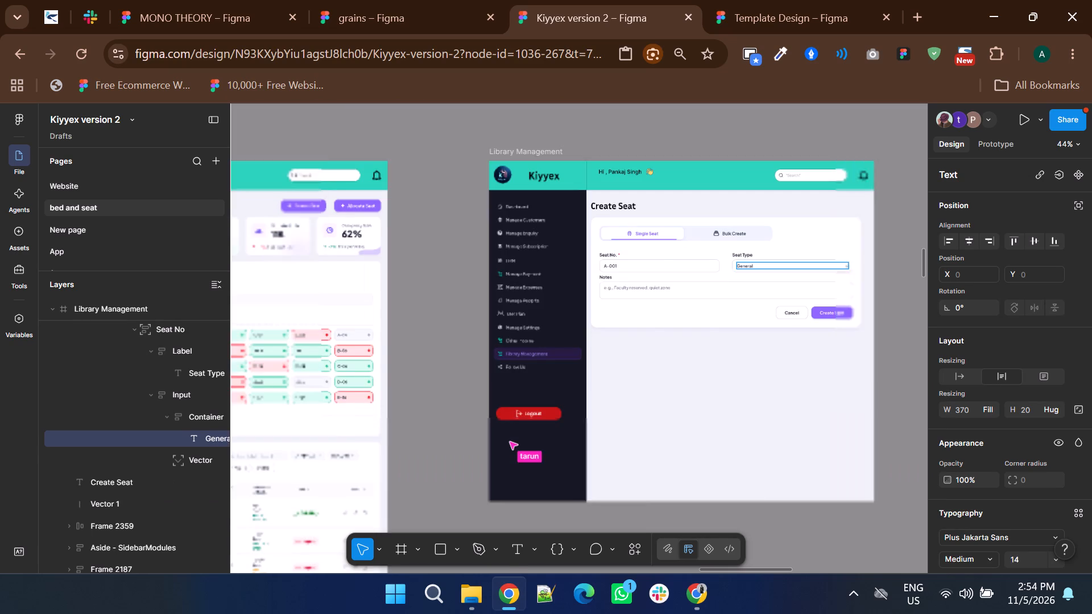
{"action": "double_click", "coordinate": [787, 151]}
Paste the copied LibraDesk screen on the empty canvas beside the dark Library Management screen with the Room Layout modal.
{"action": "scroll", "coordinate": [787, 151], "scroll_direction": "down", "scroll_amount": 2}
{"action": "scroll", "coordinate": [776, 306], "scroll_direction": "down", "scroll_amount": 1, "text": "ctrl"}
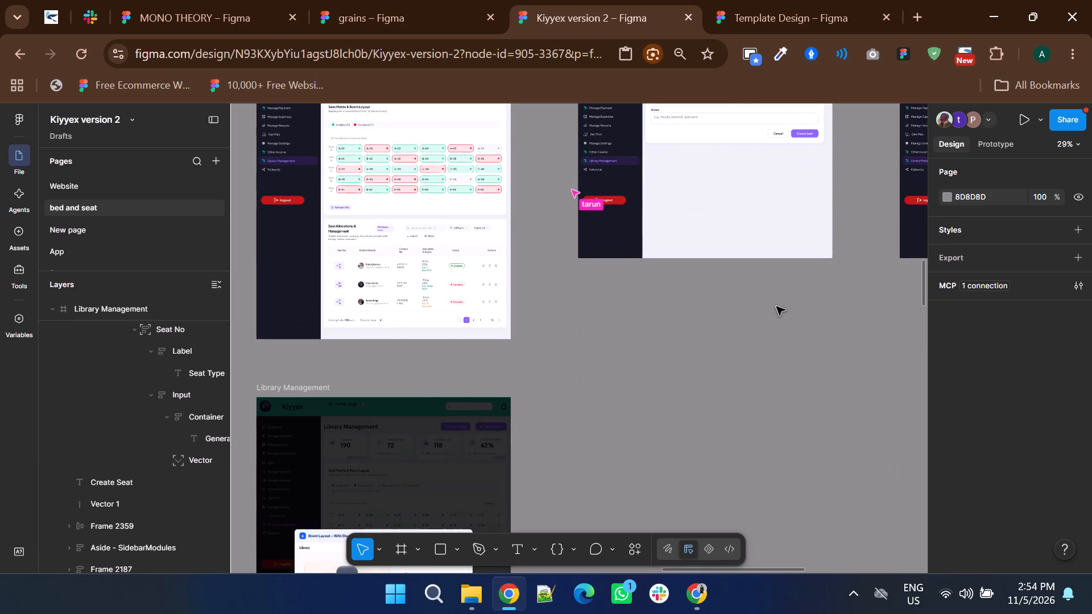
{"action": "scroll", "coordinate": [776, 306], "scroll_direction": "down", "scroll_amount": 1, "text": "ctrl"}
{"action": "right_click", "coordinate": [394, 338]}
{"action": "left_click", "coordinate": [424, 345]}
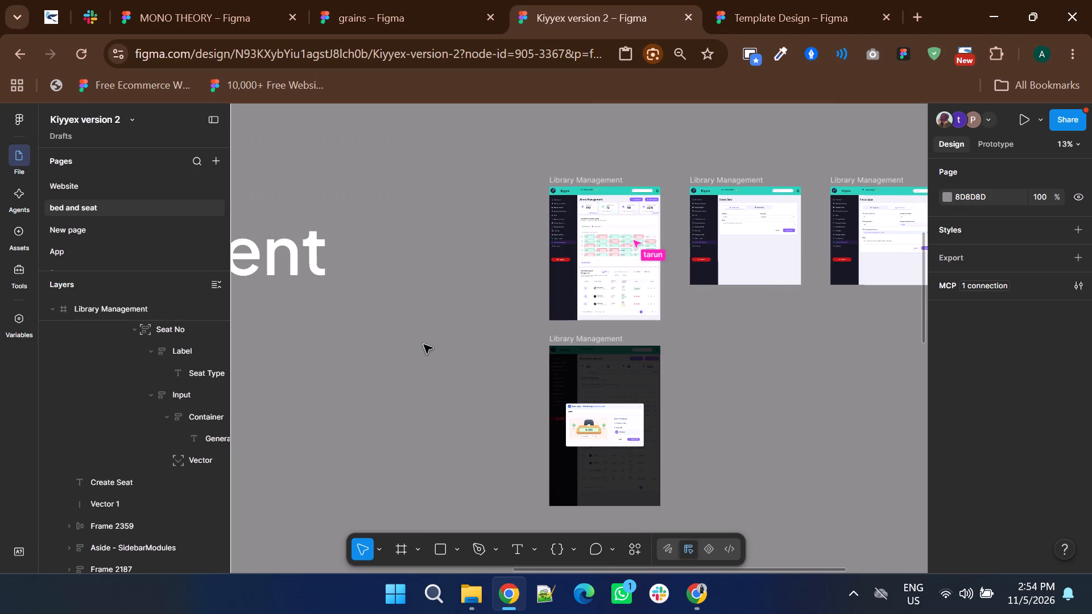
Copy the Slot 1 (Assigned) occupant block from the pasted Seat Status & Details modal.
{"action": "scroll", "coordinate": [454, 379], "scroll_direction": "up", "scroll_amount": 5, "text": "ctrl"}
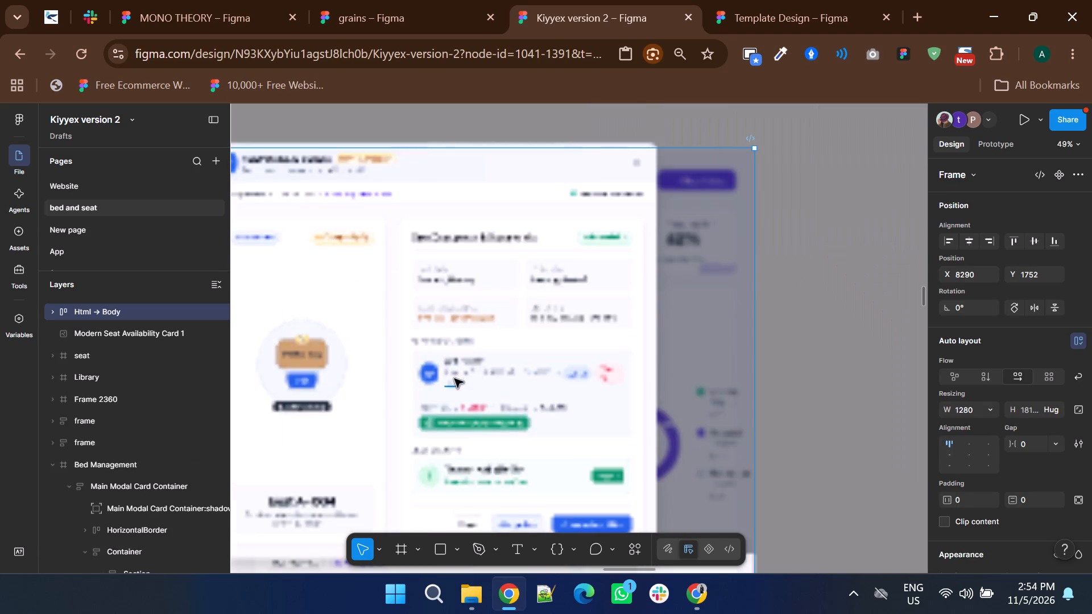
{"action": "triple_click", "coordinate": [528, 392]}
{"action": "left_click", "coordinate": [528, 392]}
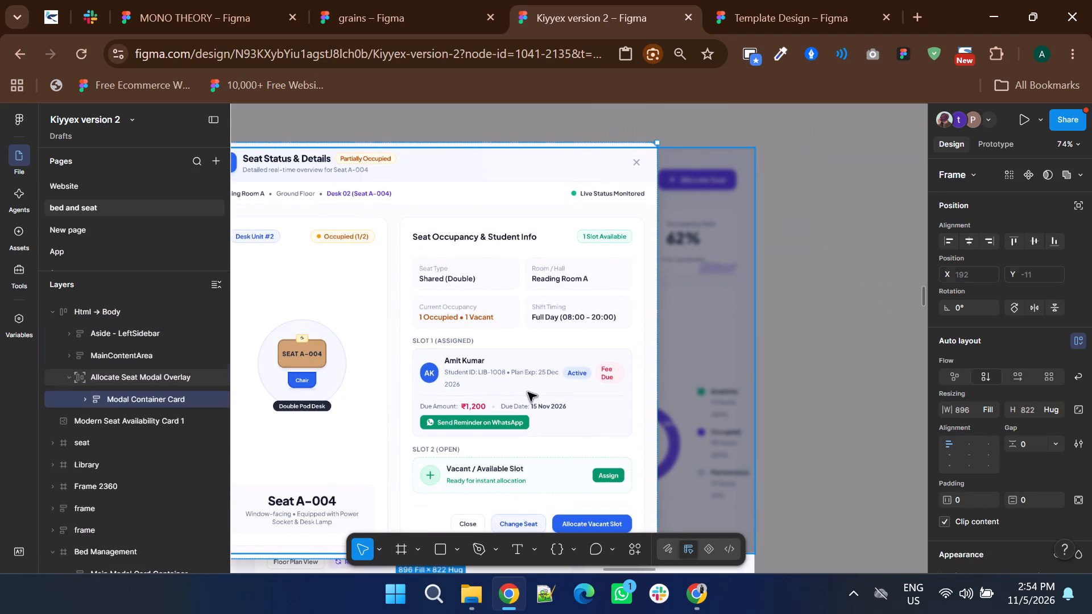
{"action": "double_click", "coordinate": [528, 392]}
{"action": "double_click", "coordinate": [528, 392]}
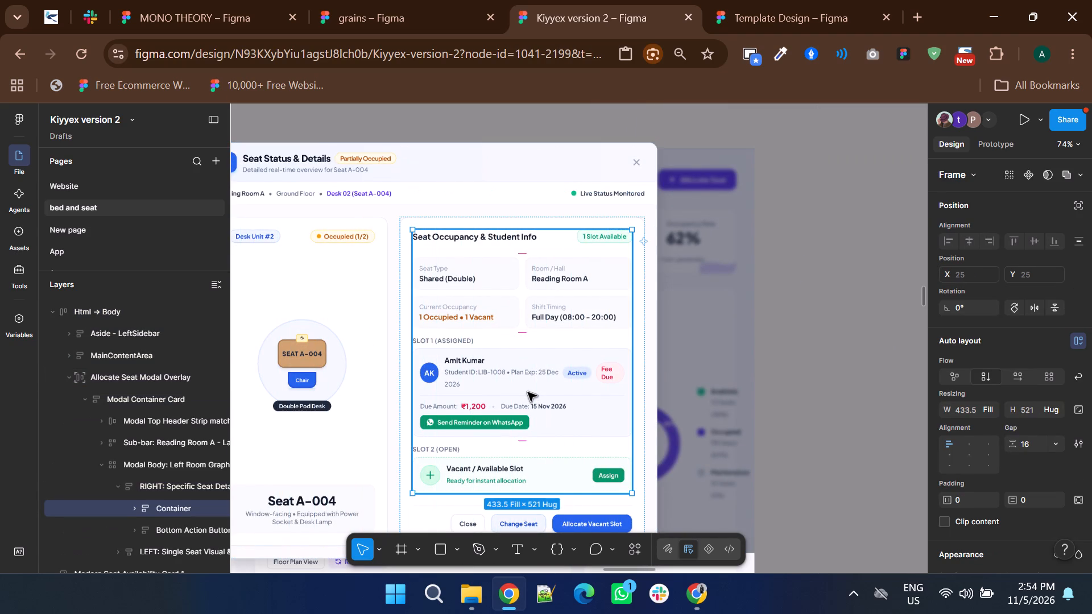
{"action": "left_click", "coordinate": [528, 392]}
{"action": "right_click", "coordinate": [528, 392]}
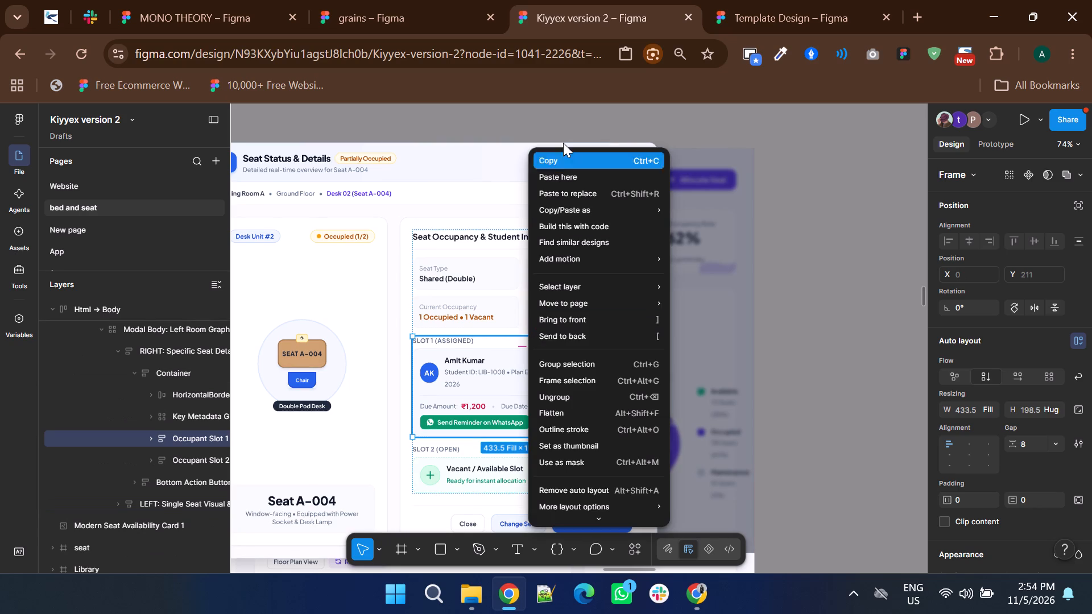
{"action": "left_click", "coordinate": [562, 154]}
Replace the occupant item under Allocated To in the Room Layout modal with the copied Slot 1 block.
{"action": "scroll", "coordinate": [469, 283], "scroll_direction": "down", "scroll_amount": 4, "text": "ctrl"}
{"action": "scroll", "coordinate": [469, 283], "scroll_direction": "down", "scroll_amount": 1, "text": "shift"}
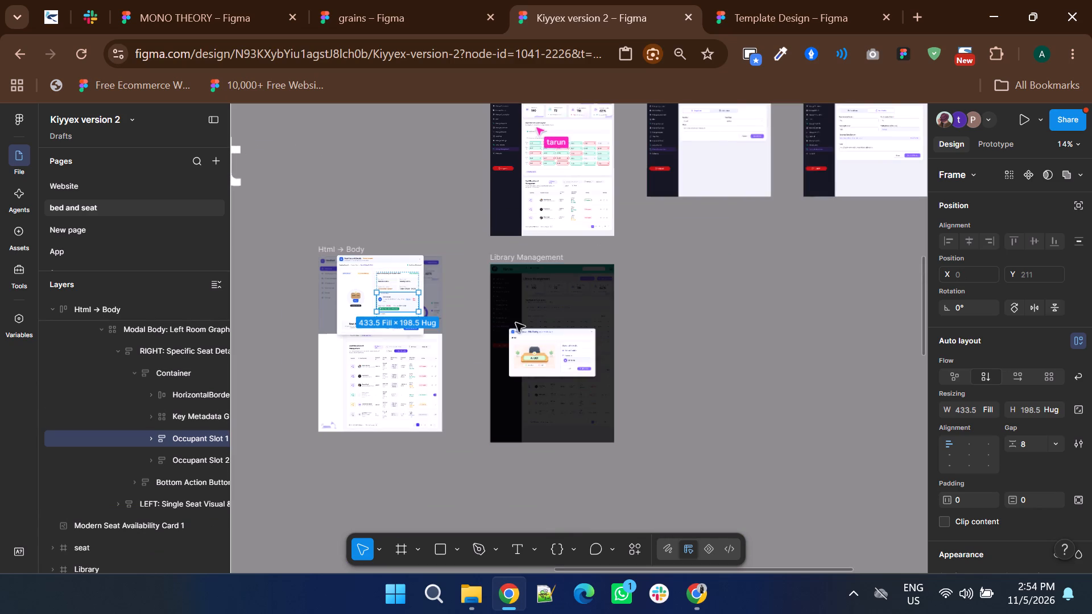
{"action": "scroll", "coordinate": [573, 360], "scroll_direction": "up", "scroll_amount": 5, "text": "ctrl"}
{"action": "triple_click", "coordinate": [595, 358]}
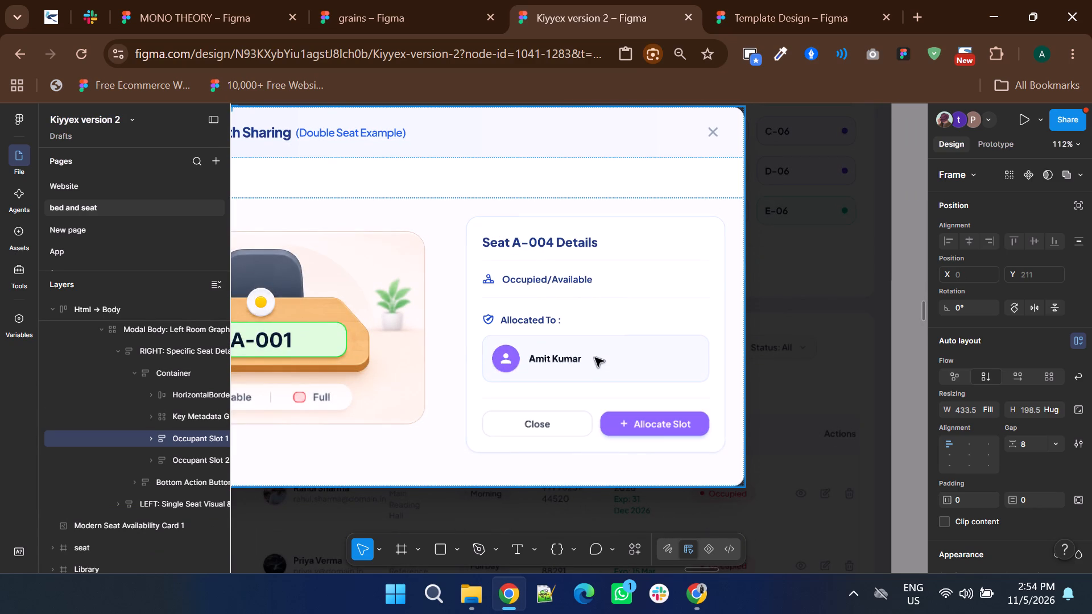
{"action": "double_click", "coordinate": [595, 358]}
{"action": "double_click", "coordinate": [595, 358]}
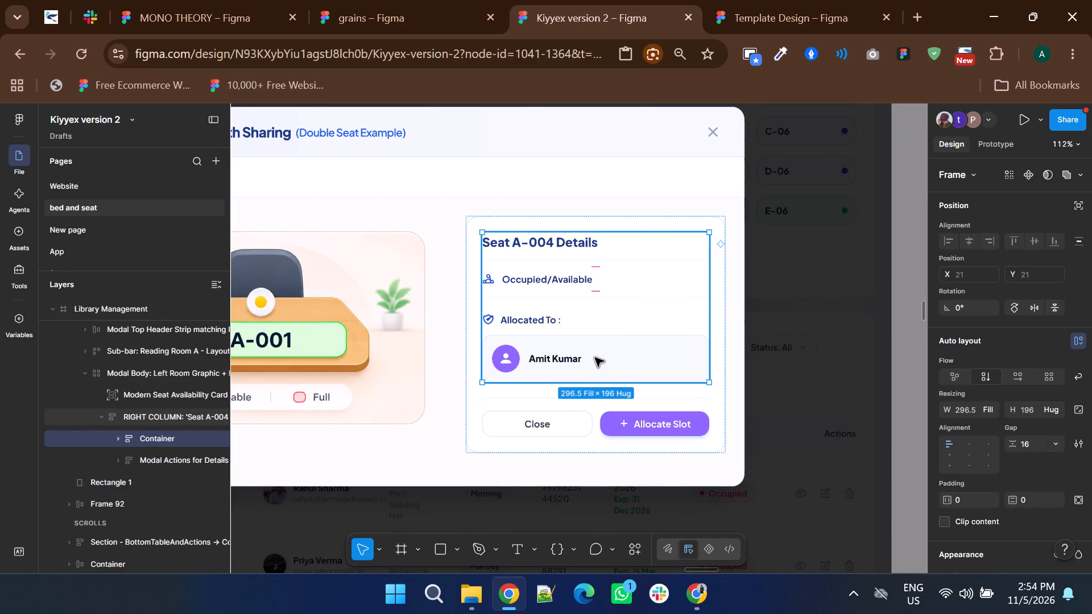
{"action": "double_click", "coordinate": [595, 358]}
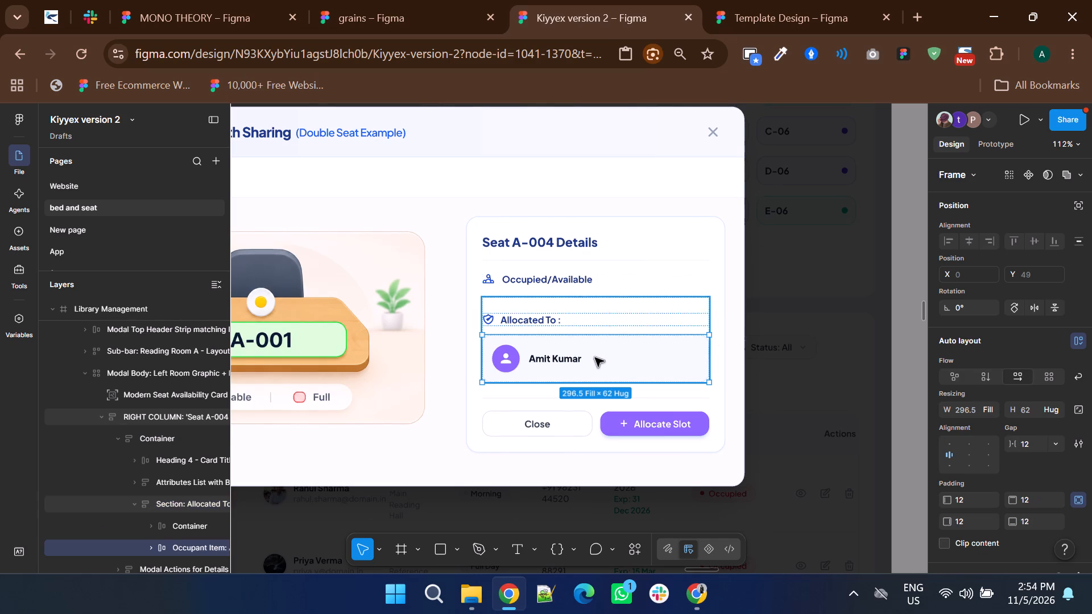
{"action": "right_click", "coordinate": [595, 358]}
{"action": "left_click", "coordinate": [624, 195]}
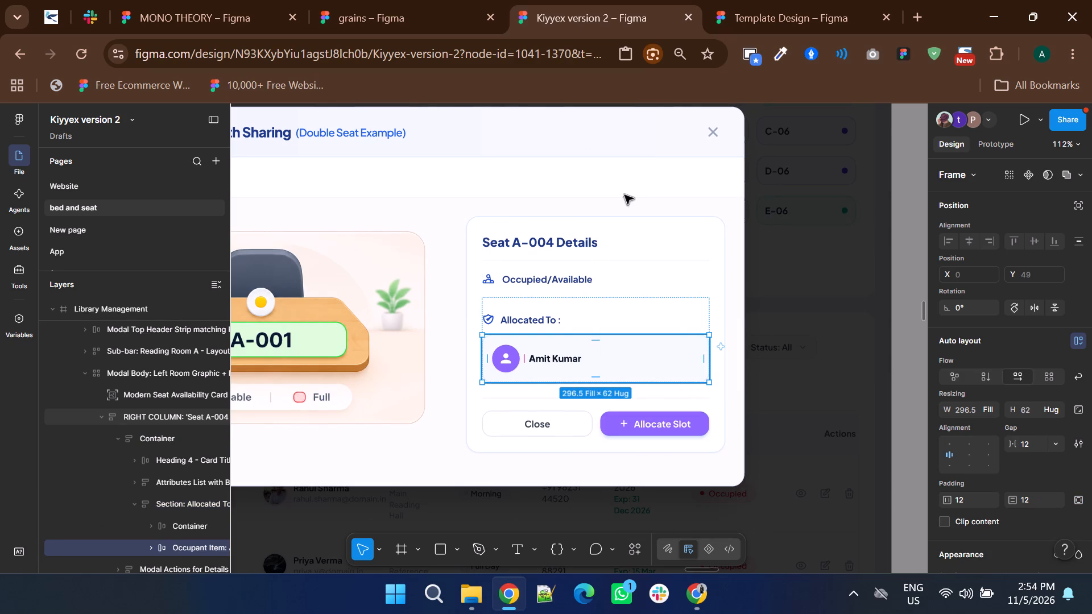
Extend the Room Layout modal downward to a height of about 641 so it fits the taller seat details card.
{"action": "scroll", "coordinate": [821, 225], "scroll_direction": "down", "scroll_amount": 2, "text": "ctrl"}
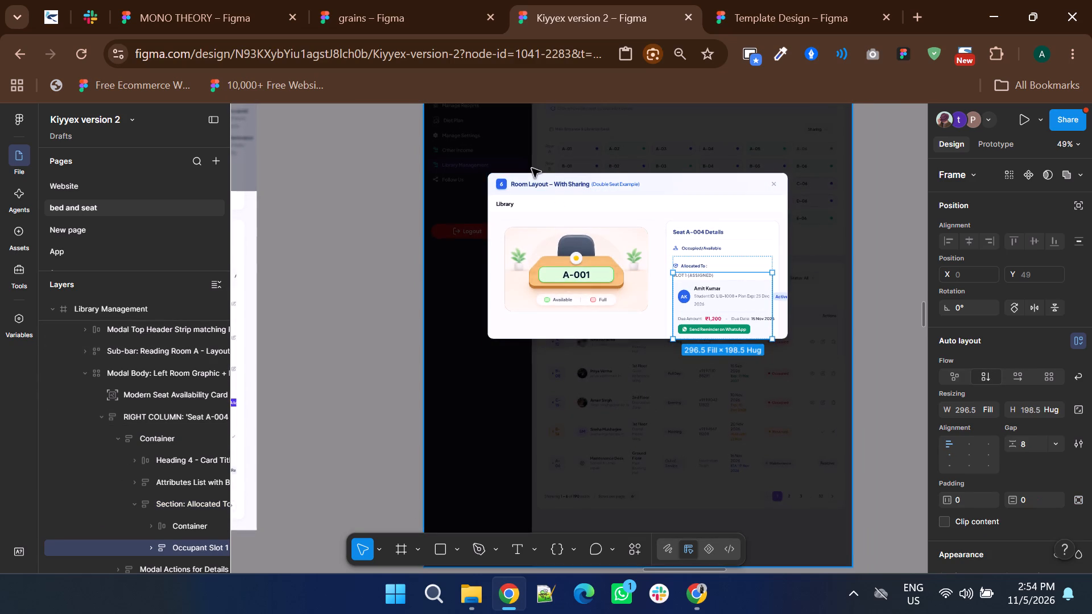
{"action": "left_click", "coordinate": [533, 186]}
{"action": "left_click", "coordinate": [437, 271]}
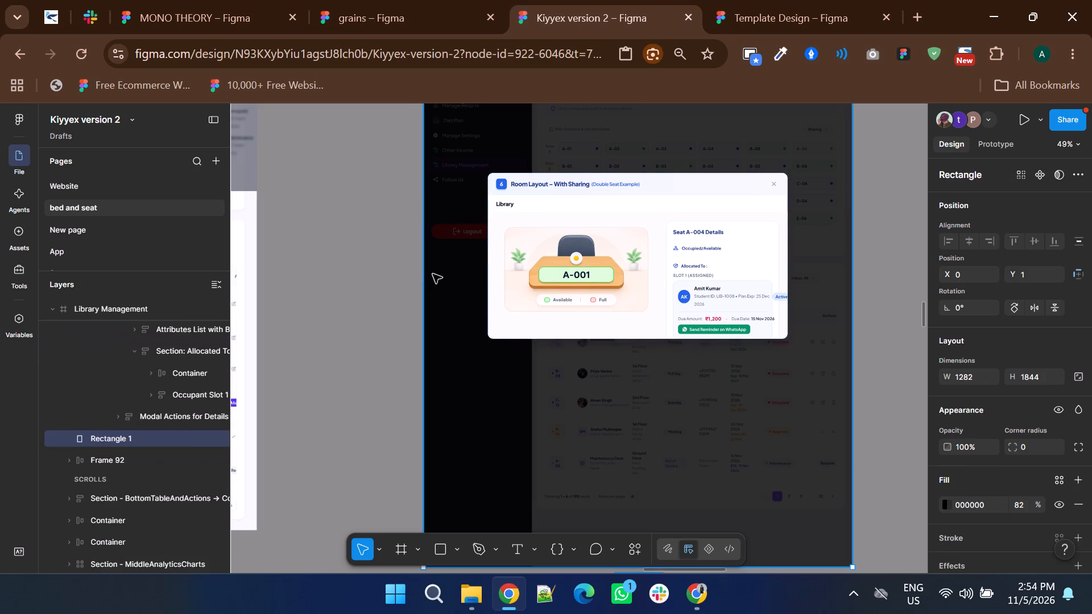
{"action": "left_click", "coordinate": [552, 226]}
{"action": "left_click_drag", "start_coordinate": [682, 343], "coordinate": [683, 388]}
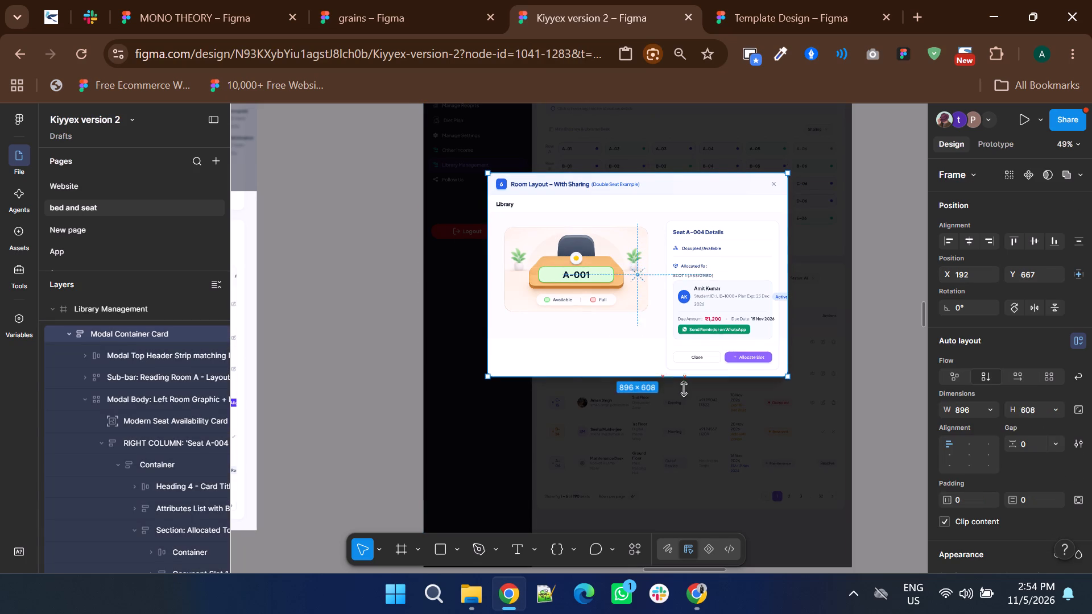
{"action": "left_click_drag", "start_coordinate": [683, 388], "coordinate": [673, 385]}
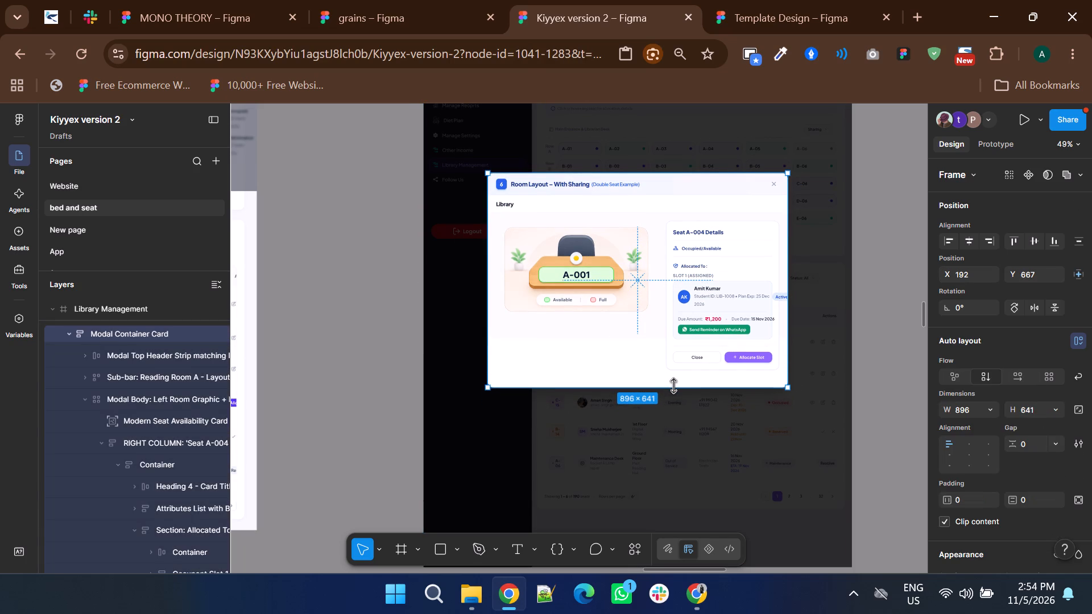
Delete the overflowing Active badge group from the occupant card under Allocated To.
{"action": "scroll", "coordinate": [776, 297], "scroll_direction": "up", "scroll_amount": 3, "text": "ctrl"}
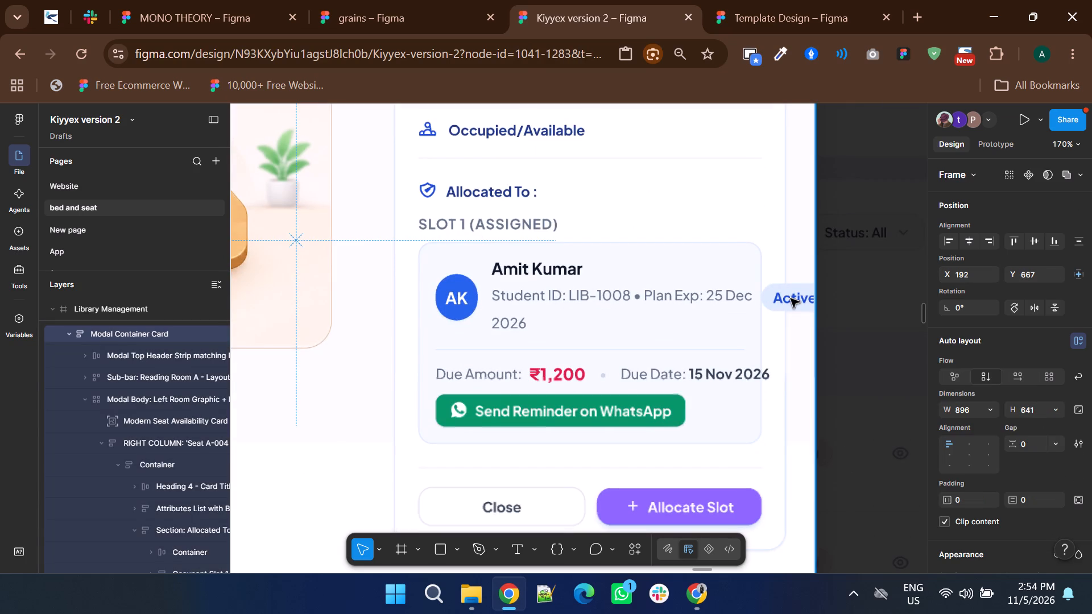
{"action": "triple_click", "coordinate": [792, 300]}
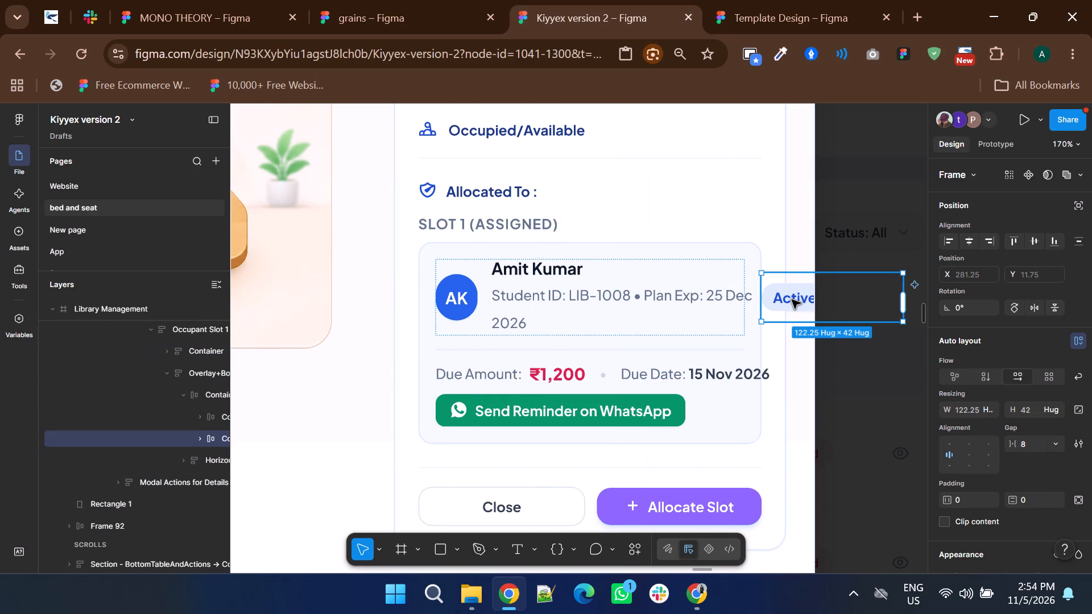
{"action": "left_click", "coordinate": [792, 300]}
{"action": "key", "text": "Delete"}
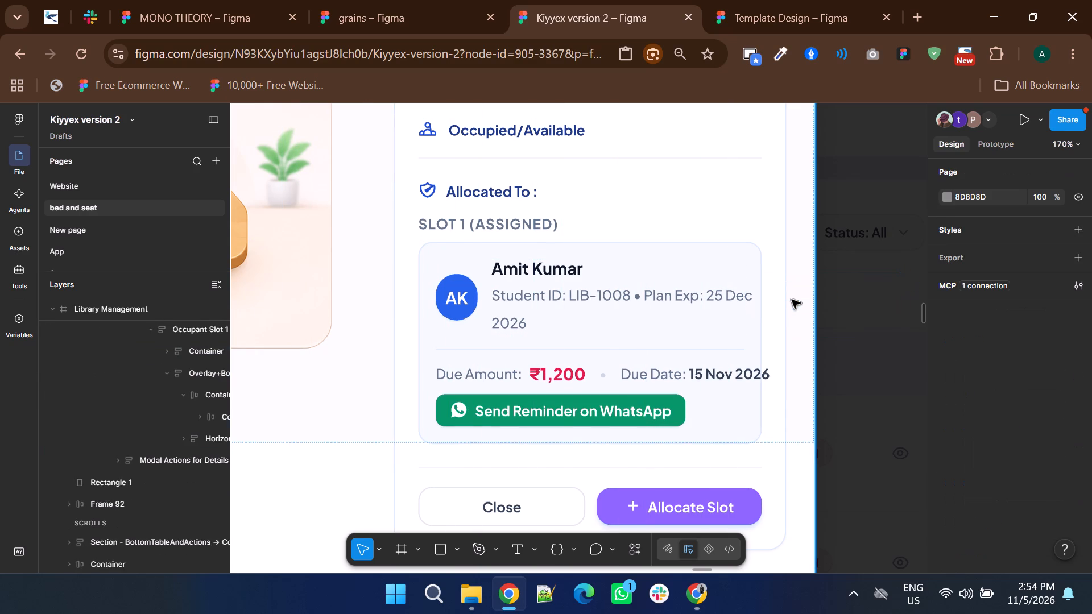
Widen the occupant card under Allocated To to about 317.
{"action": "left_click", "coordinate": [758, 318], "text": "ctrl"}
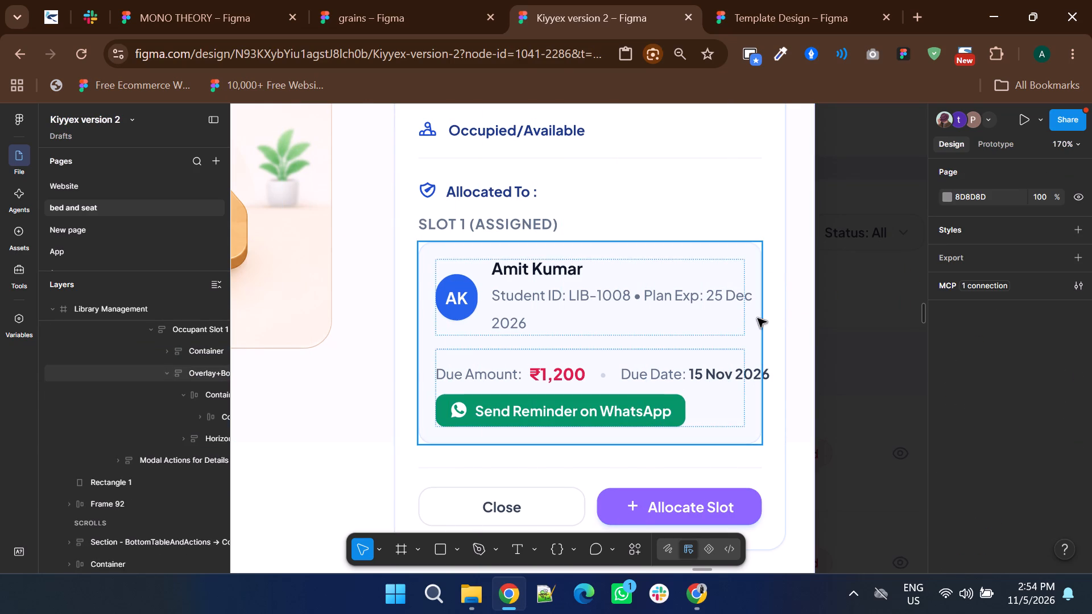
{"action": "left_click_drag", "start_coordinate": [765, 325], "coordinate": [785, 325]}
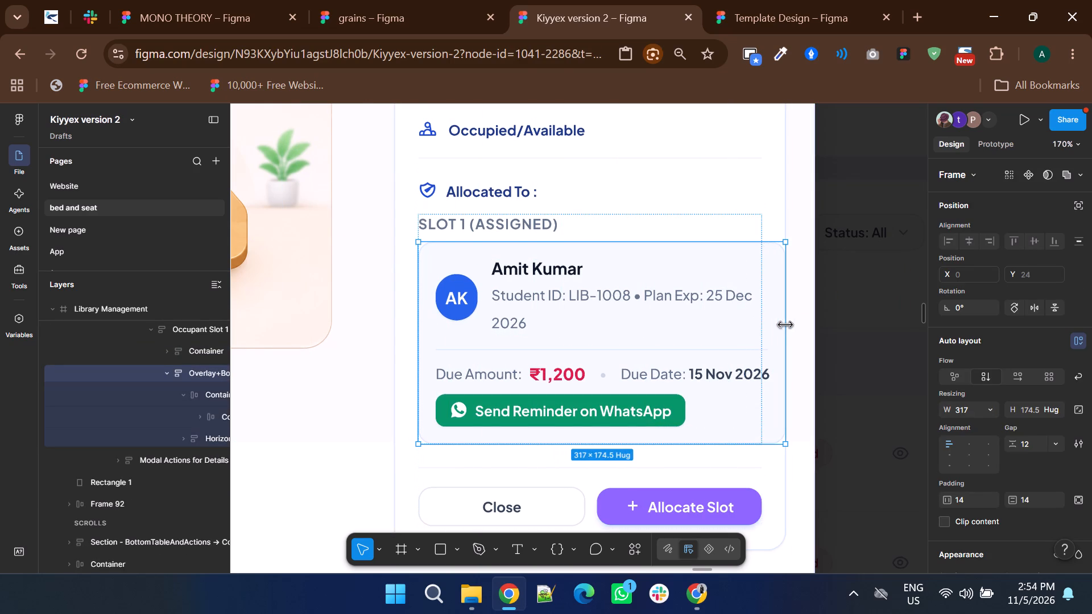
{"action": "scroll", "coordinate": [622, 370], "scroll_direction": "down", "scroll_amount": 2, "text": "ctrl"}
{"action": "double_click", "coordinate": [815, 357]}
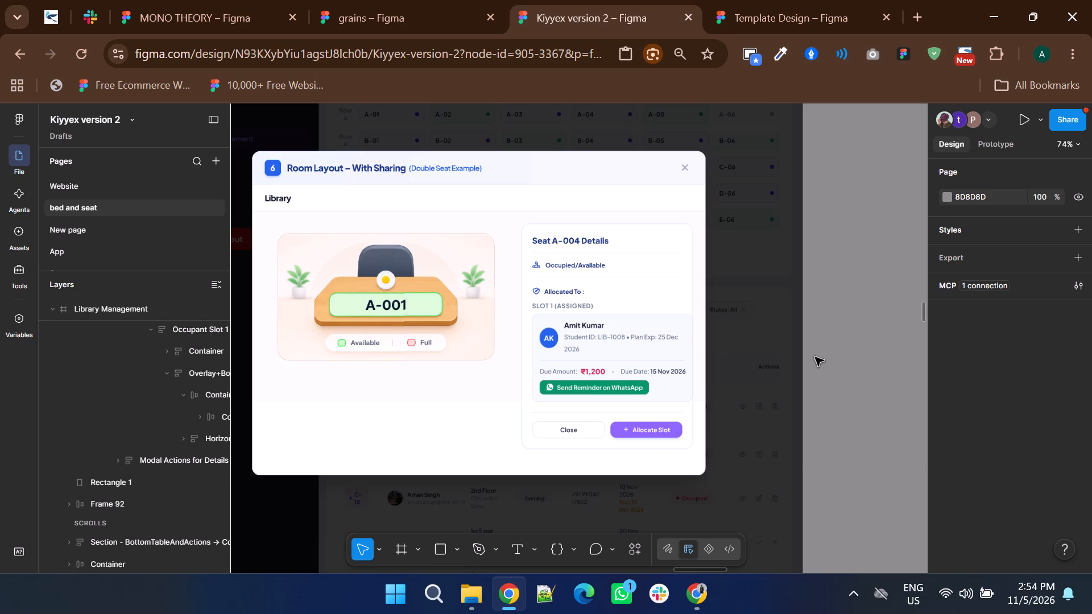
Delete the "SLOT 1 (ASSIGNED)" label above the occupant card in the Seat A-004 Details section.
{"action": "triple_click", "coordinate": [549, 301]}
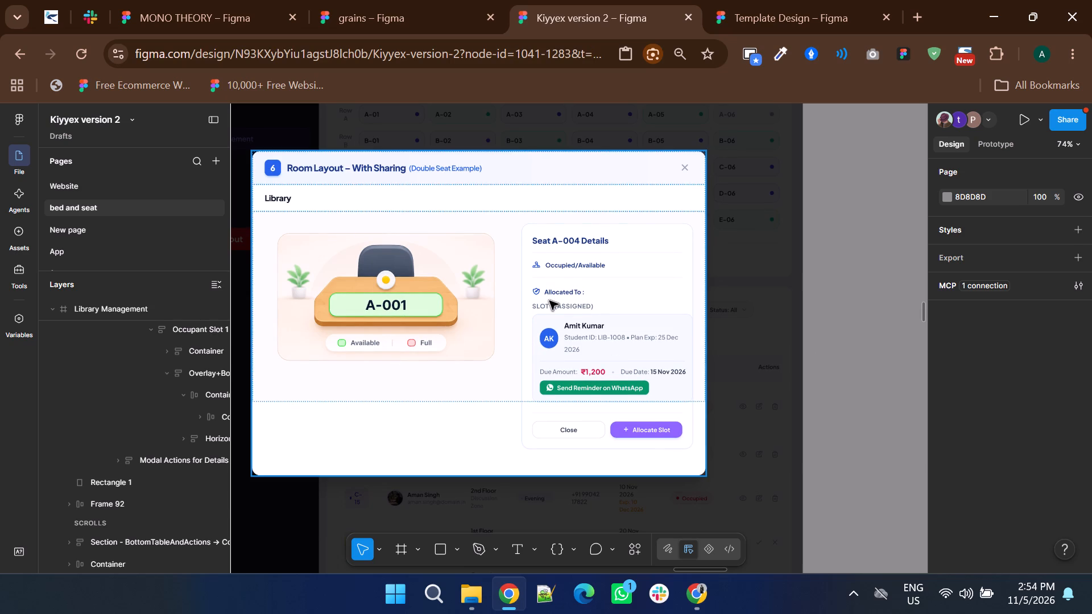
{"action": "left_click", "coordinate": [549, 301]}
{"action": "double_click", "coordinate": [550, 305]}
{"action": "double_click", "coordinate": [550, 305]}
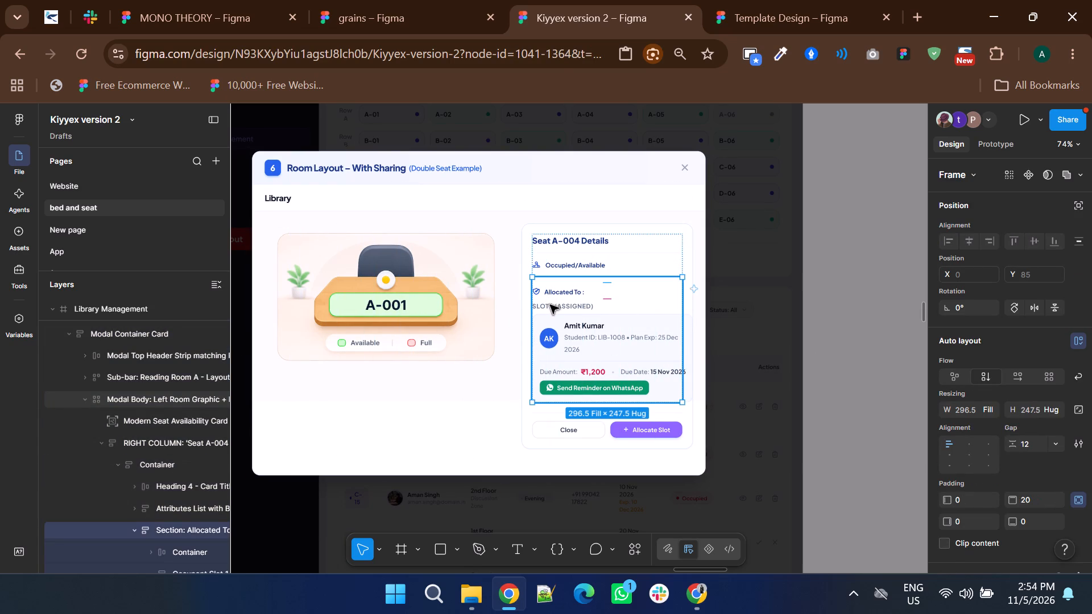
{"action": "left_click", "coordinate": [550, 305]}
{"action": "double_click", "coordinate": [550, 306]}
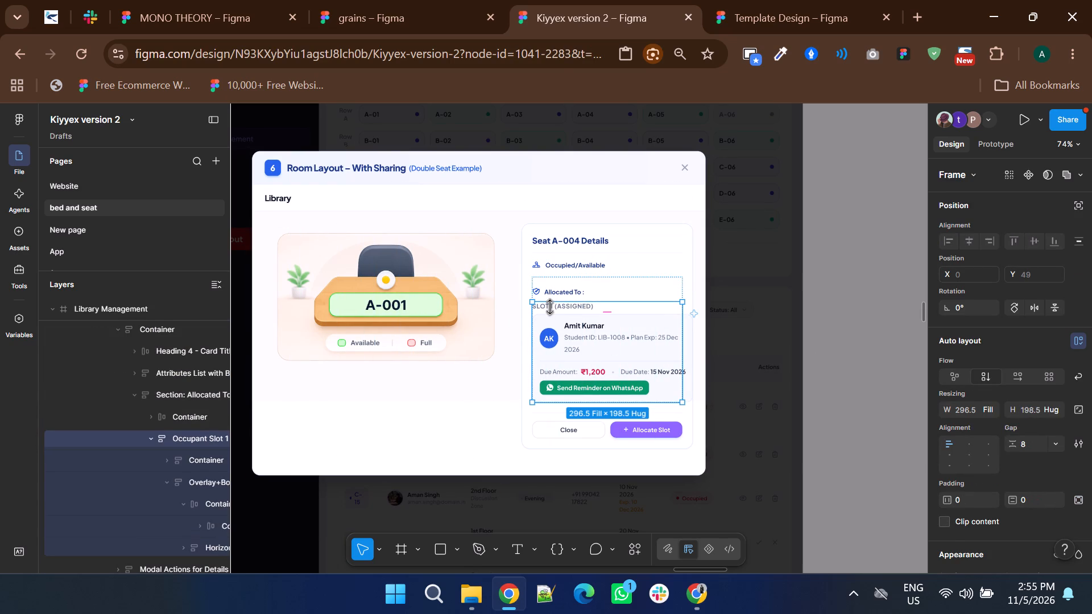
{"action": "double_click", "coordinate": [549, 310]}
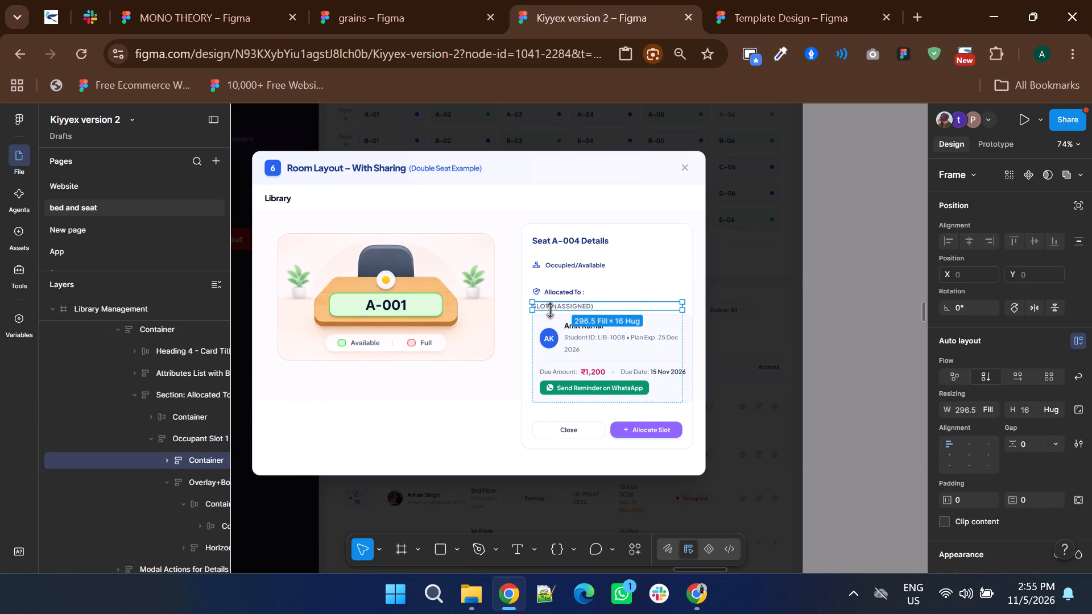
{"action": "key", "text": "Delete"}
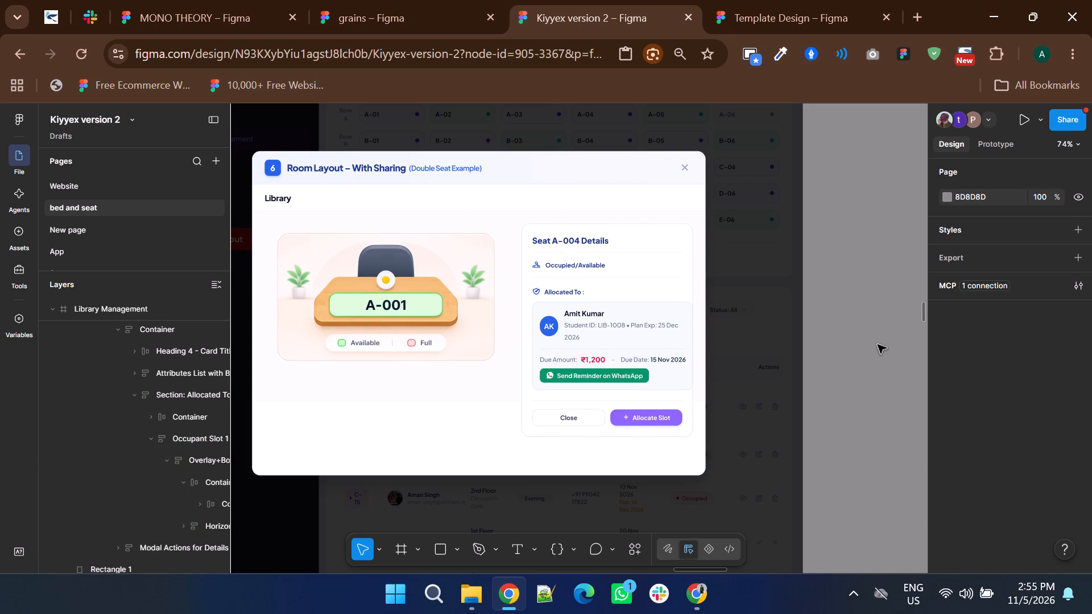
Delete the pasted Html → Body reference screen beside the dark Library Management screen.
{"action": "scroll", "coordinate": [845, 330], "scroll_direction": "down", "scroll_amount": 1, "text": "ctrl"}
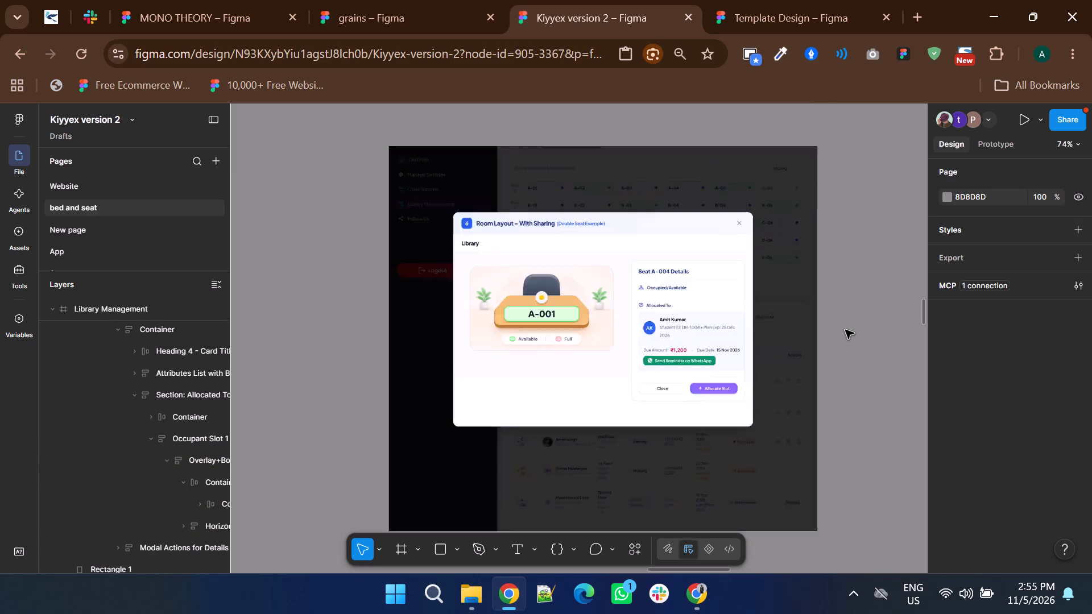
{"action": "scroll", "coordinate": [845, 330], "scroll_direction": "down", "scroll_amount": 2, "text": "ctrl"}
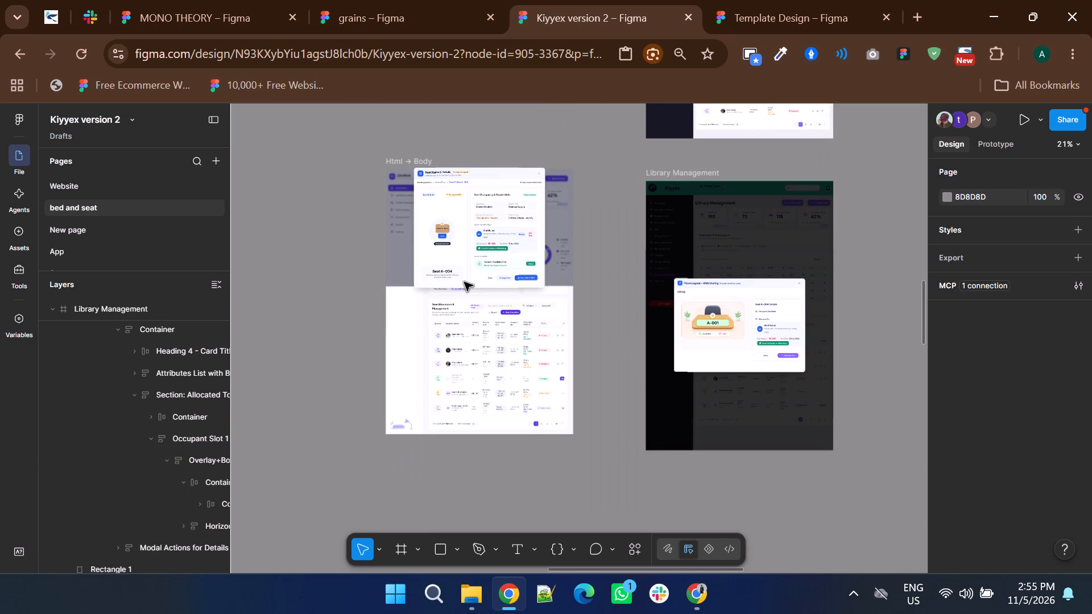
{"action": "left_click", "coordinate": [413, 154]}
{"action": "key", "text": "Delete"}
{"action": "scroll", "coordinate": [829, 353], "scroll_direction": "up", "scroll_amount": 3, "text": "ctrl"}
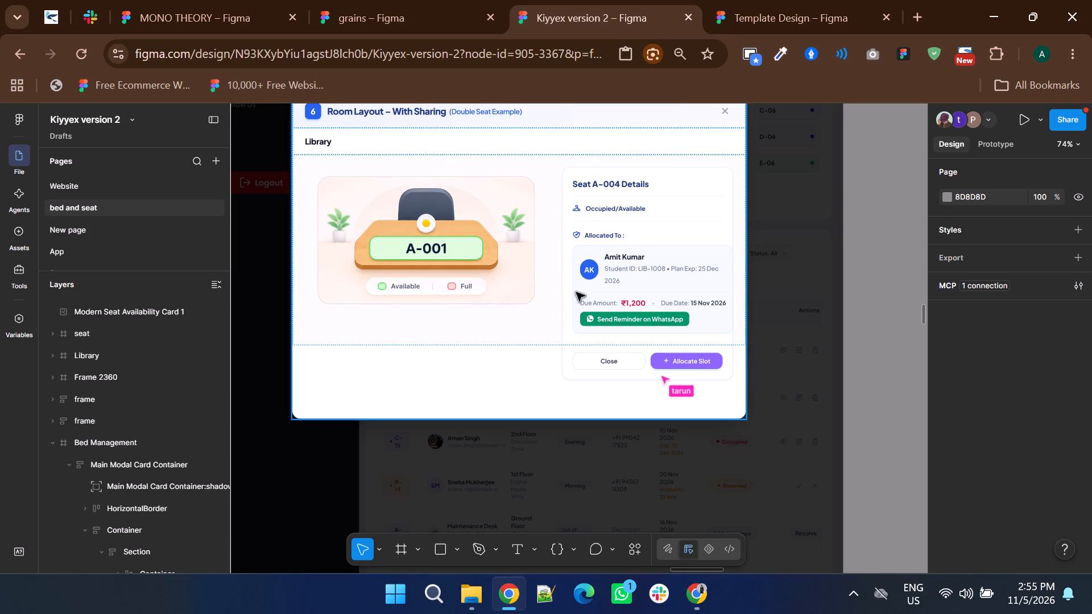
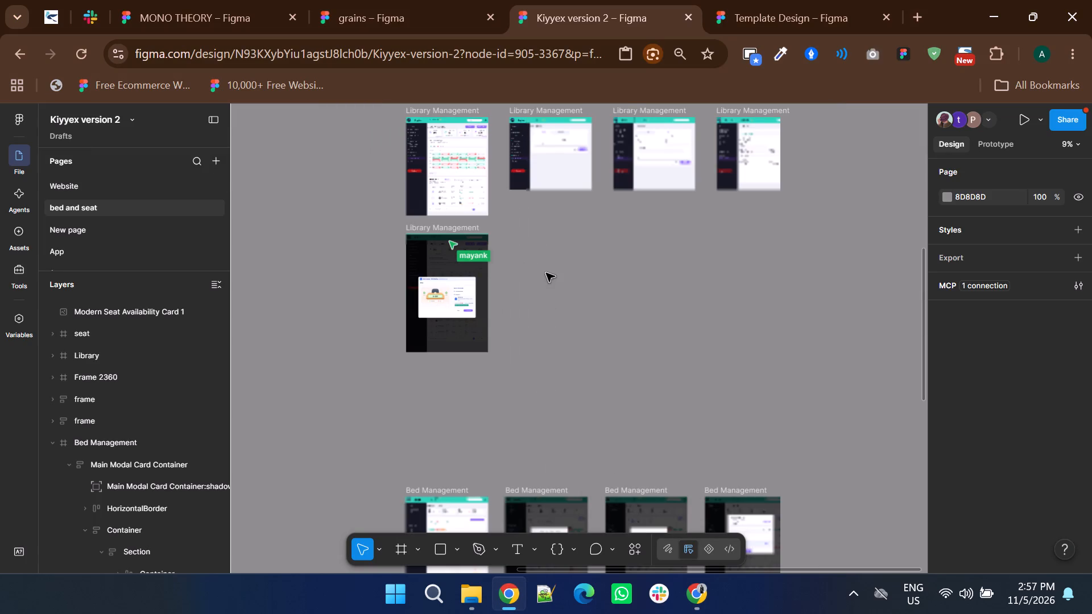
Paste the copied seat details screen onto the canvas beside the Library Management screens.
{"action": "scroll", "coordinate": [546, 273], "scroll_direction": "up", "scroll_amount": 1, "text": "shift"}
{"action": "right_click", "coordinate": [419, 239]}
{"action": "left_click", "coordinate": [429, 243]}
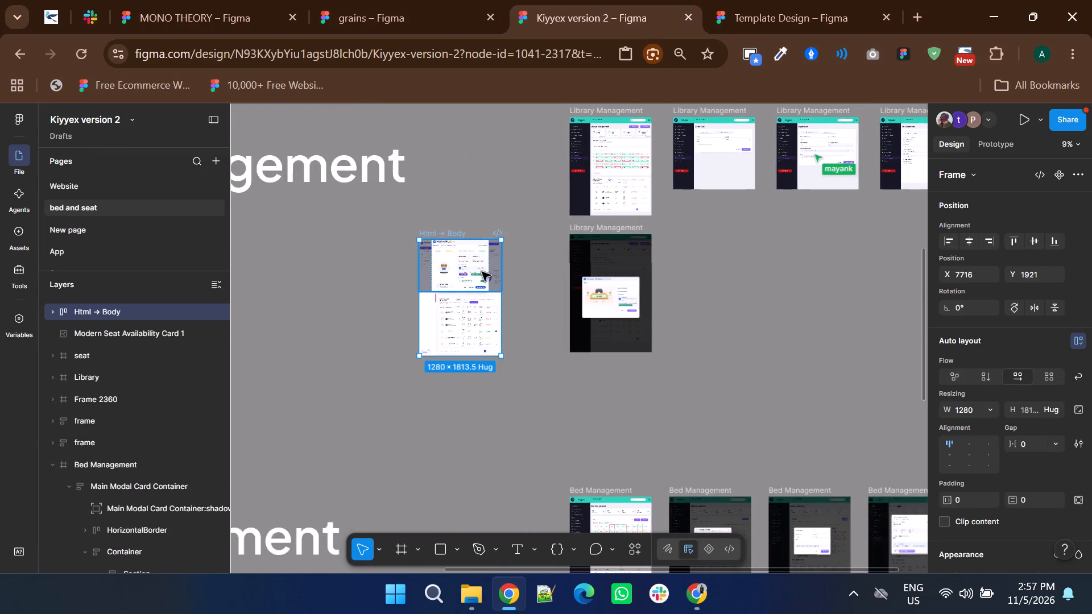
Copy the block with the due amount, due date, Pay Due ₹1,200 and WhatsApp reminder buttons from the pasted screen's Slot 1 card.
{"action": "scroll", "coordinate": [482, 272], "scroll_direction": "up", "scroll_amount": 6, "text": "ctrl"}
{"action": "scroll", "coordinate": [366, 288], "scroll_direction": "up", "scroll_amount": 3, "text": "ctrl"}
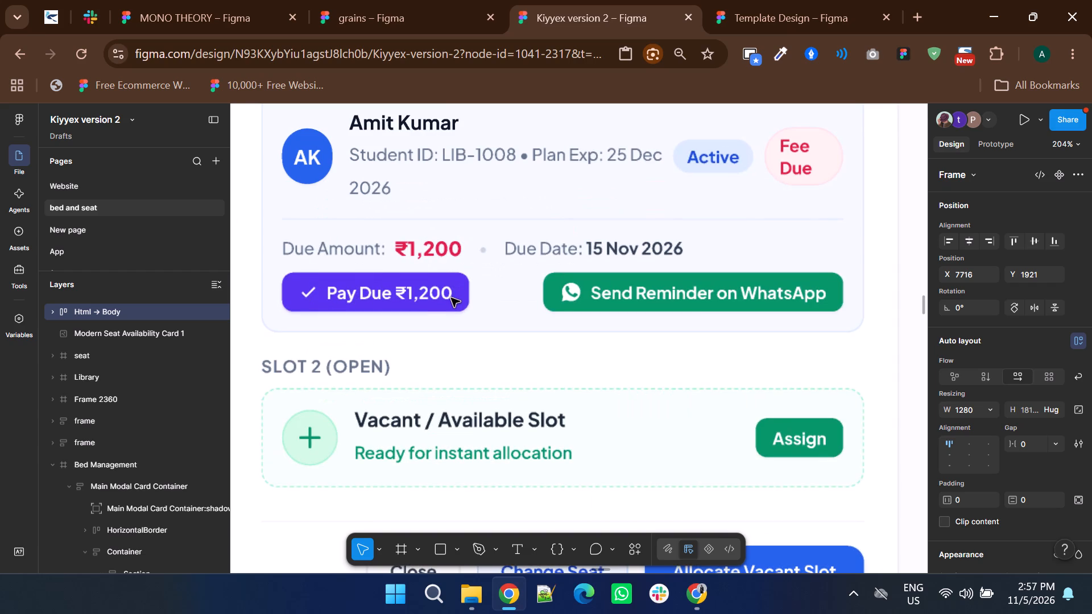
{"action": "triple_click", "coordinate": [444, 294]}
{"action": "left_click", "coordinate": [444, 294]}
{"action": "triple_click", "coordinate": [444, 294]}
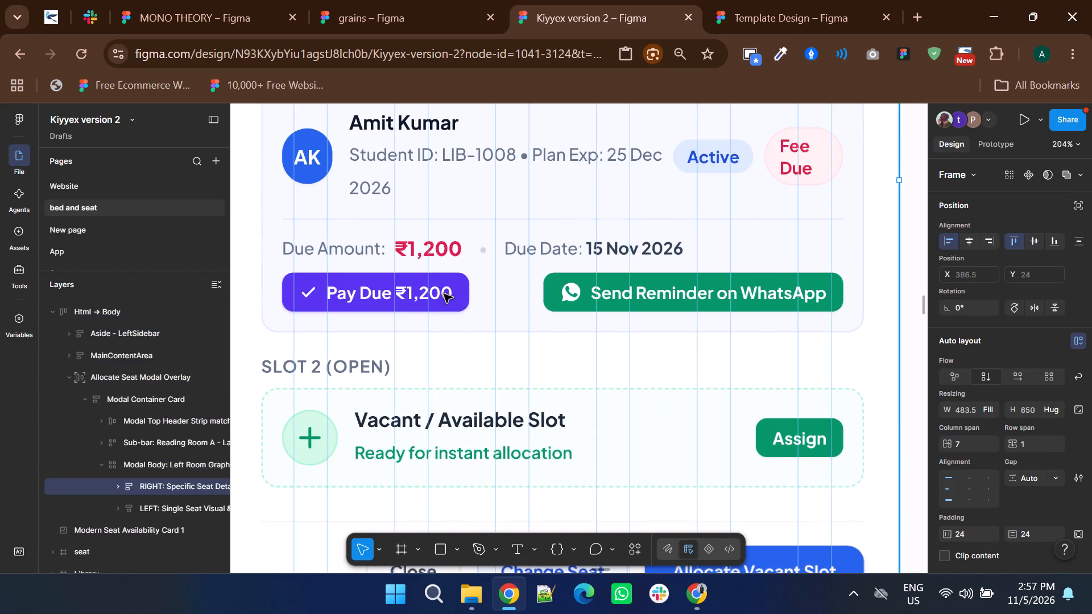
{"action": "double_click", "coordinate": [444, 294]}
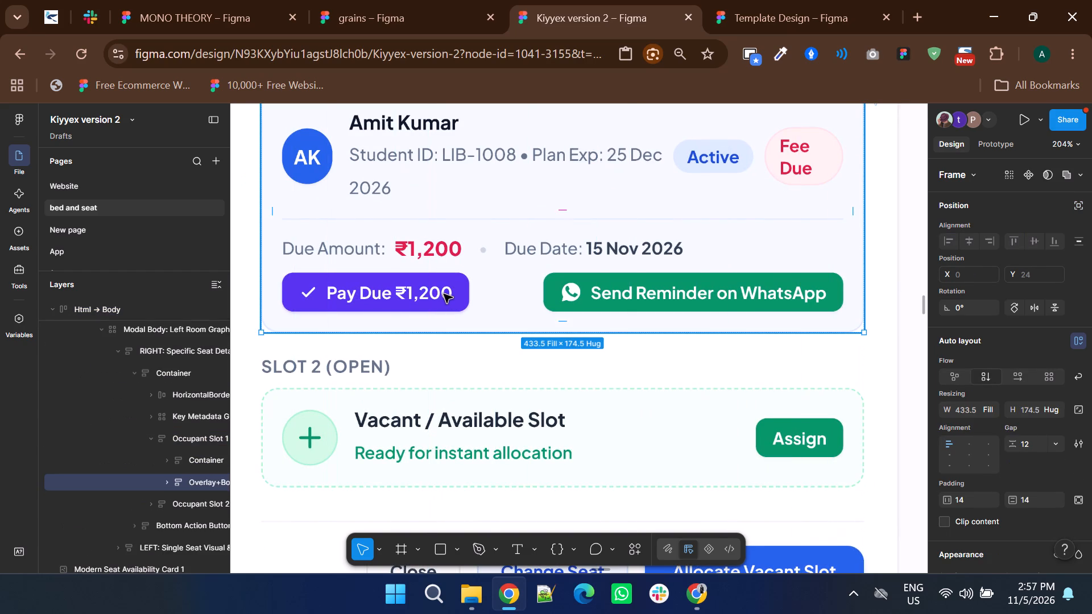
{"action": "double_click", "coordinate": [444, 294]}
{"action": "double_click", "coordinate": [444, 294]}
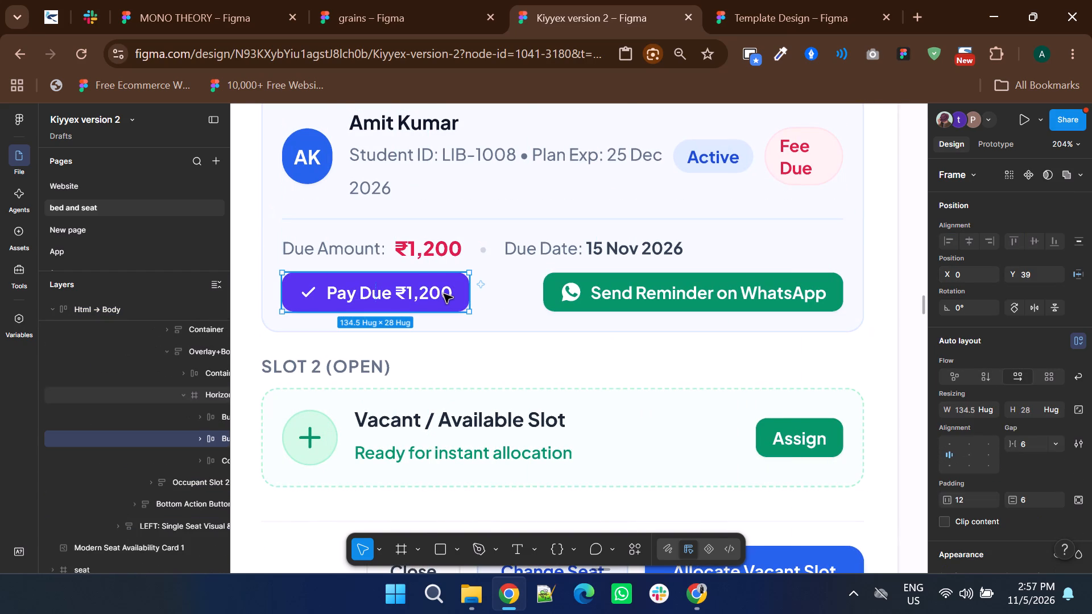
{"action": "left_click", "coordinate": [575, 223]}
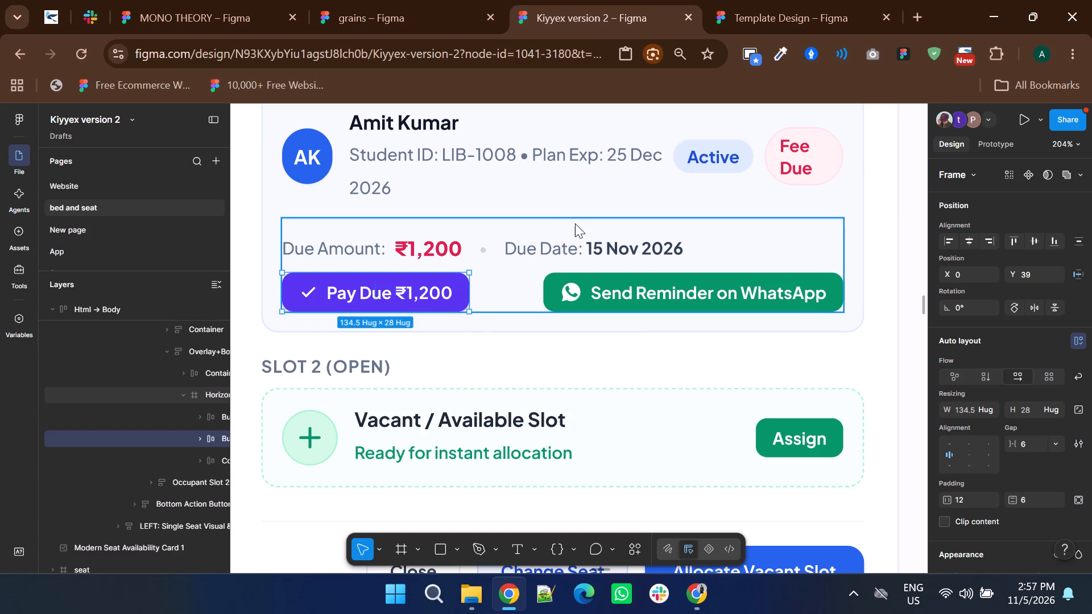
{"action": "right_click", "coordinate": [540, 241]}
{"action": "left_click", "coordinate": [552, 164]}
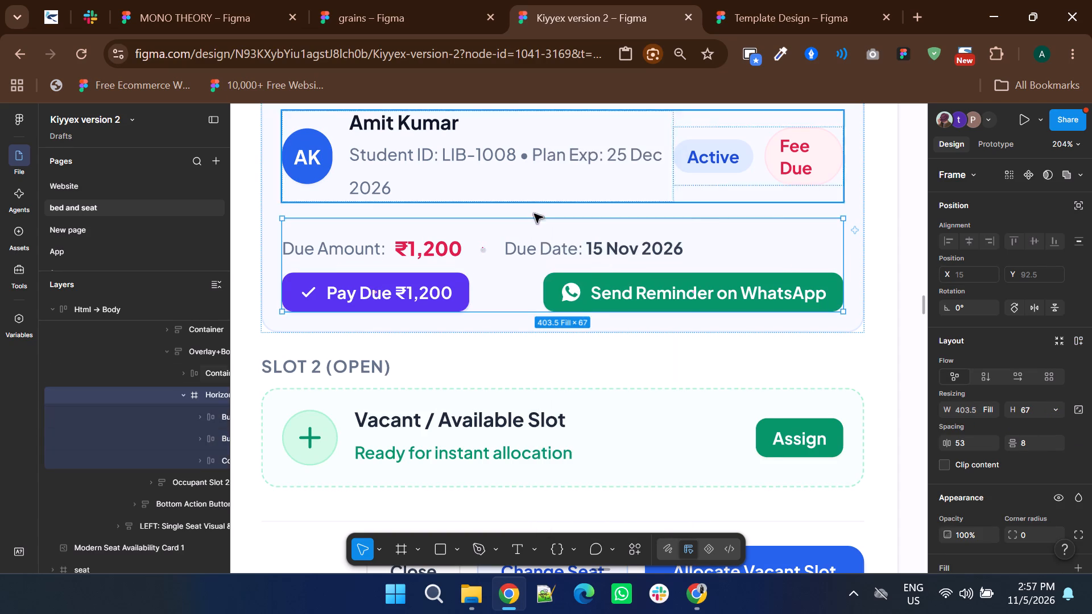
Replace the due amount and reminder block under Allocated To in the Room Layout modal with the copied block.
{"action": "scroll", "coordinate": [466, 309], "scroll_direction": "down", "scroll_amount": 7, "text": "ctrl"}
{"action": "scroll", "coordinate": [666, 354], "scroll_direction": "up", "scroll_amount": 5, "text": "ctrl"}
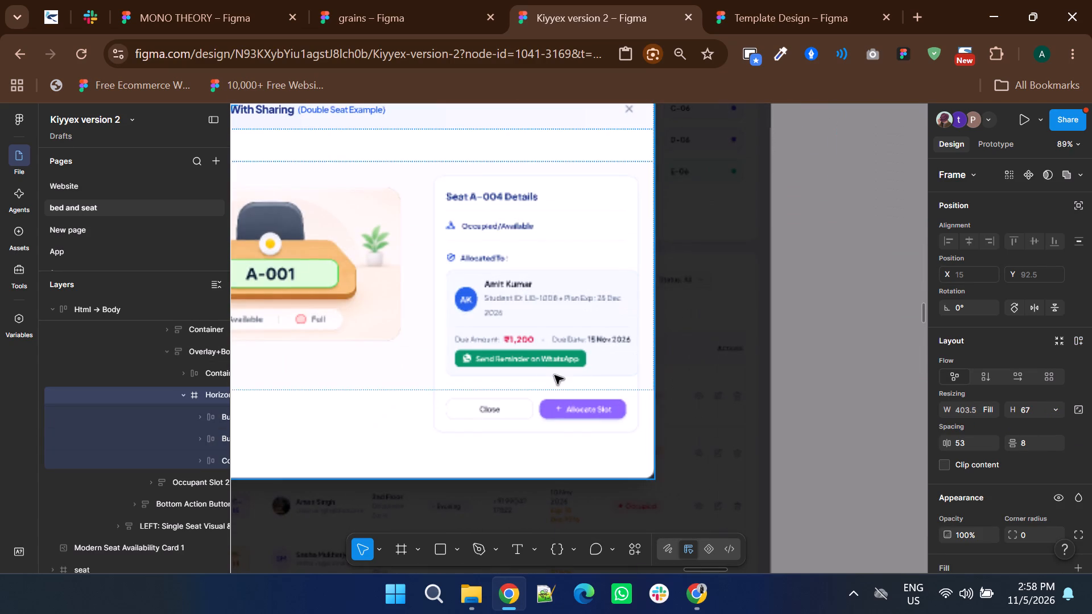
{"action": "triple_click", "coordinate": [522, 353]}
{"action": "triple_click", "coordinate": [522, 353]}
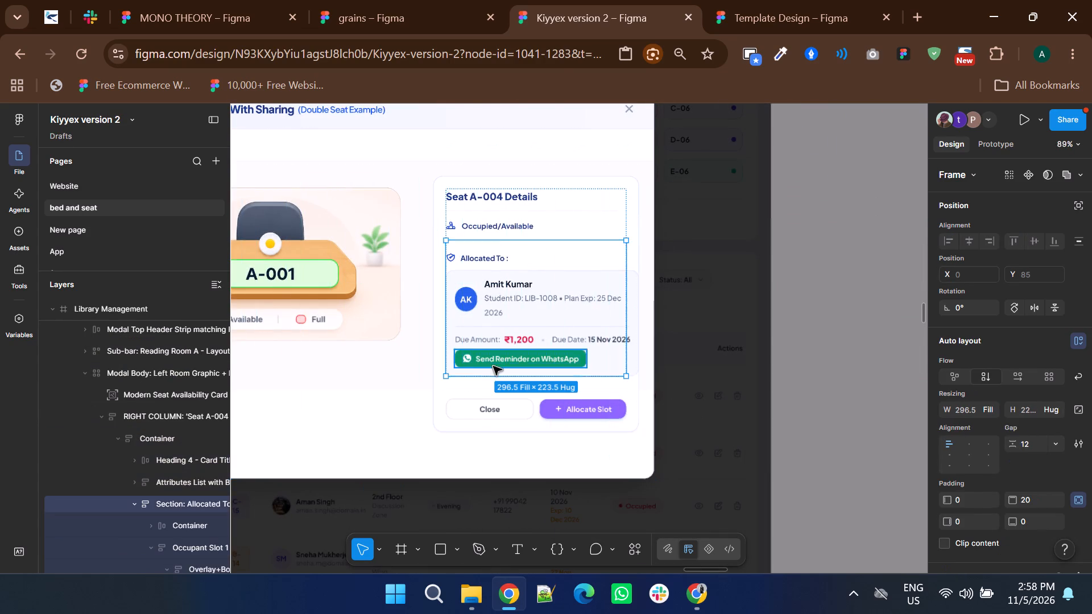
{"action": "scroll", "coordinate": [493, 366], "scroll_direction": "up", "scroll_amount": 3, "text": "ctrl"}
{"action": "double_click", "coordinate": [491, 355]}
{"action": "triple_click", "coordinate": [494, 343]}
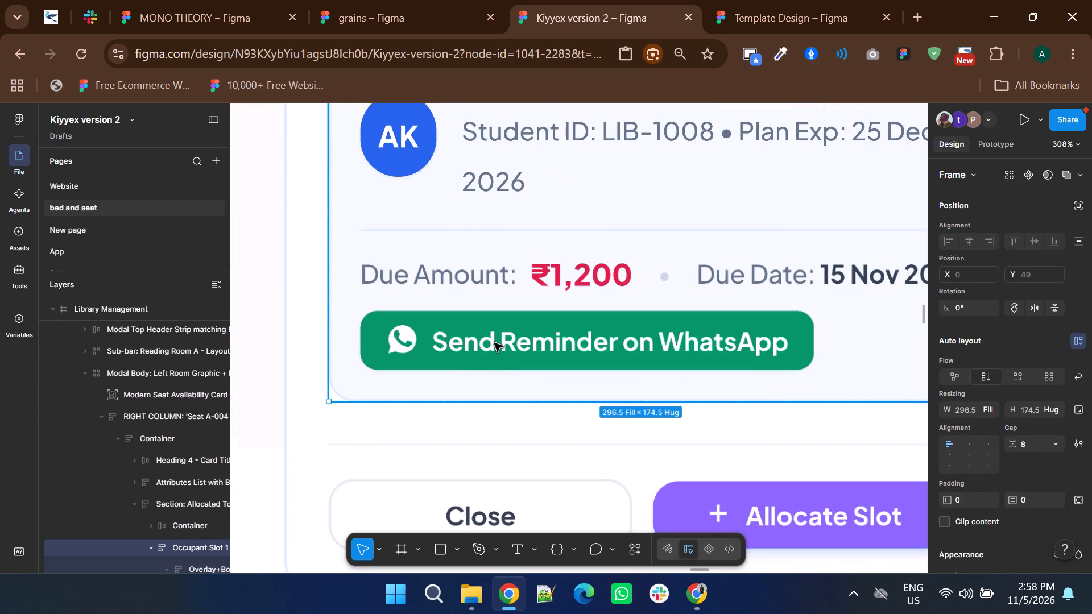
{"action": "right_click", "coordinate": [494, 343]}
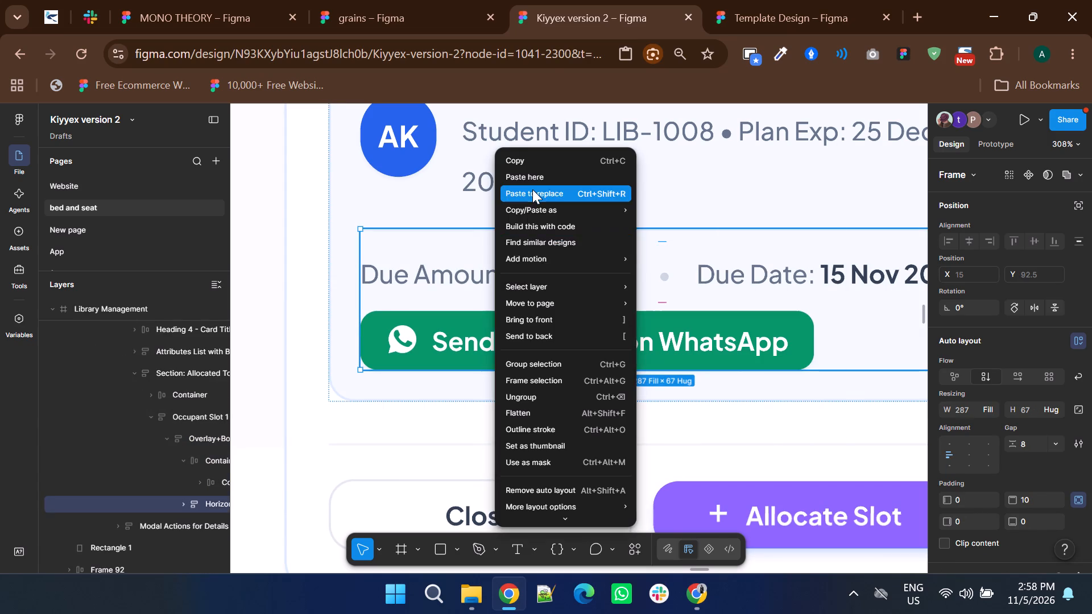
{"action": "left_click", "coordinate": [532, 189]}
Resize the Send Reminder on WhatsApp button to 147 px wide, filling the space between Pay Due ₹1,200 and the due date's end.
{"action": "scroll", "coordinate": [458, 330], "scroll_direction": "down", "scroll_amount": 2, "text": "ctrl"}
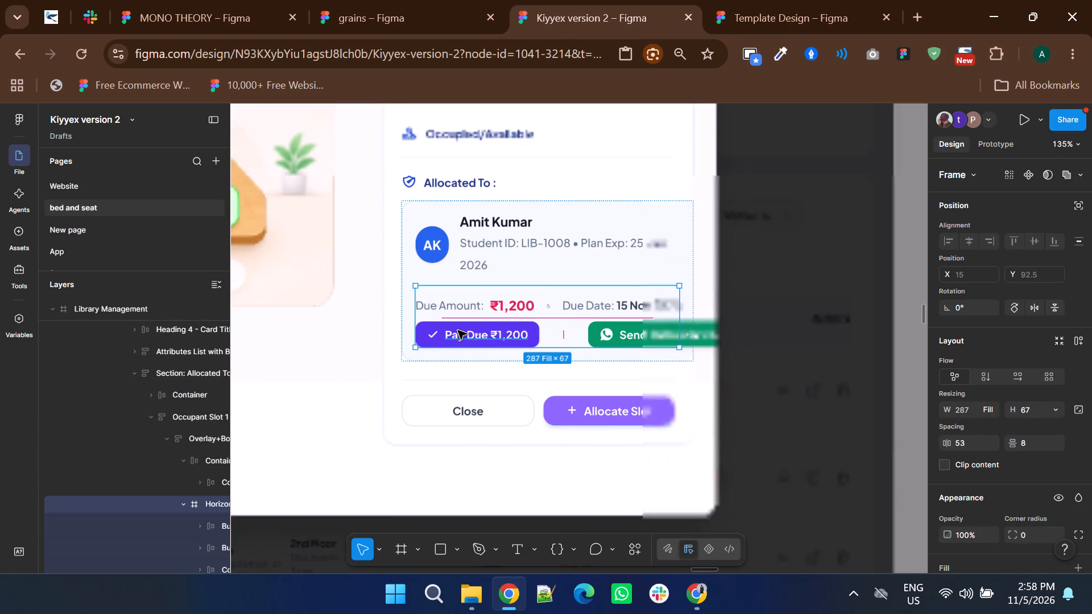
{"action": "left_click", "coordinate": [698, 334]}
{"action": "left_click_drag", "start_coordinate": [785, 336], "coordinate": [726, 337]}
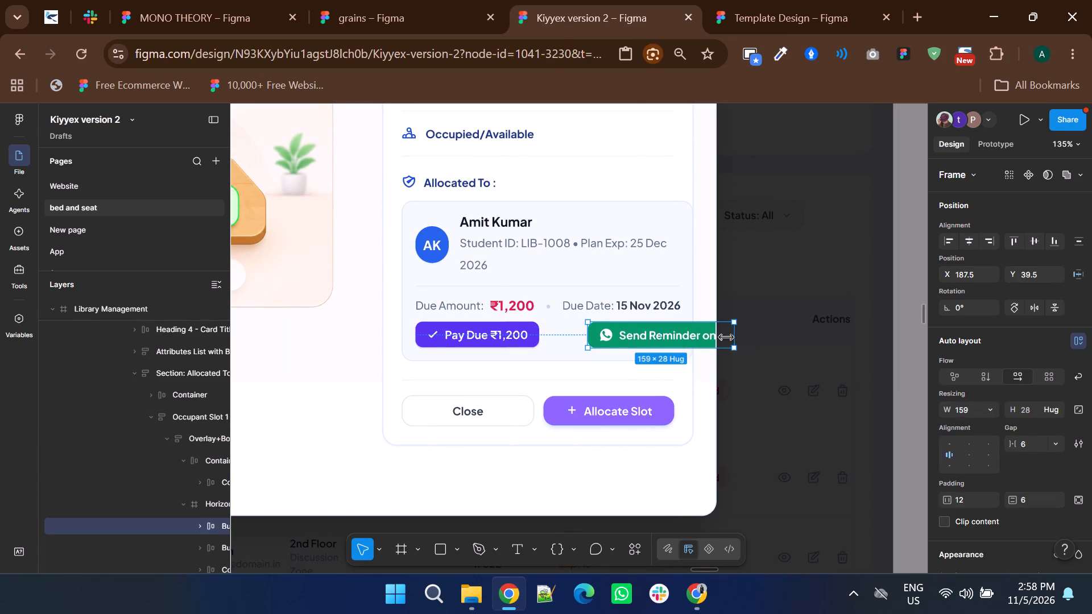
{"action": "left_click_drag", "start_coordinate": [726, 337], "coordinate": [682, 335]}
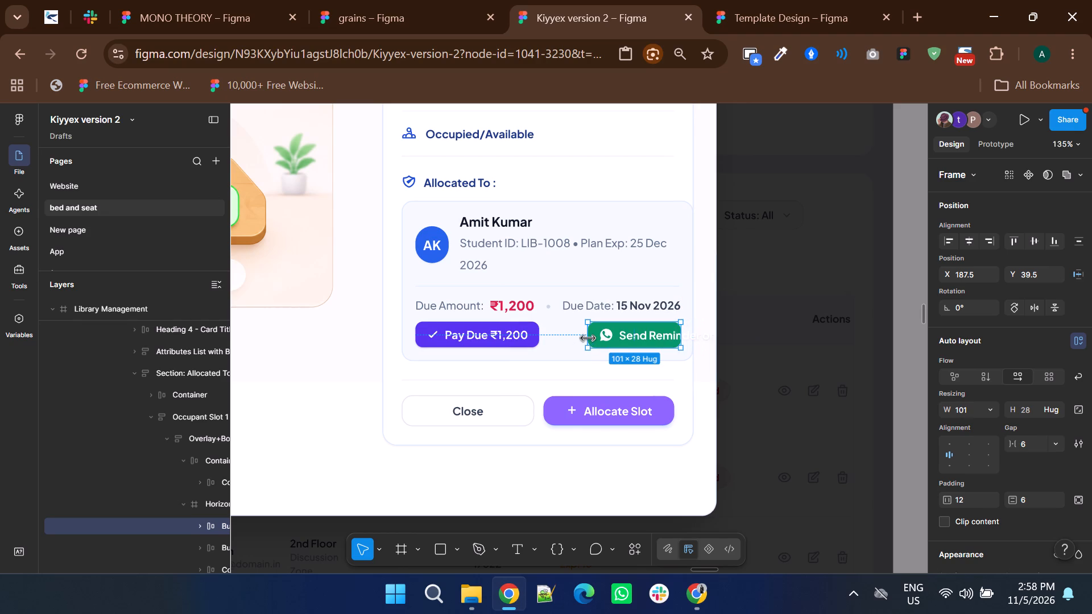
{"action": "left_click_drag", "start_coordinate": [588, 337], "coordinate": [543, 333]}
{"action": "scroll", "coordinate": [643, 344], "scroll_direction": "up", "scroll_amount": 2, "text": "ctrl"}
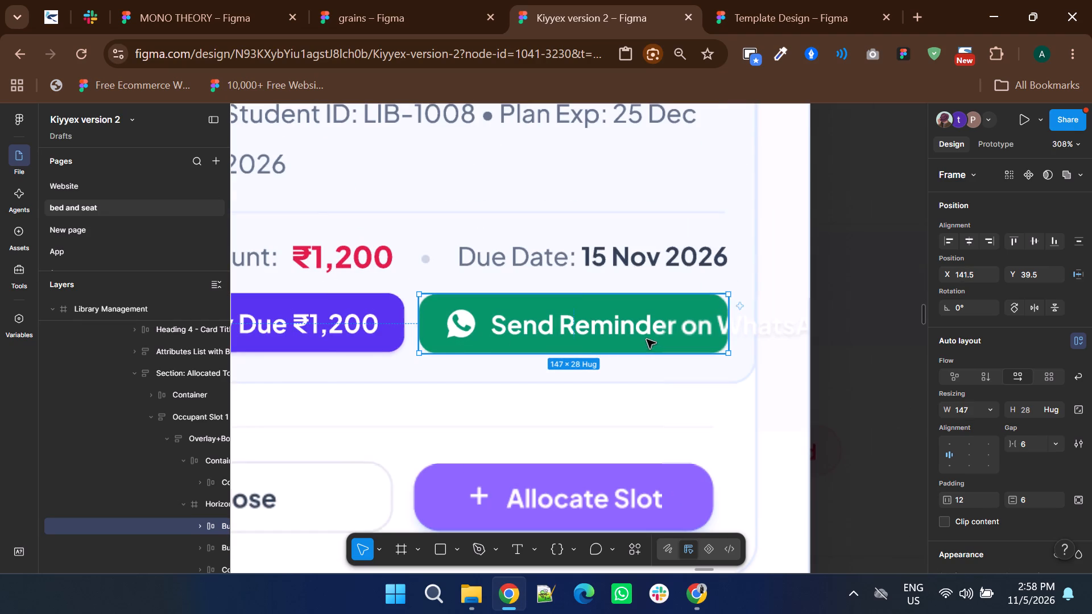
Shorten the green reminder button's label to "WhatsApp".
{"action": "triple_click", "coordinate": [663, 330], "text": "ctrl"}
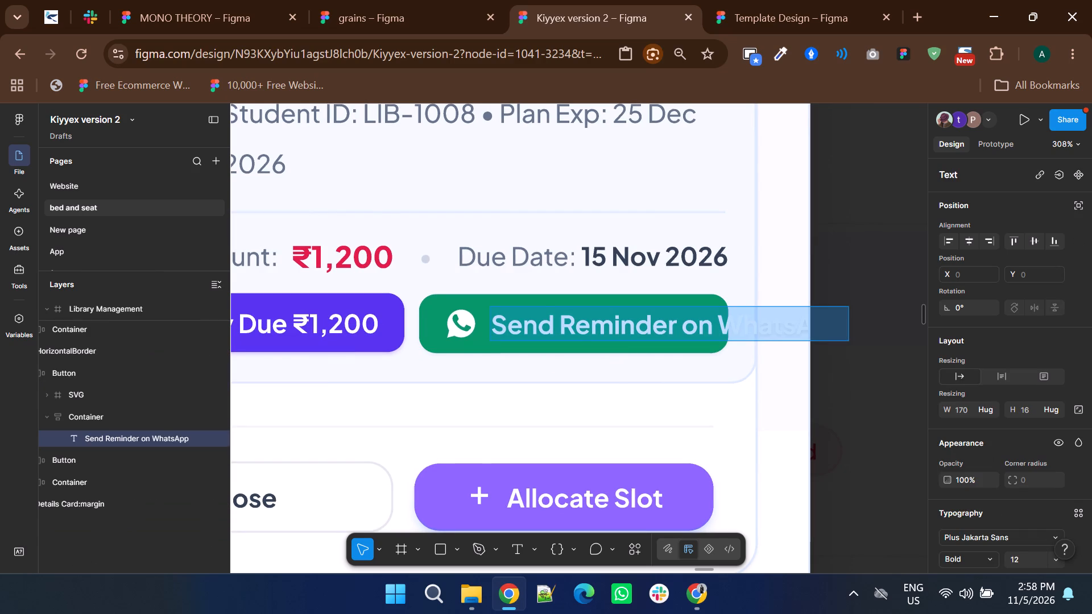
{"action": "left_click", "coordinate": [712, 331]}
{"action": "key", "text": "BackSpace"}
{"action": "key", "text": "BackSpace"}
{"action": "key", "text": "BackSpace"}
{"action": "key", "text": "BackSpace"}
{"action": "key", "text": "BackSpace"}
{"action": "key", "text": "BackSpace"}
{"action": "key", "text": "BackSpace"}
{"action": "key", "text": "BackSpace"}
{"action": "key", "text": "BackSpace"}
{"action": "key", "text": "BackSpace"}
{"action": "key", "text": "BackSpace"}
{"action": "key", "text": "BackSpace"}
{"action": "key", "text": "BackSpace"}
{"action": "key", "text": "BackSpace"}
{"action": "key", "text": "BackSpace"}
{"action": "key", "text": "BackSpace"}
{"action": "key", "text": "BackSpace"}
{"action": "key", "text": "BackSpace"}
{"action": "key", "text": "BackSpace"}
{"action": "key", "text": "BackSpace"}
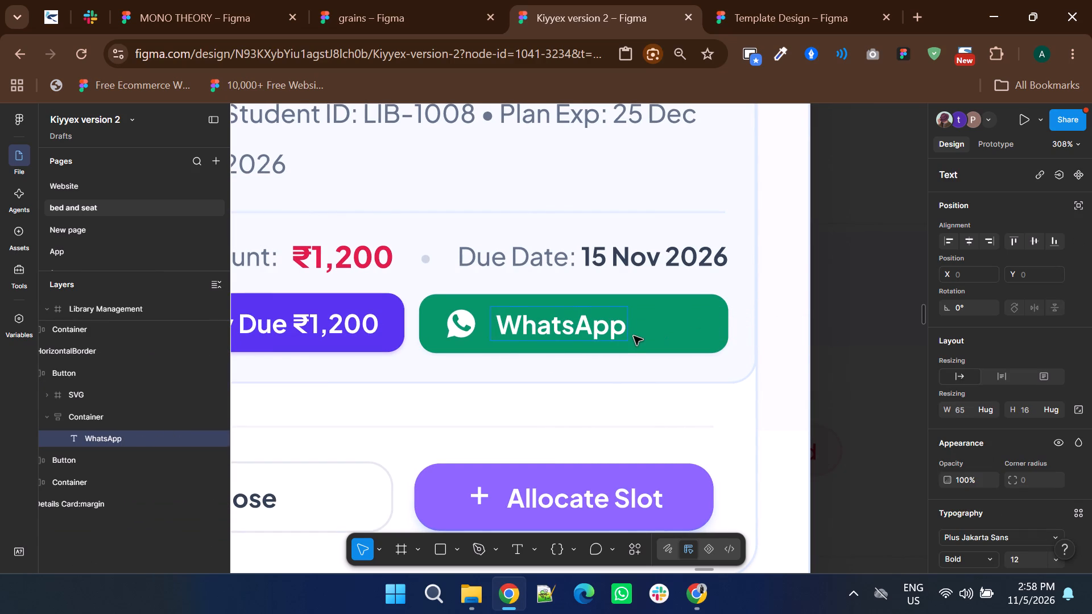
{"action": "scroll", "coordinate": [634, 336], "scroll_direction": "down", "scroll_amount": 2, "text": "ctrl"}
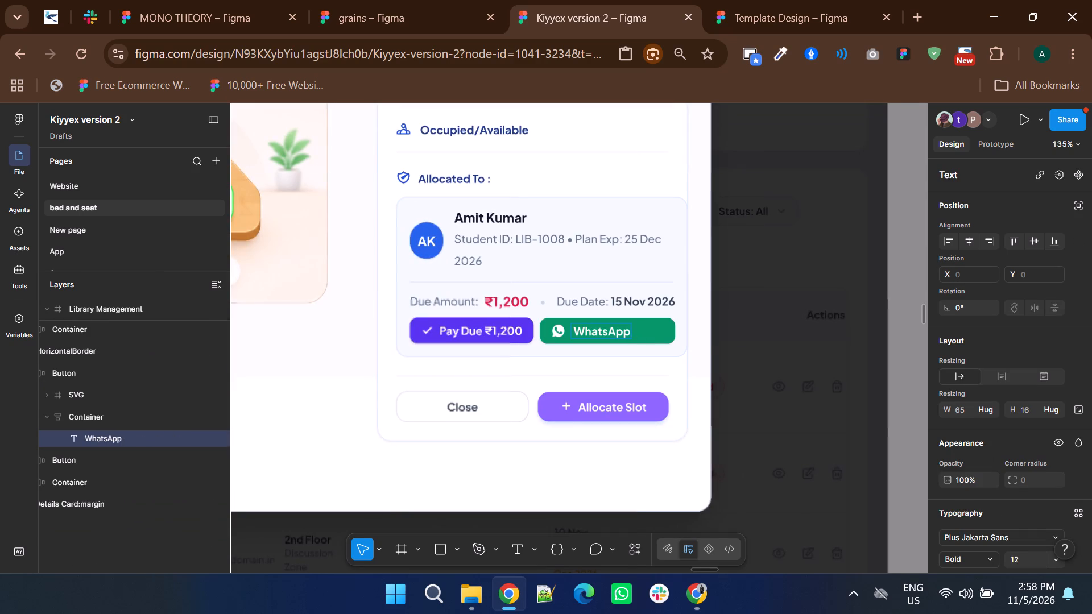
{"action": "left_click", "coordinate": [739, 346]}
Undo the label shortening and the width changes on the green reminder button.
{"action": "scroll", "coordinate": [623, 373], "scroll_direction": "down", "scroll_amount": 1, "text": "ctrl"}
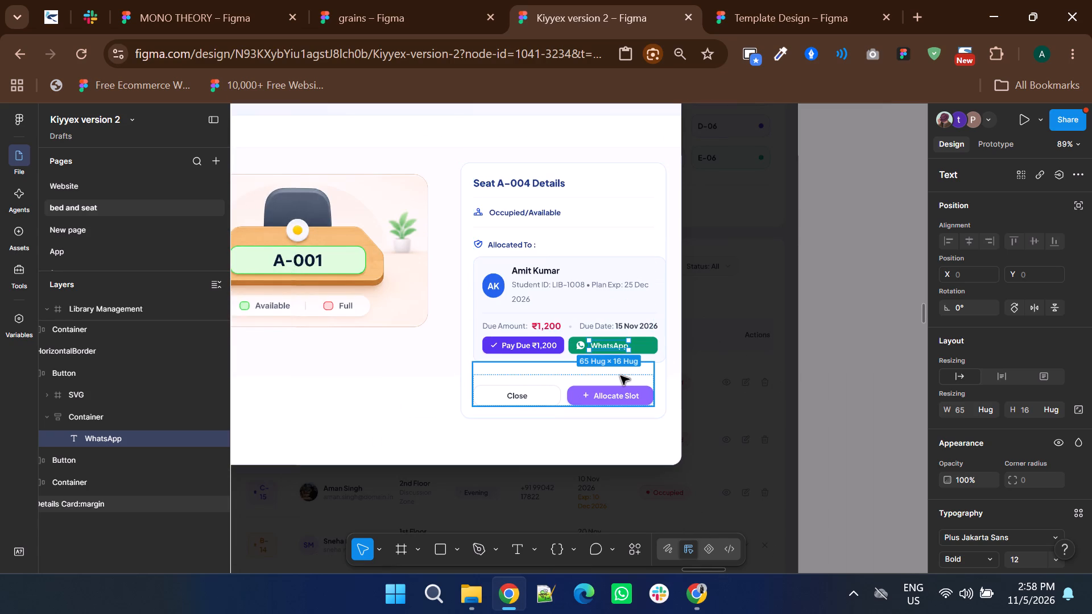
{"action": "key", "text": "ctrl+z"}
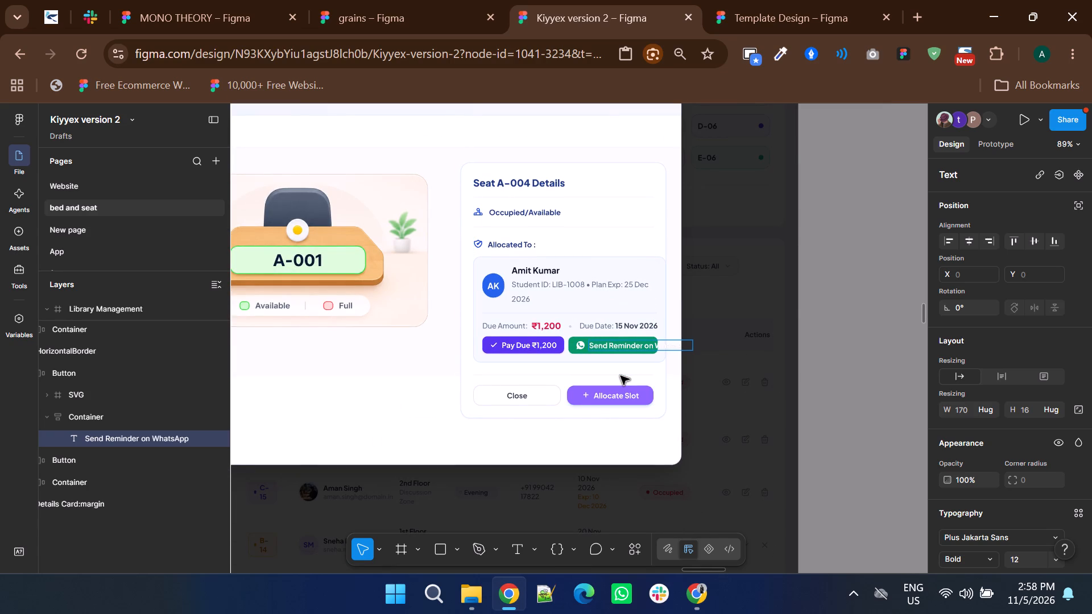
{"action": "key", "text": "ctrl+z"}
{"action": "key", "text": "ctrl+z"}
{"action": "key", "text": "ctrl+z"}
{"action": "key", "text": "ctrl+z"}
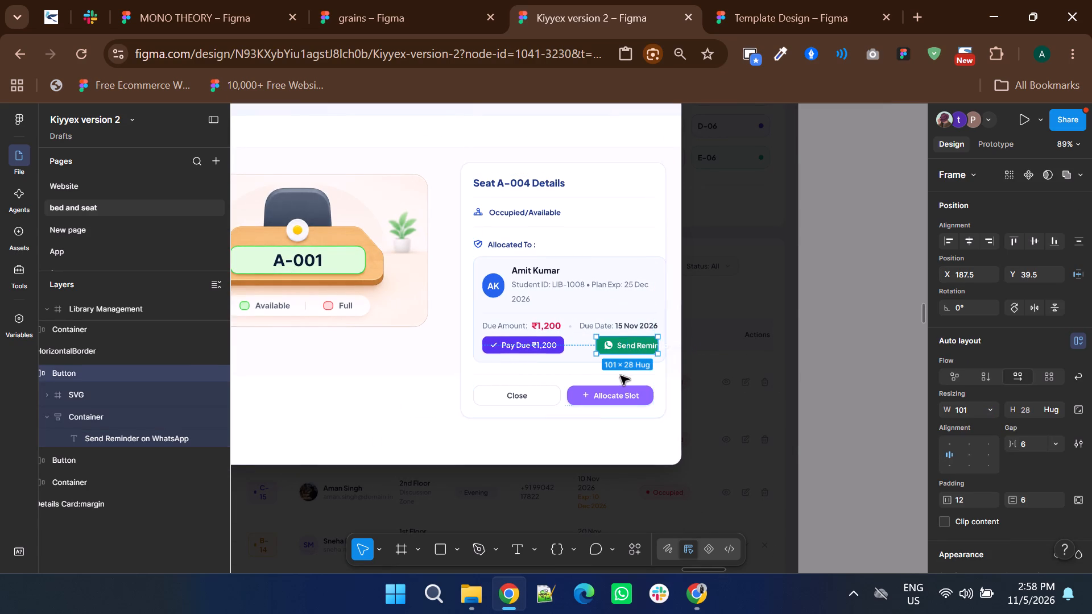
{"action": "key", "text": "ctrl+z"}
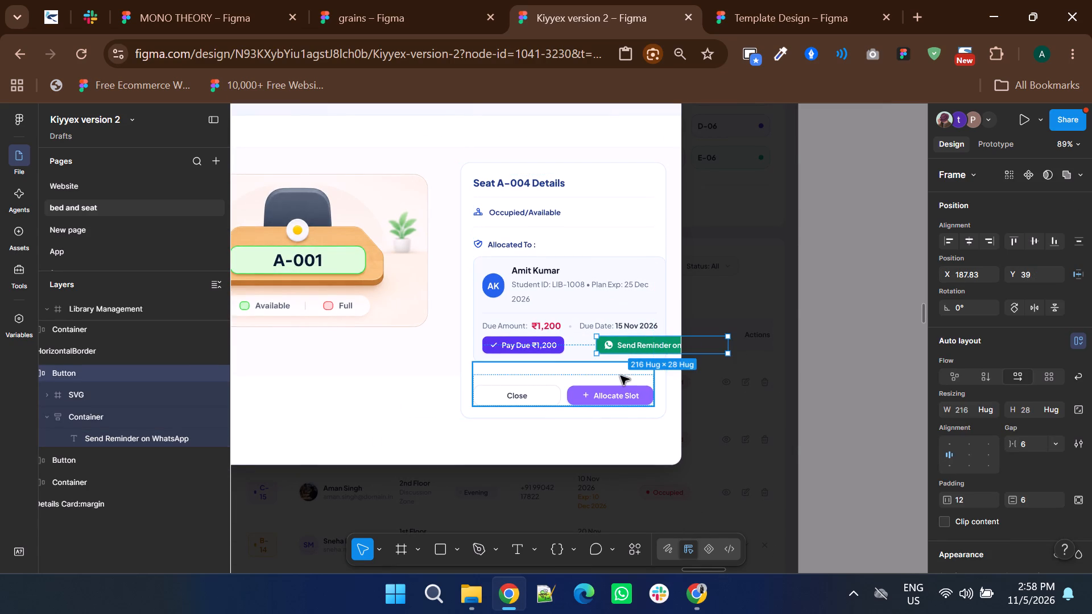
Extend the Send Reminder on WhatsApp button toward Pay Due ₹1,200, making it about 262 px wide.
{"action": "scroll", "coordinate": [597, 345], "scroll_direction": "up", "scroll_amount": 2, "text": "ctrl"}
{"action": "left_click_drag", "start_coordinate": [593, 346], "coordinate": [589, 346]}
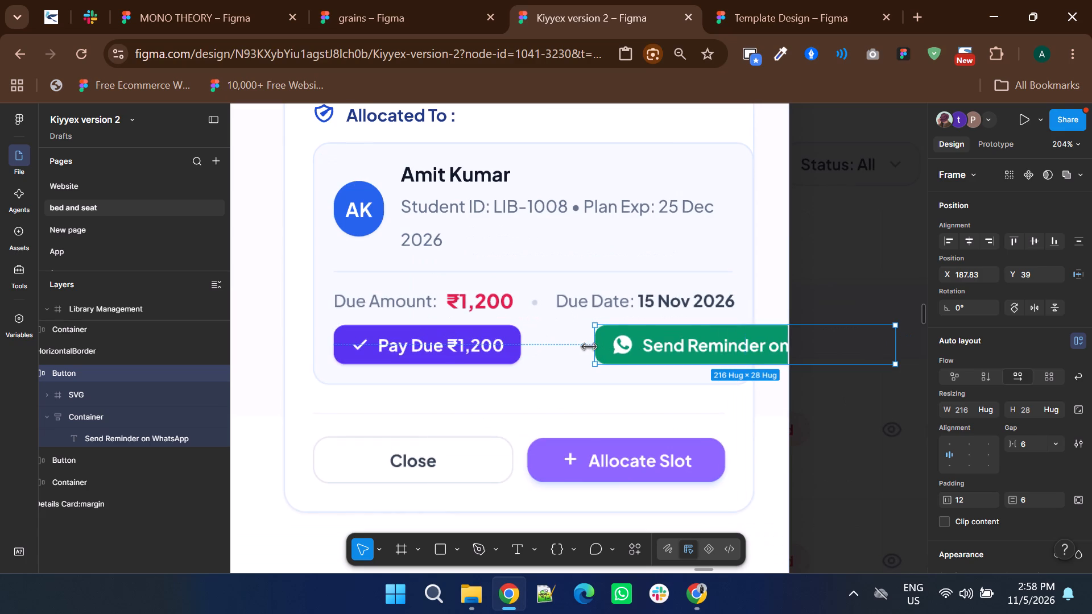
{"action": "left_click_drag", "start_coordinate": [589, 346], "coordinate": [528, 344]}
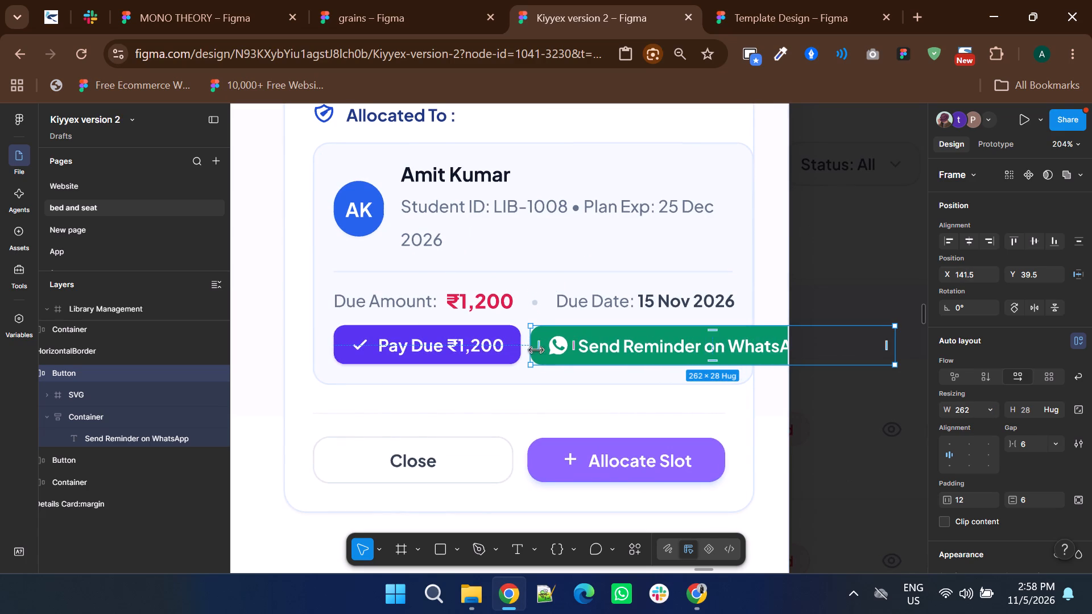
Widen the Room Layout modal to about 1016 px.
{"action": "scroll", "coordinate": [540, 360], "scroll_direction": "down", "scroll_amount": 3, "text": "ctrl"}
{"action": "left_click", "coordinate": [494, 196]}
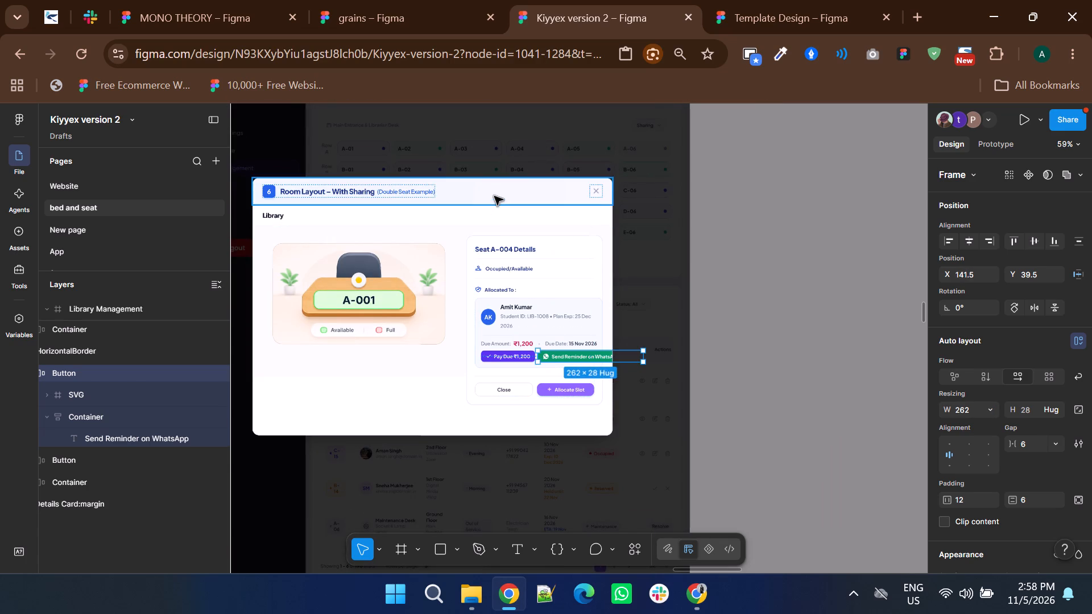
{"action": "left_click", "coordinate": [499, 217]}
{"action": "left_click", "coordinate": [433, 401]}
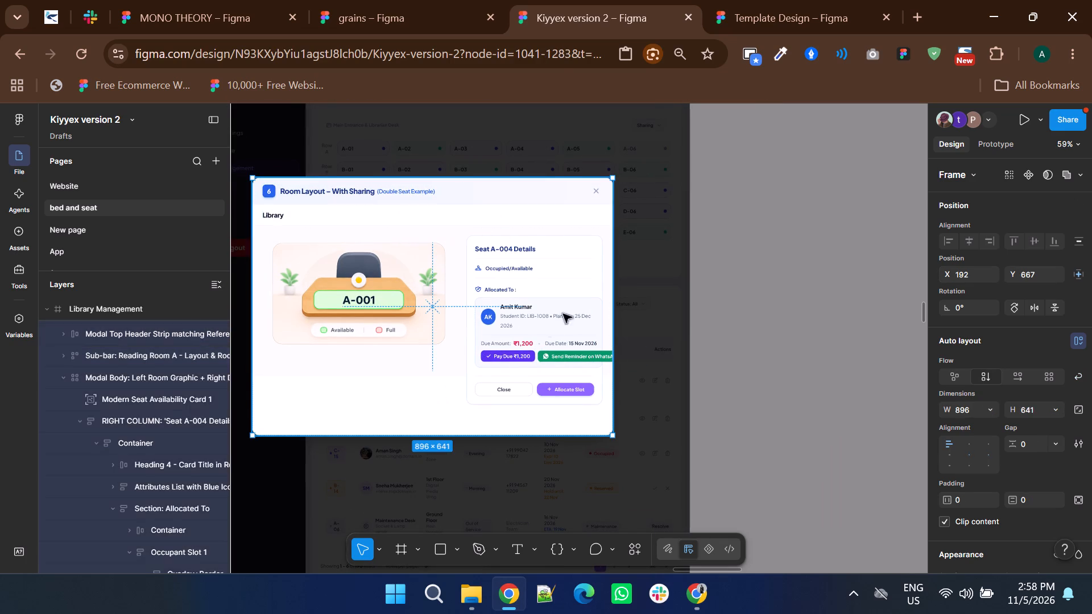
{"action": "left_click_drag", "start_coordinate": [616, 276], "coordinate": [648, 279]}
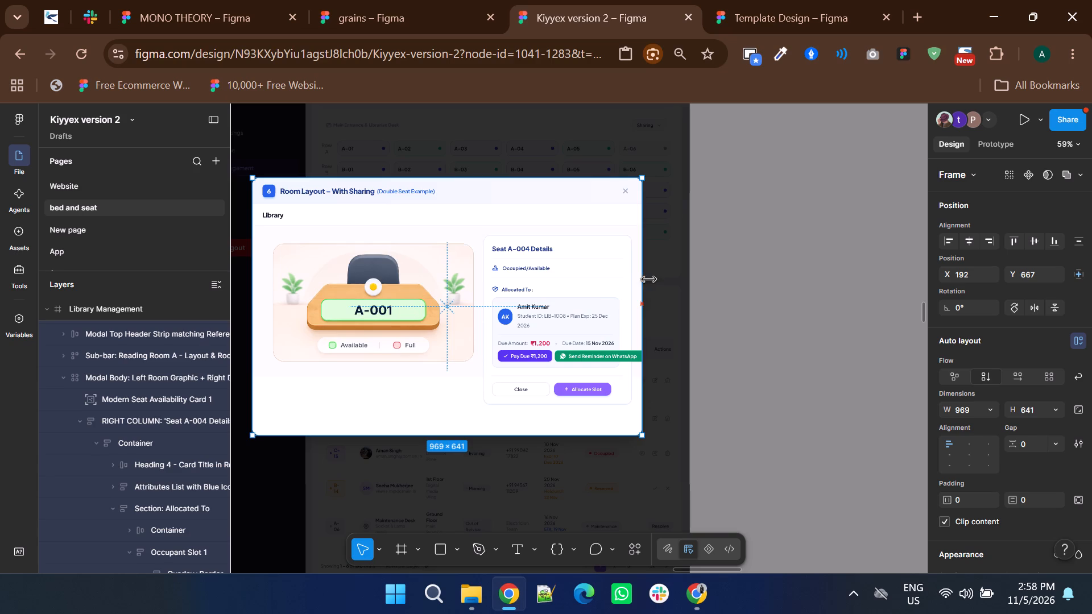
{"action": "left_click_drag", "start_coordinate": [648, 279], "coordinate": [660, 279]}
Widen the occupant card under Allocated To toward the edge of the seat details panel.
{"action": "scroll", "coordinate": [635, 337], "scroll_direction": "up", "scroll_amount": 3, "text": "ctrl"}
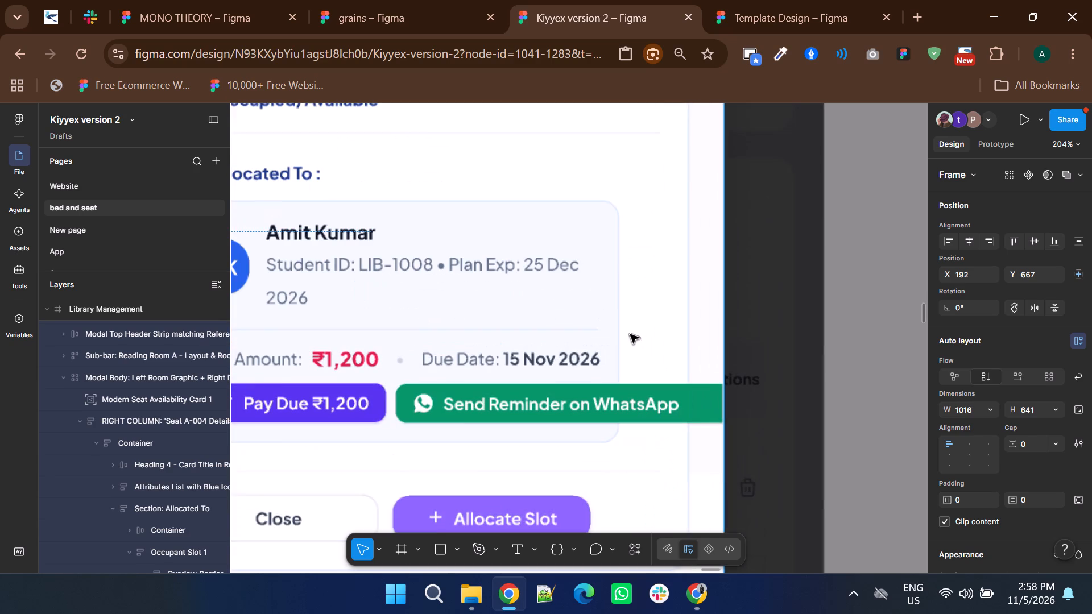
{"action": "left_click", "coordinate": [617, 289], "text": "ctrl"}
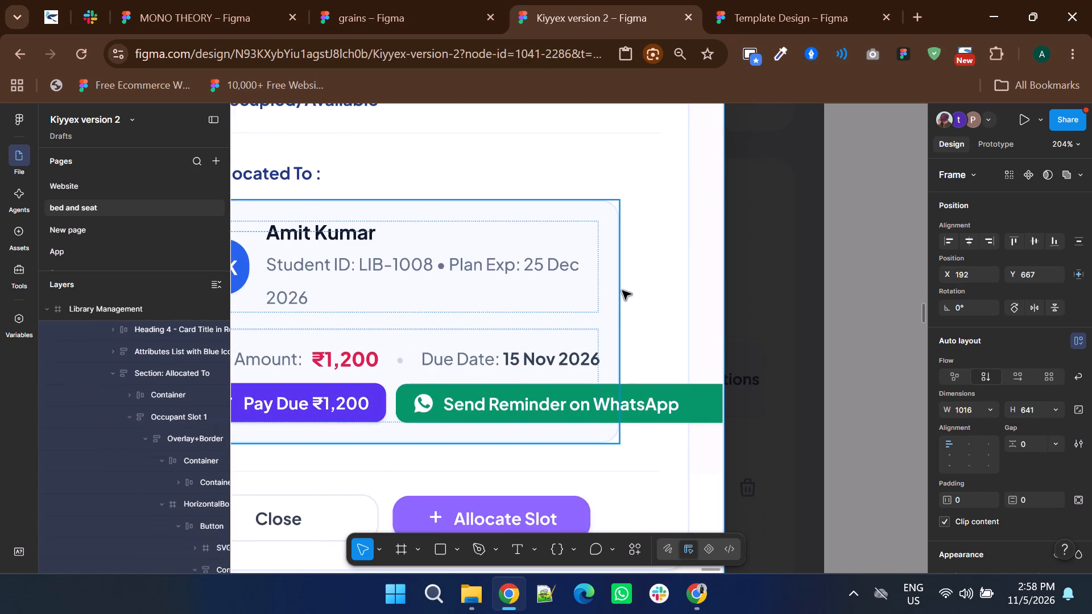
{"action": "left_click_drag", "start_coordinate": [621, 289], "coordinate": [668, 288]}
Narrow the Send Reminder on WhatsApp button toward the occupant card's edge.
{"action": "left_click", "coordinate": [692, 410], "text": "ctrl"}
{"action": "left_click_drag", "start_coordinate": [762, 397], "coordinate": [709, 396]}
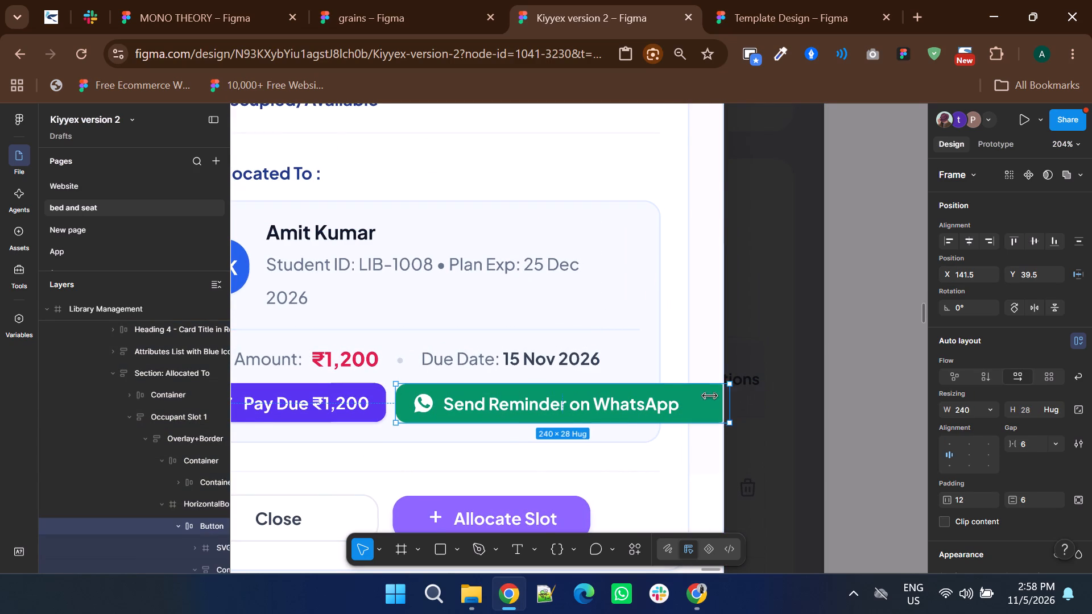
Narrow the Send Reminder on WhatsApp button in the occupant card so that it fits its label.
{"action": "left_click_drag", "start_coordinate": [709, 396], "coordinate": [689, 393]}
Widen the Occupant Slot 1 block to about 367 and stretch its inner card to contain the WhatsApp button.
{"action": "left_click", "coordinate": [654, 334]}
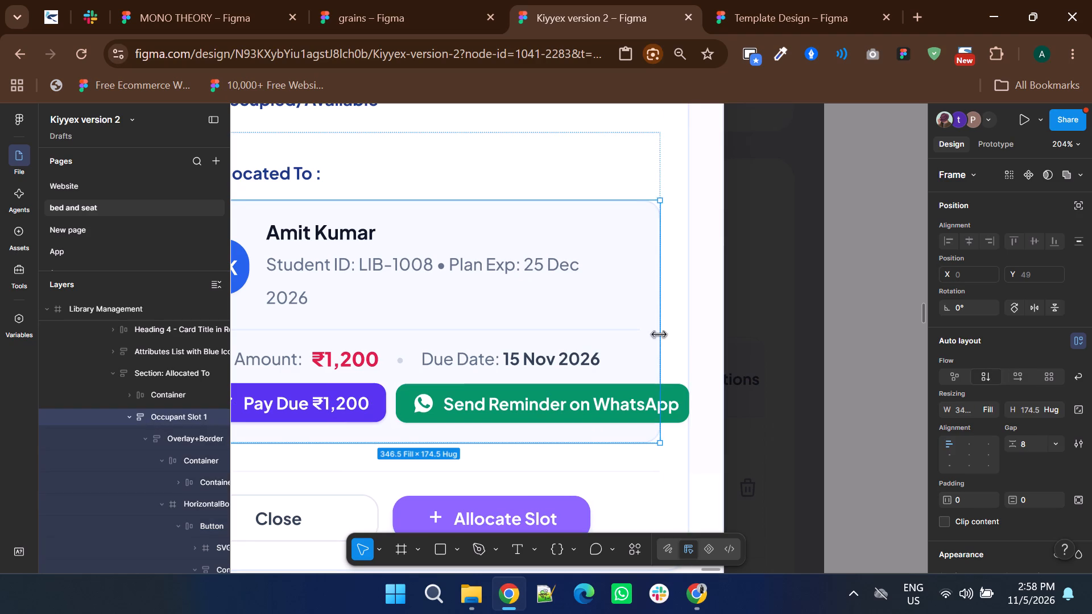
{"action": "left_click_drag", "start_coordinate": [659, 334], "coordinate": [690, 338]}
{"action": "left_click", "coordinate": [658, 311], "text": "ctrl"}
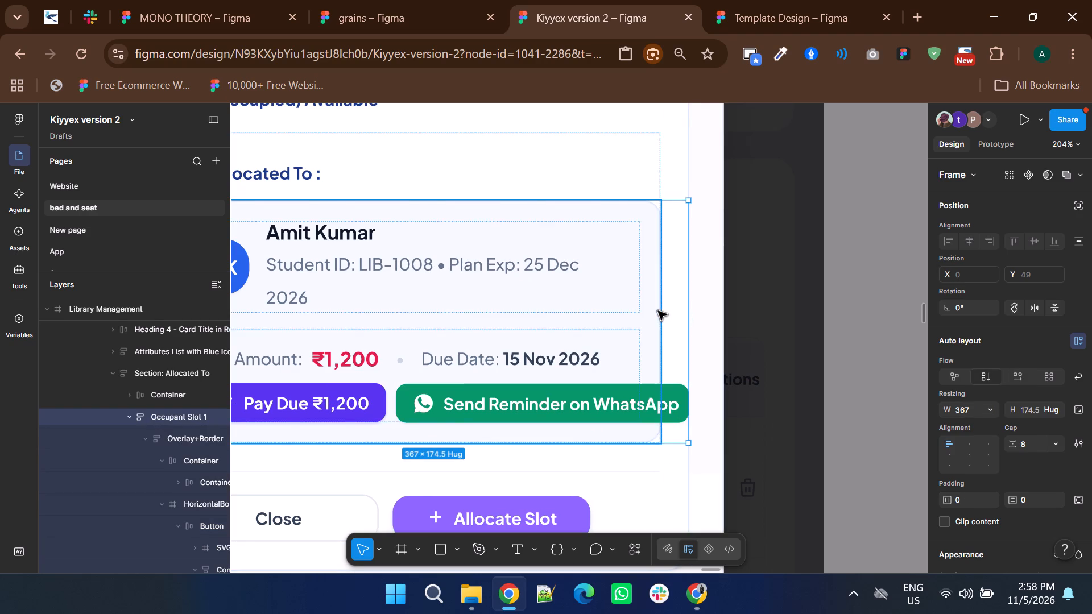
{"action": "left_click_drag", "start_coordinate": [658, 311], "coordinate": [696, 316]}
{"action": "scroll", "coordinate": [621, 429], "scroll_direction": "down", "scroll_amount": 2, "text": "ctrl"}
{"action": "double_click", "coordinate": [825, 325]}
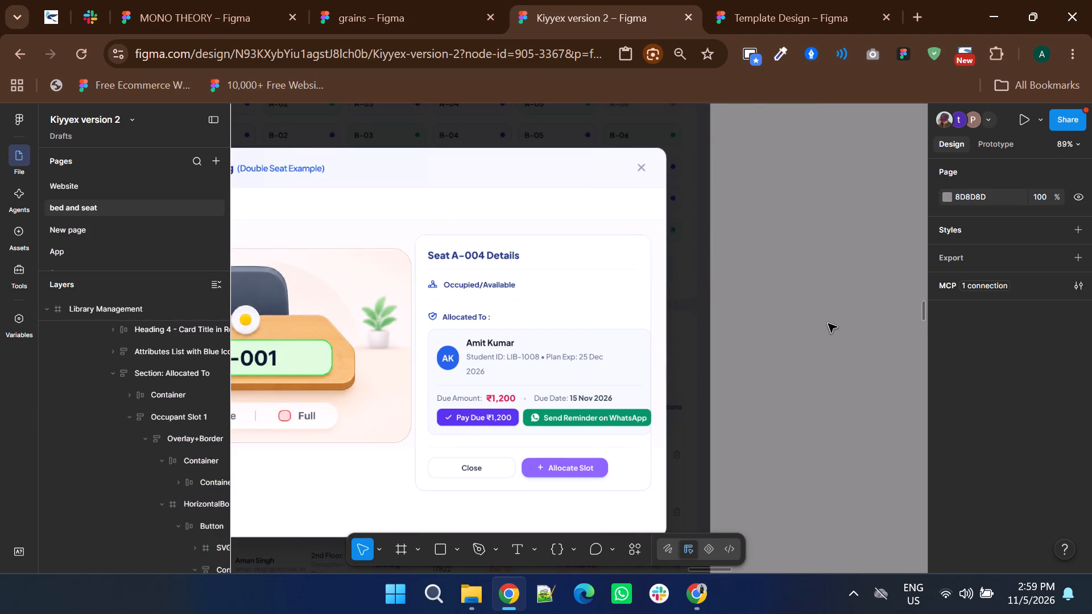
Widen the Seat A-004 Details column in the Room Layout modal to about 403.
{"action": "scroll", "coordinate": [837, 318], "scroll_direction": "down", "scroll_amount": 1, "text": "ctrl"}
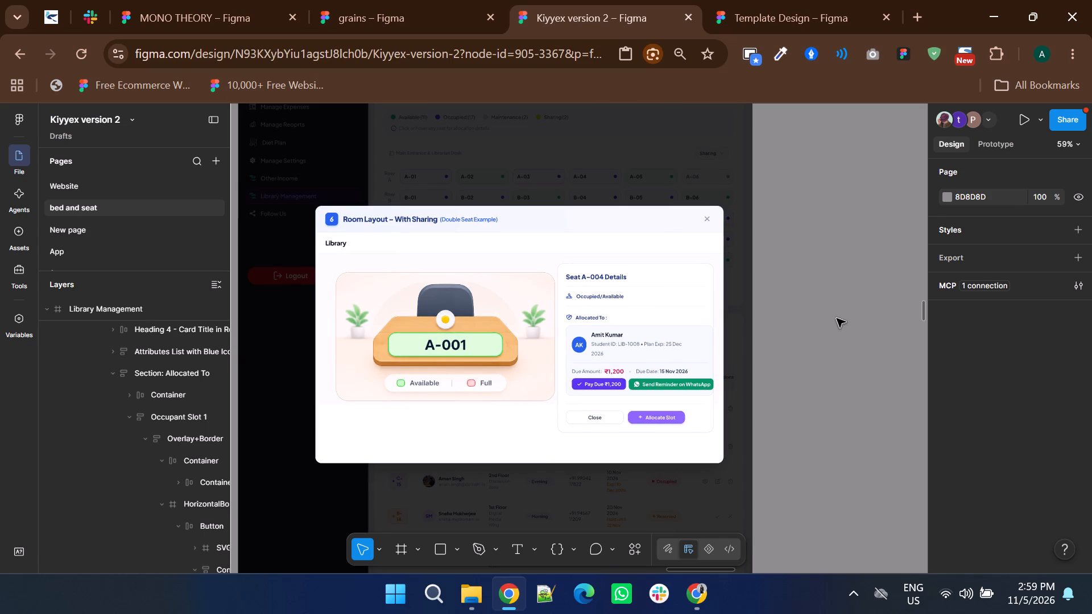
{"action": "scroll", "coordinate": [721, 400], "scroll_direction": "up", "scroll_amount": 2, "text": "ctrl"}
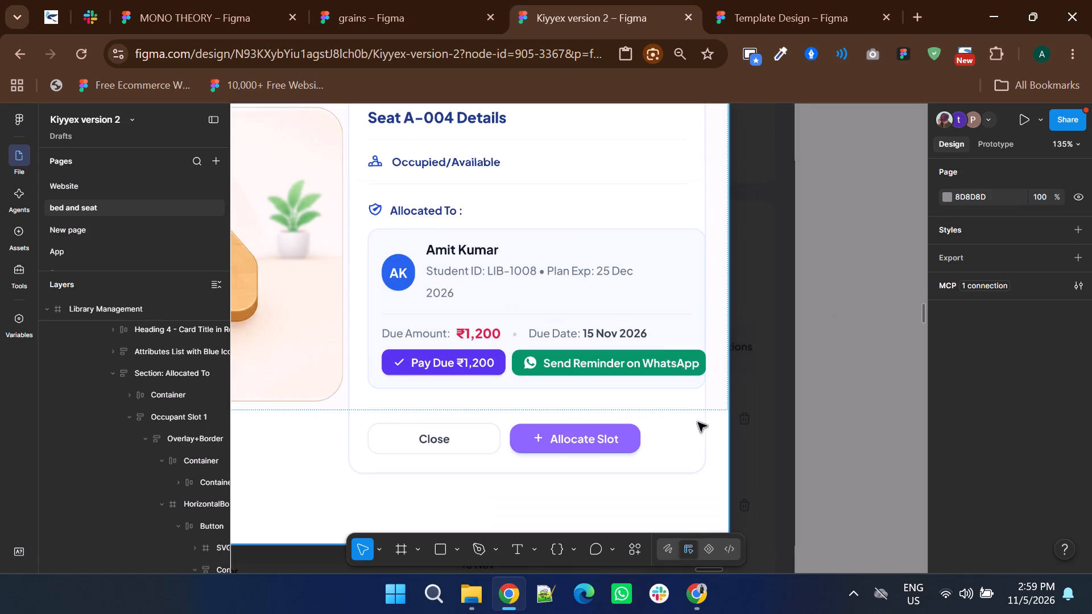
{"action": "scroll", "coordinate": [658, 457], "scroll_direction": "down", "scroll_amount": 2, "text": "ctrl"}
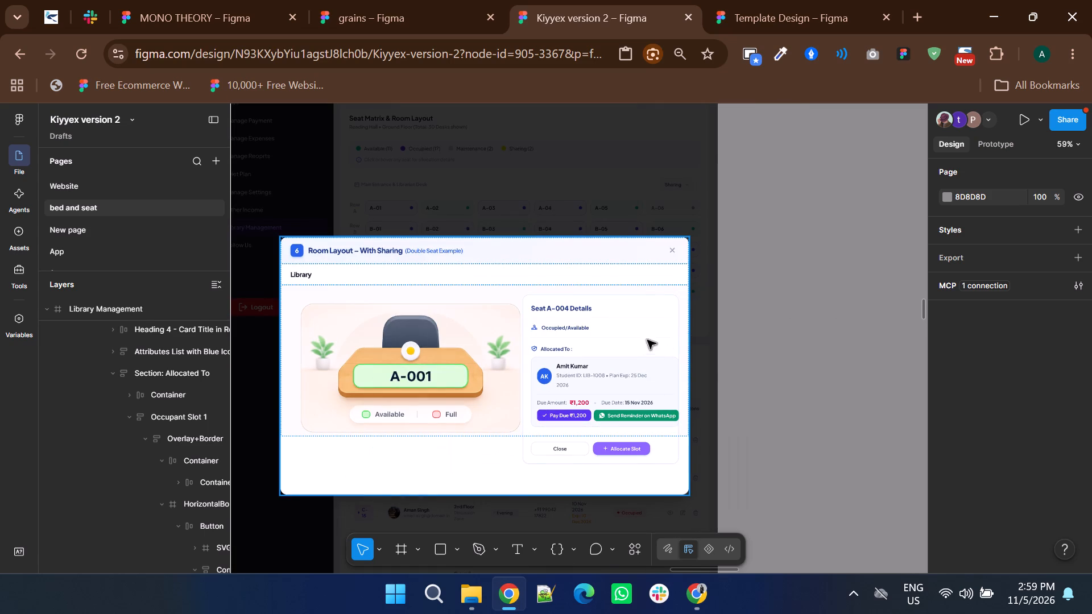
{"action": "scroll", "coordinate": [679, 329], "scroll_direction": "up", "scroll_amount": 2, "text": "ctrl"}
{"action": "left_click", "coordinate": [679, 304], "text": "ctrl"}
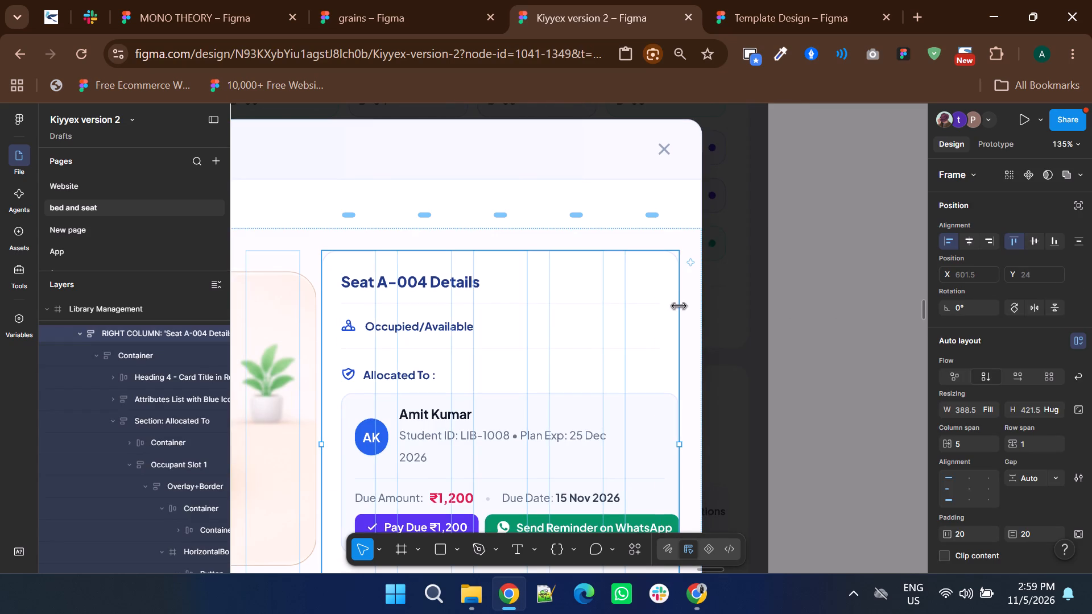
{"action": "left_click_drag", "start_coordinate": [679, 306], "coordinate": [693, 310]}
{"action": "scroll", "coordinate": [669, 333], "scroll_direction": "down", "scroll_amount": 1}
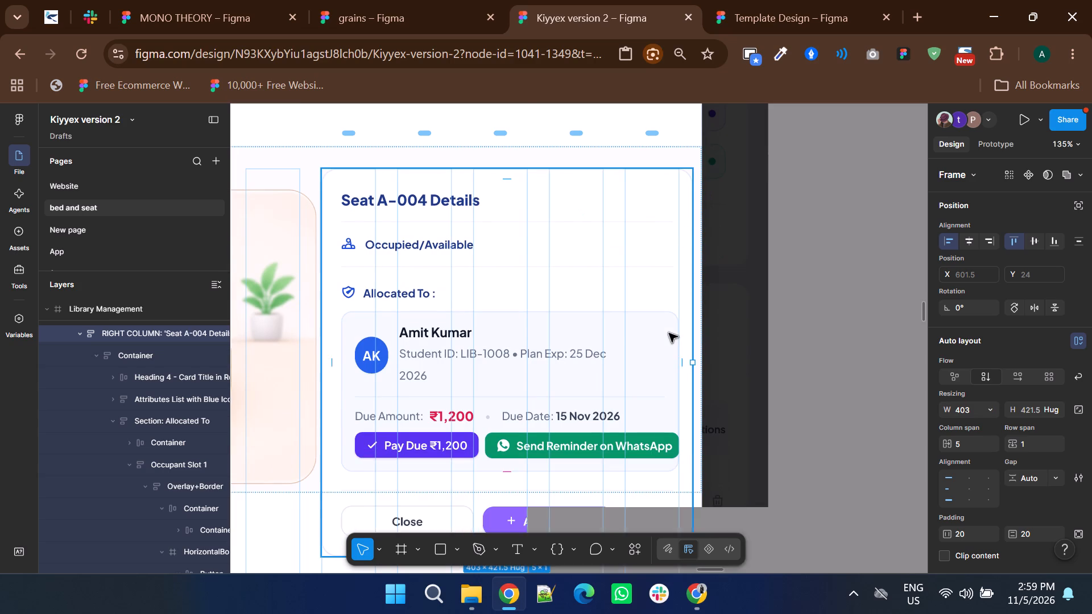
{"action": "scroll", "coordinate": [674, 350], "scroll_direction": "down", "scroll_amount": 1}
Widen the occupant's Overlay+Border card under Allocated To to about 376, leaving space beside the WhatsApp button.
{"action": "scroll", "coordinate": [682, 278], "scroll_direction": "up", "scroll_amount": 1, "text": "ctrl"}
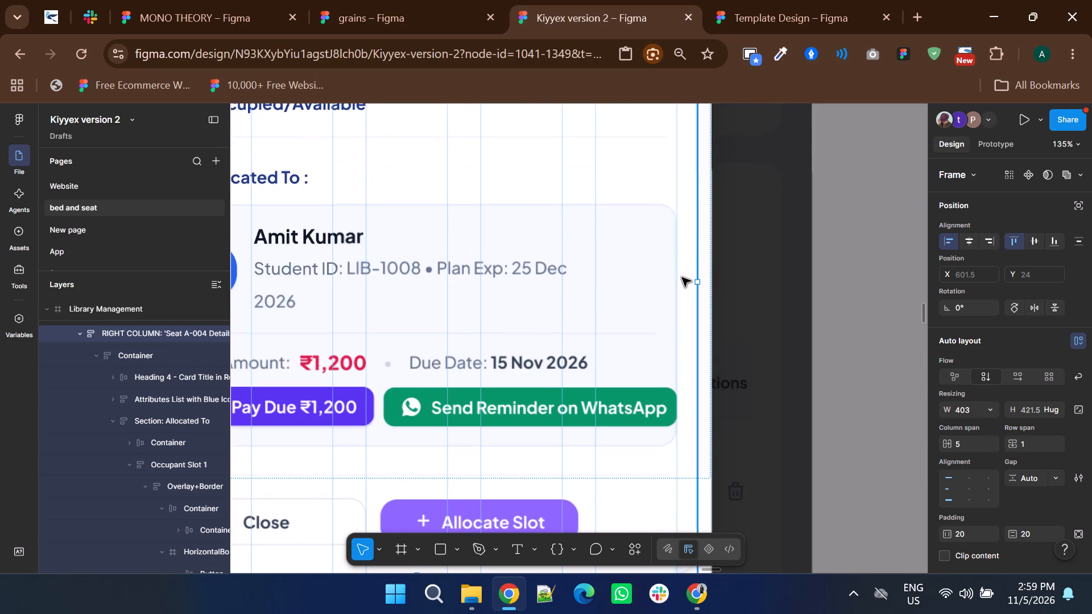
{"action": "left_click", "coordinate": [677, 275]}
{"action": "left_click", "coordinate": [677, 275], "text": "ctrl"}
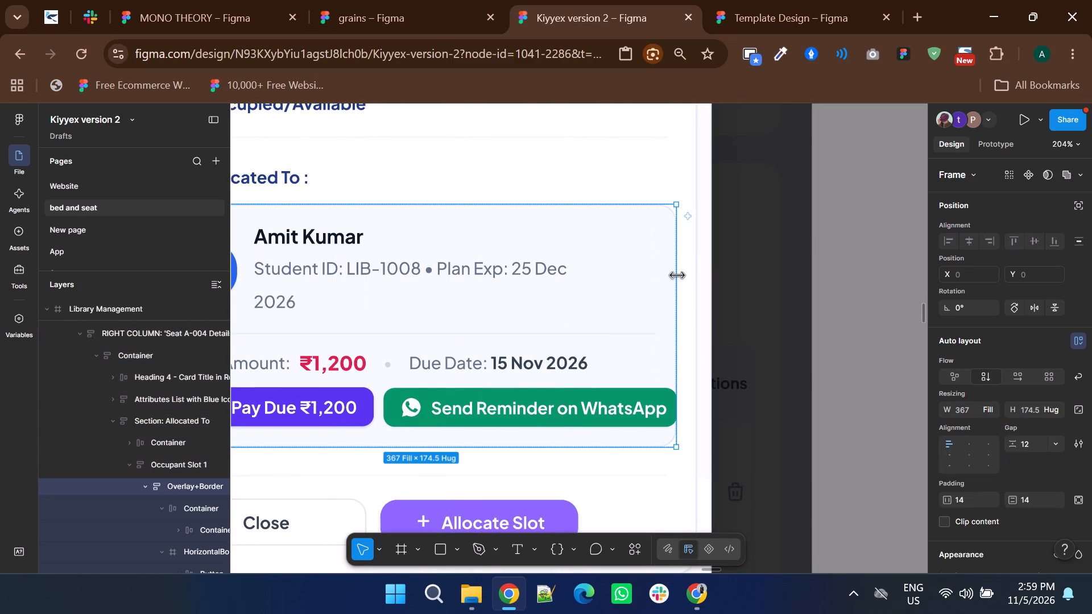
{"action": "left_click_drag", "start_coordinate": [677, 275], "coordinate": [689, 277]}
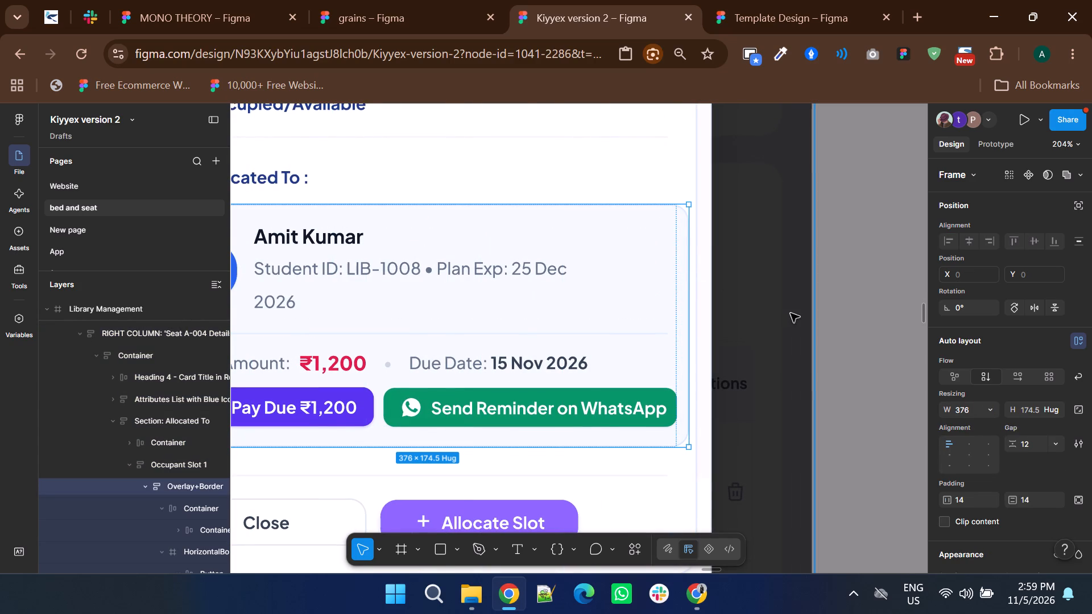
{"action": "left_click", "coordinate": [866, 337]}
{"action": "scroll", "coordinate": [841, 340], "scroll_direction": "down", "scroll_amount": 1, "text": "ctrl"}
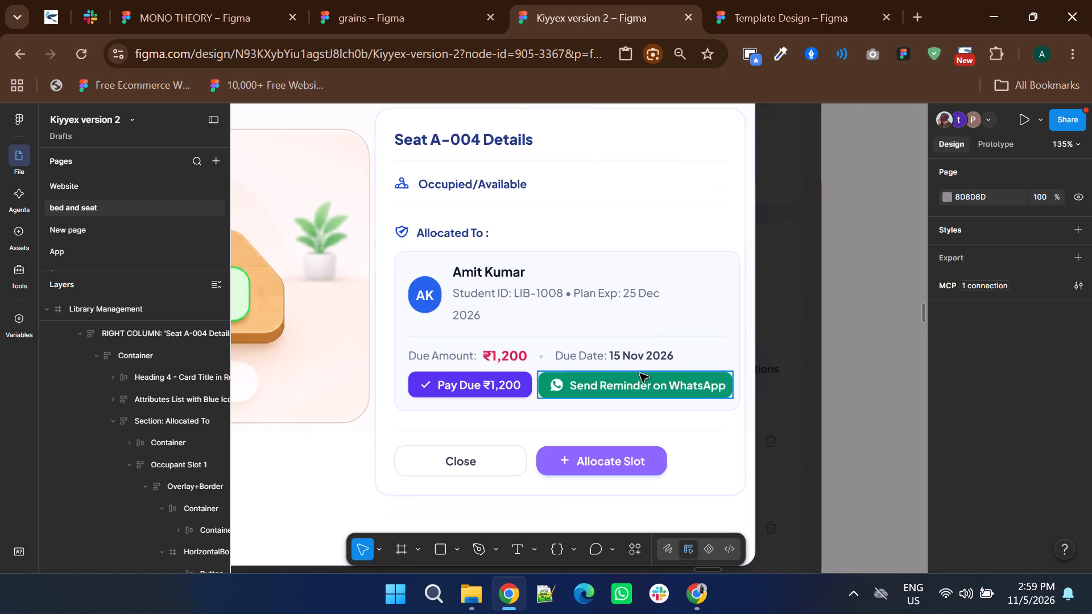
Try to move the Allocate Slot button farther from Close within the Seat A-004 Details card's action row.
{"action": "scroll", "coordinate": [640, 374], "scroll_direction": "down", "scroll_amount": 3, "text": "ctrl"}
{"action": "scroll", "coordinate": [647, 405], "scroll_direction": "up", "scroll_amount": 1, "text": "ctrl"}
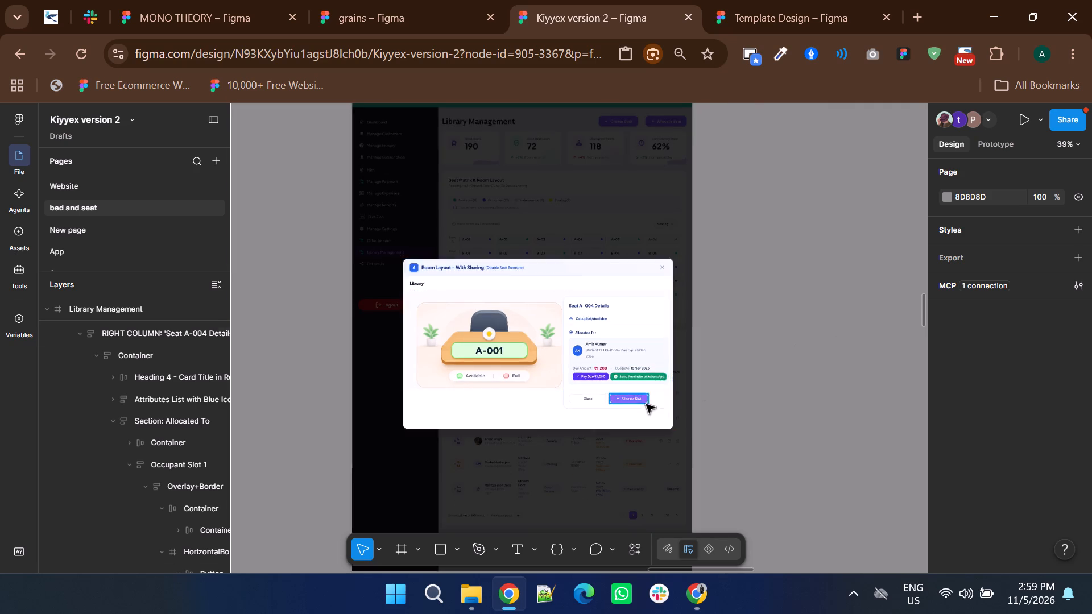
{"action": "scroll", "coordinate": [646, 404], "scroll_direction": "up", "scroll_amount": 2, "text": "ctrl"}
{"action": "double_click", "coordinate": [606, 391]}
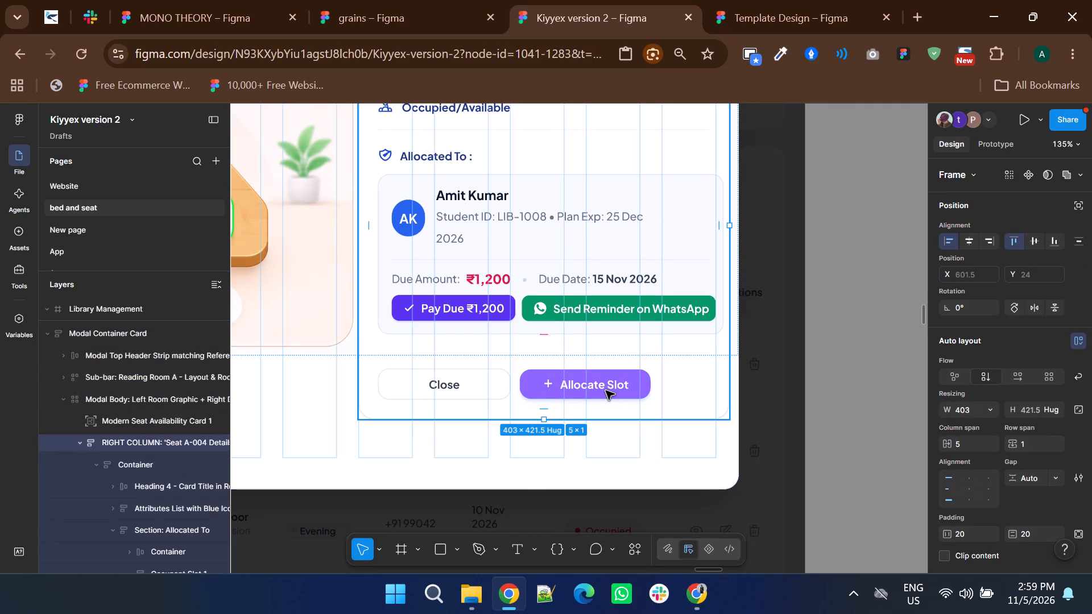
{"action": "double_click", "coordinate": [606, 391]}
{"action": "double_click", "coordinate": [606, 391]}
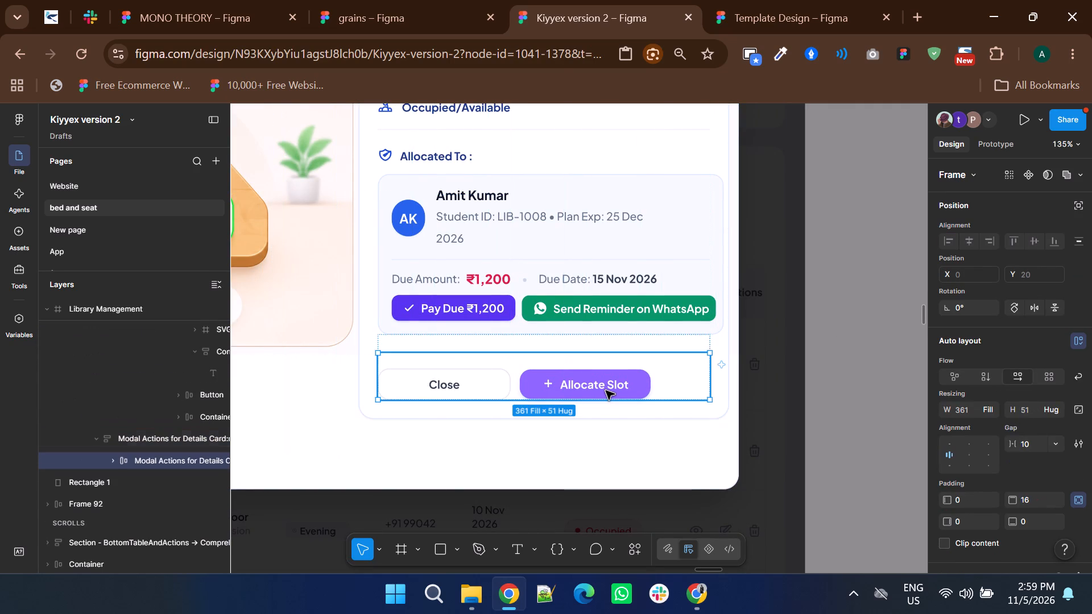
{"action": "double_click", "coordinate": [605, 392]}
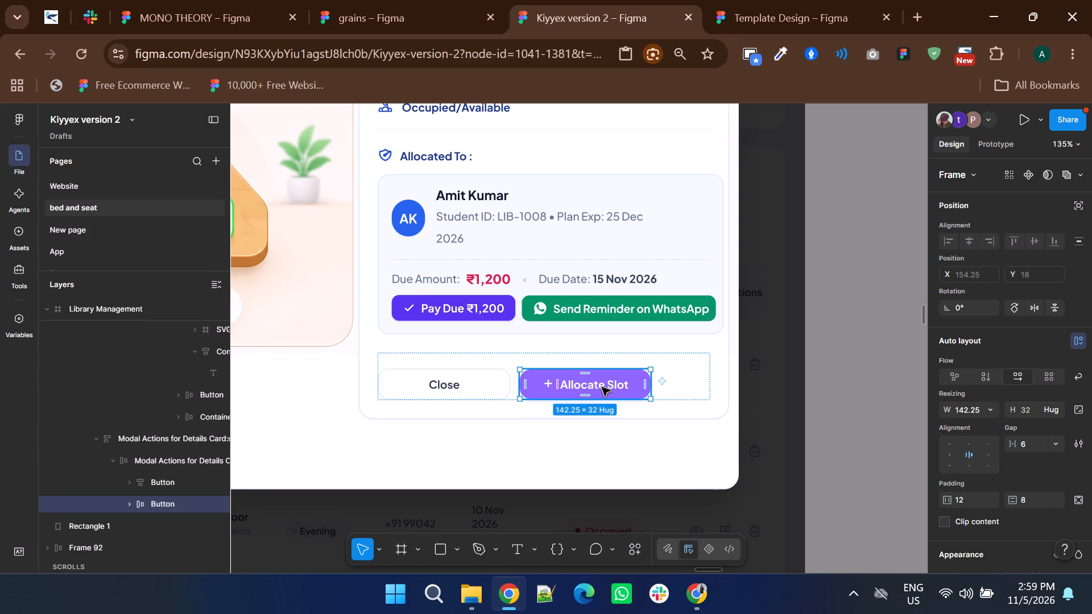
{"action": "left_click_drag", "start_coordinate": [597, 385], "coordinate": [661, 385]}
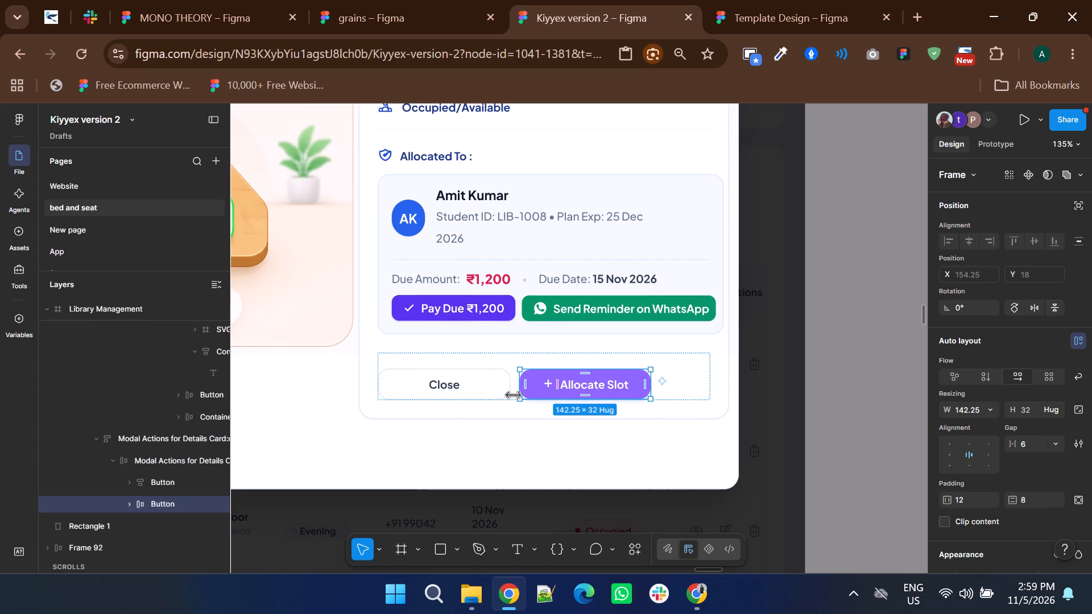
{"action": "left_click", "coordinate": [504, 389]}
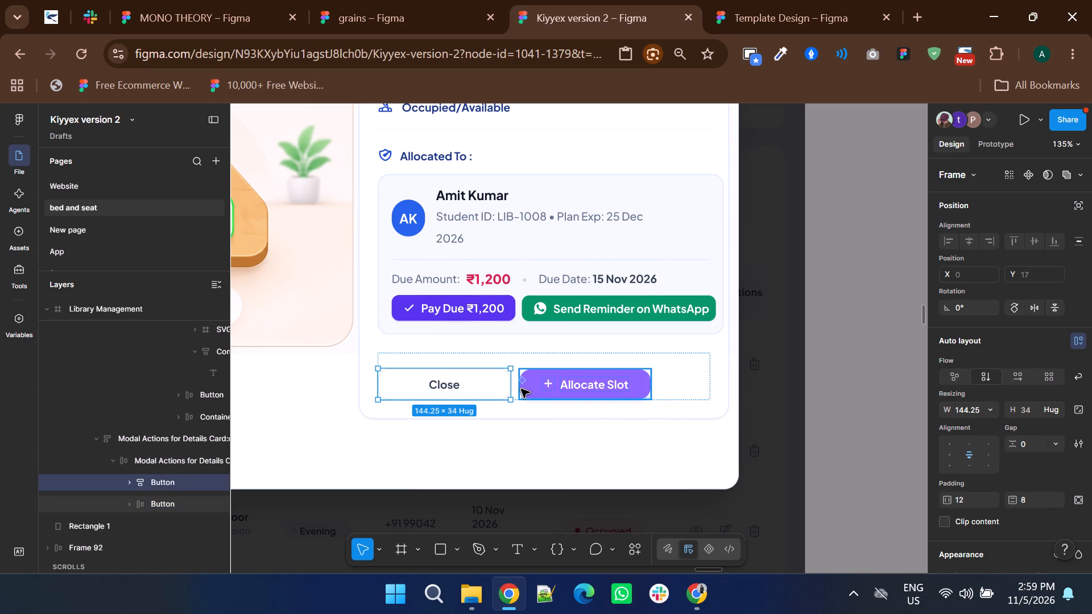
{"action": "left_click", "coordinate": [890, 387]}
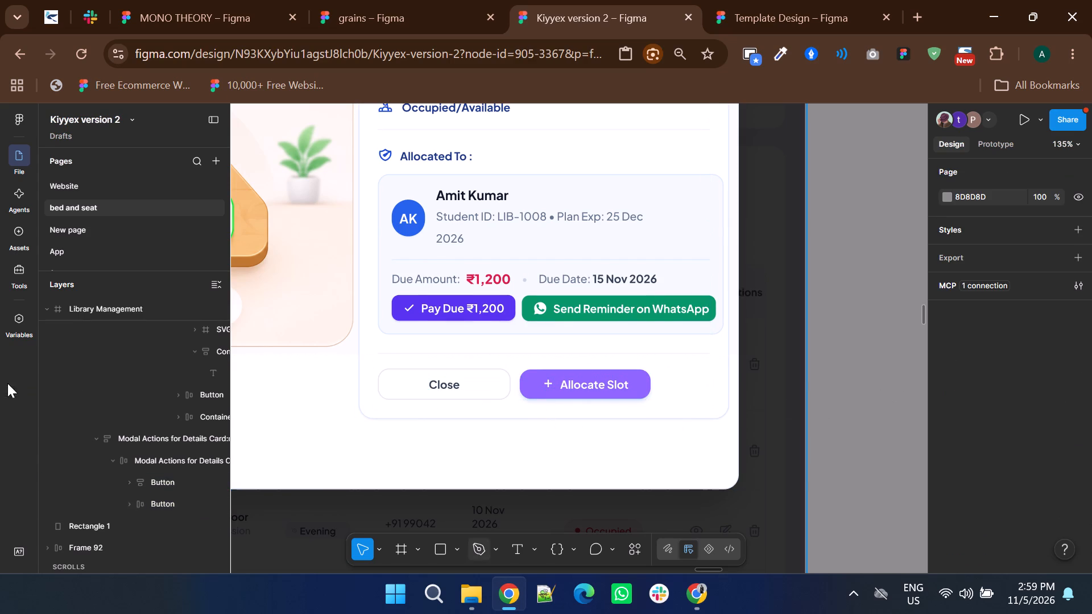
Increase the gap between the Close and Allocate Slot buttons until Allocate Slot nearly reaches the occupant card's outer edge.
{"action": "double_click", "coordinate": [476, 381]}
{"action": "double_click", "coordinate": [486, 385]}
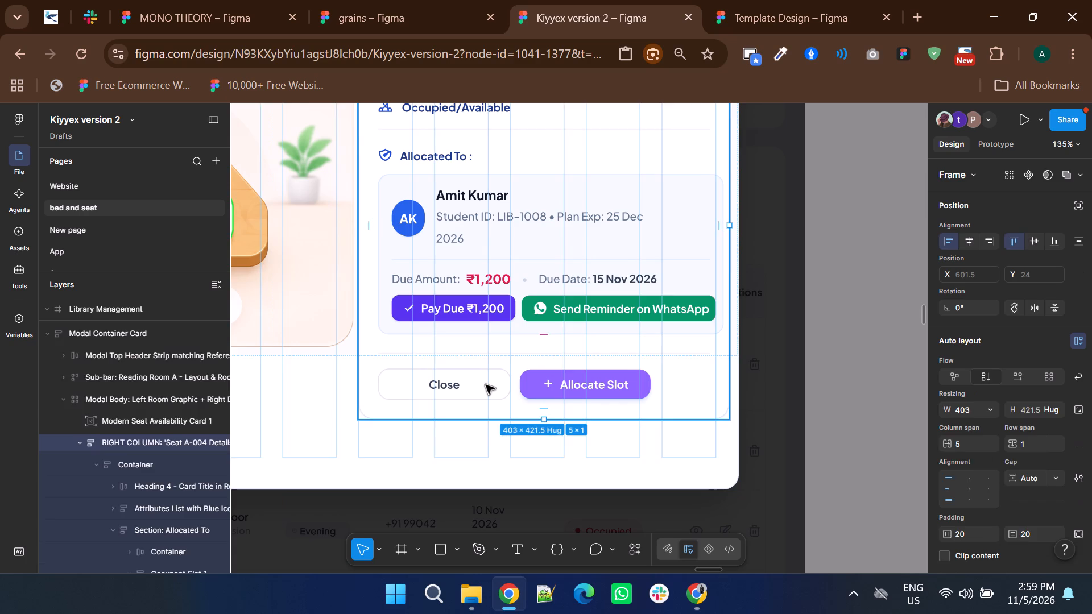
{"action": "double_click", "coordinate": [486, 385]}
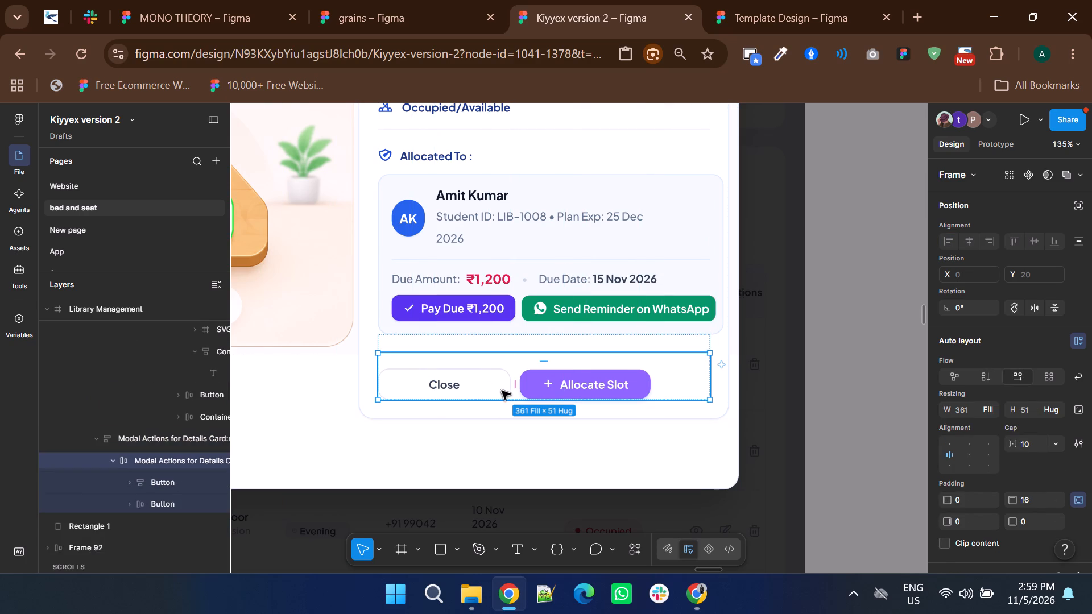
{"action": "left_click", "coordinate": [511, 387]}
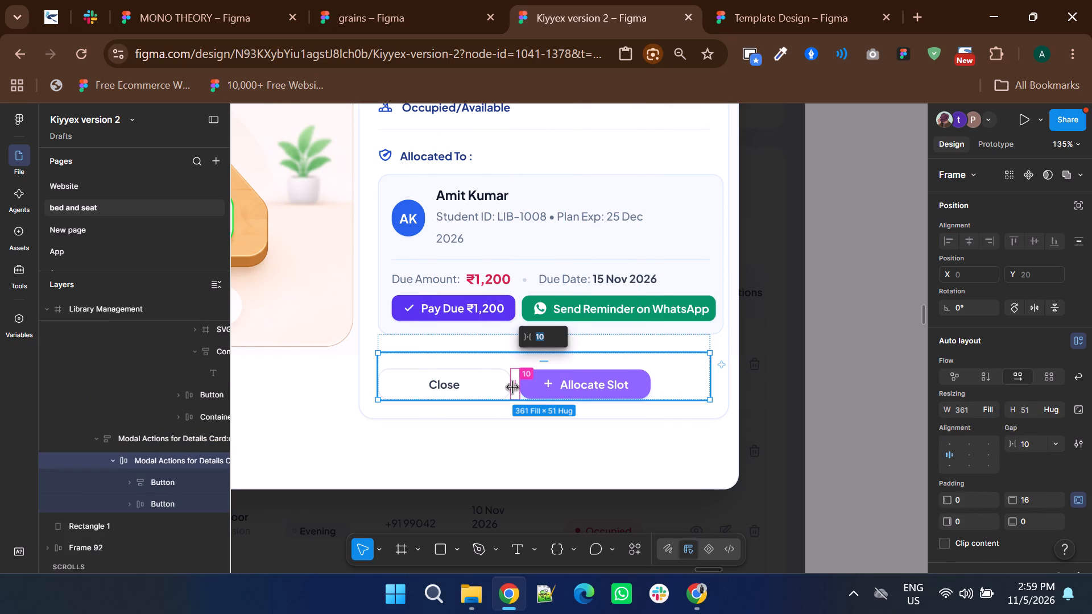
{"action": "left_click_drag", "start_coordinate": [512, 387], "coordinate": [546, 393]}
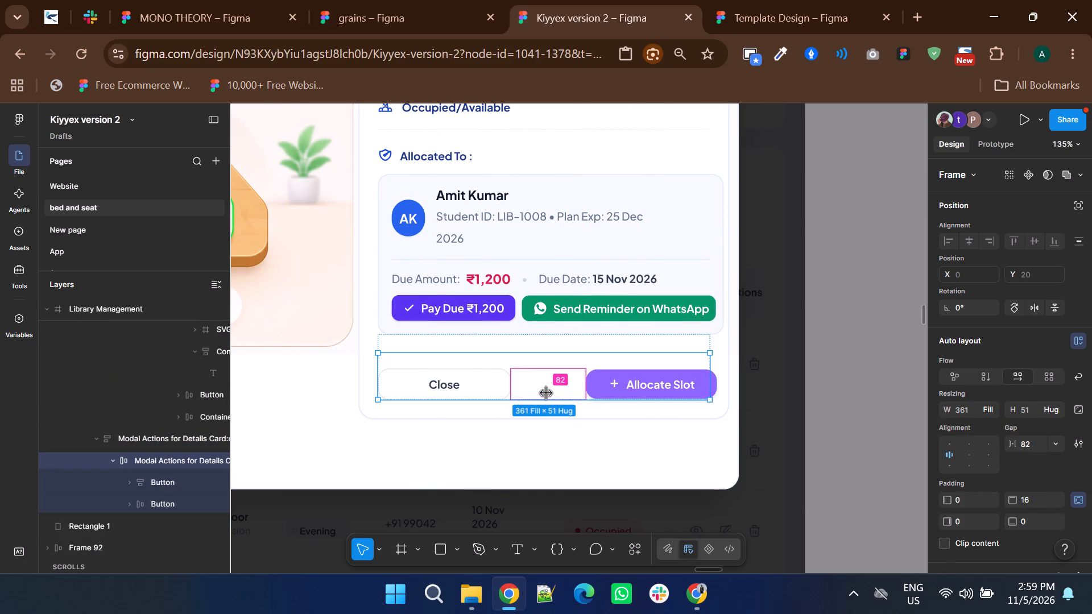
{"action": "left_click_drag", "start_coordinate": [546, 393], "coordinate": [548, 393]}
{"action": "double_click", "coordinate": [801, 392]}
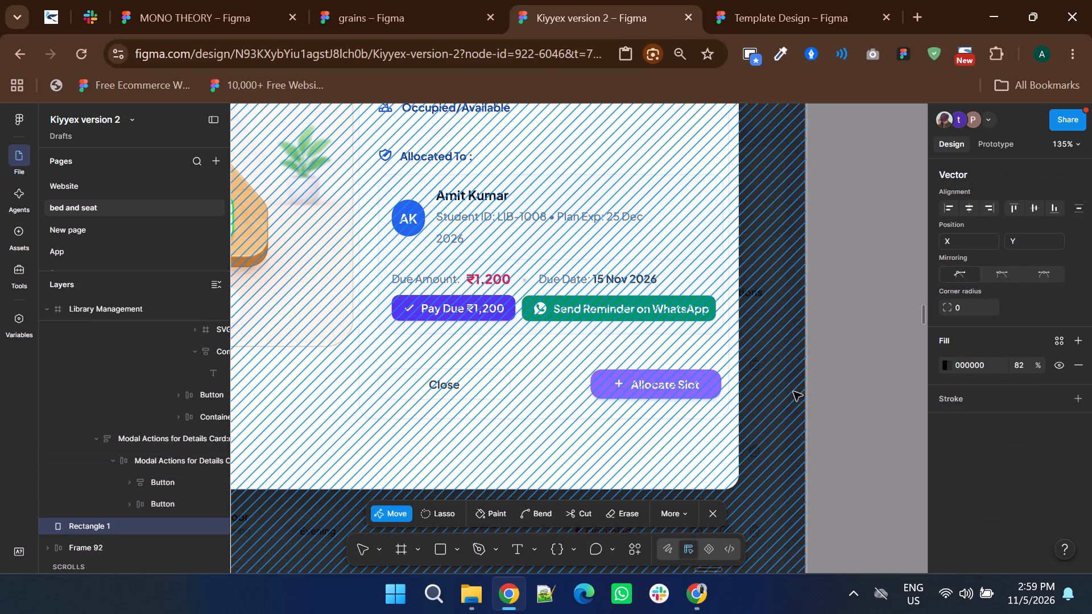
{"action": "triple_click", "coordinate": [826, 382]}
Shorten the "Seat Matrix & Room Layout" heading on the main Library Management screen to "Seat Matrix".
{"action": "scroll", "coordinate": [451, 398], "scroll_direction": "down", "scroll_amount": 5, "text": "ctrl"}
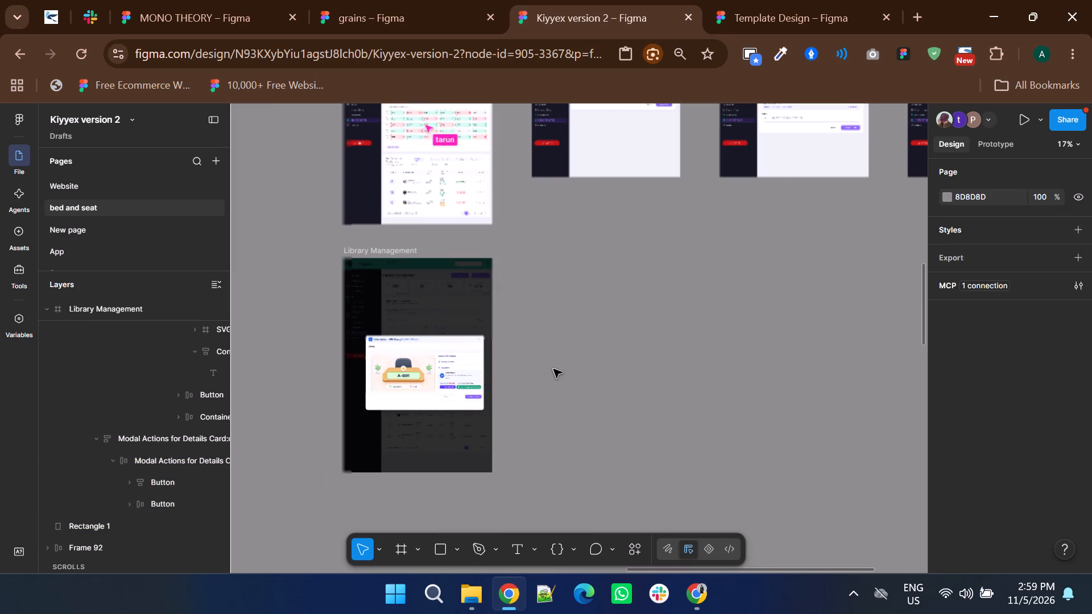
{"action": "left_click", "coordinate": [553, 369]}
{"action": "scroll", "coordinate": [555, 381], "scroll_direction": "up", "scroll_amount": 2}
{"action": "scroll", "coordinate": [385, 277], "scroll_direction": "up", "scroll_amount": 4, "text": "ctrl"}
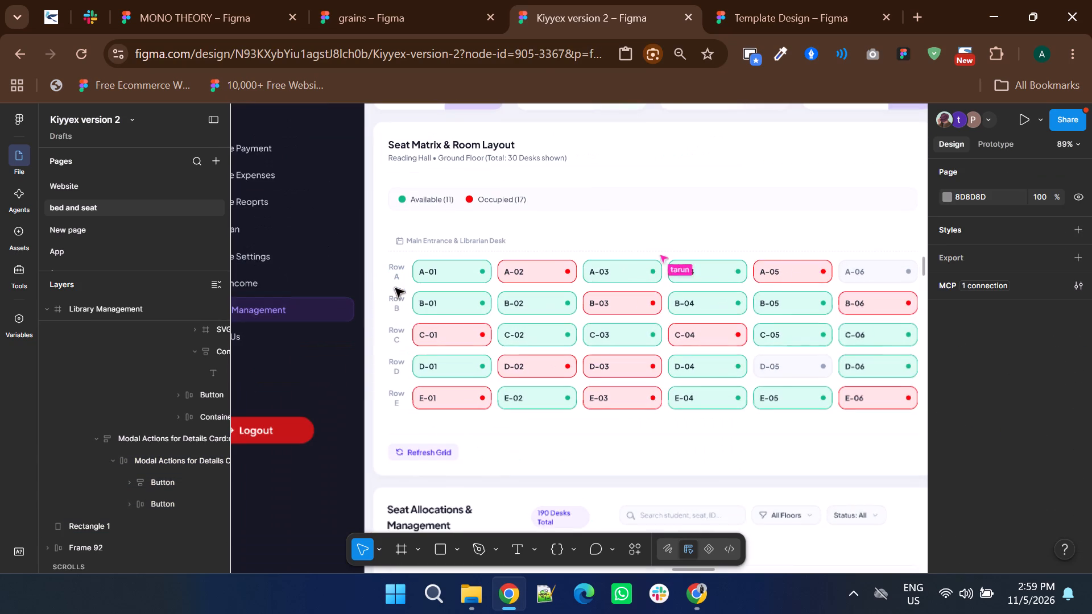
{"action": "scroll", "coordinate": [456, 301], "scroll_direction": "down", "scroll_amount": 1, "text": "shift"}
{"action": "scroll", "coordinate": [470, 348], "scroll_direction": "up", "scroll_amount": 1}
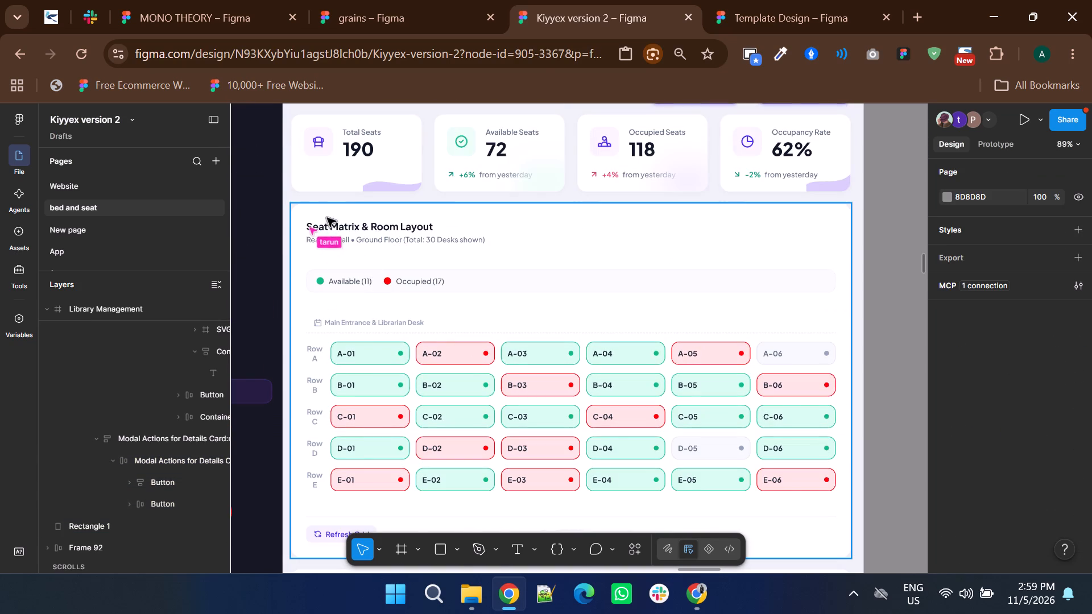
{"action": "scroll", "coordinate": [325, 217], "scroll_direction": "up", "scroll_amount": 3, "text": "ctrl"}
{"action": "triple_click", "coordinate": [456, 263]}
{"action": "triple_click", "coordinate": [456, 263], "text": "ctrl"}
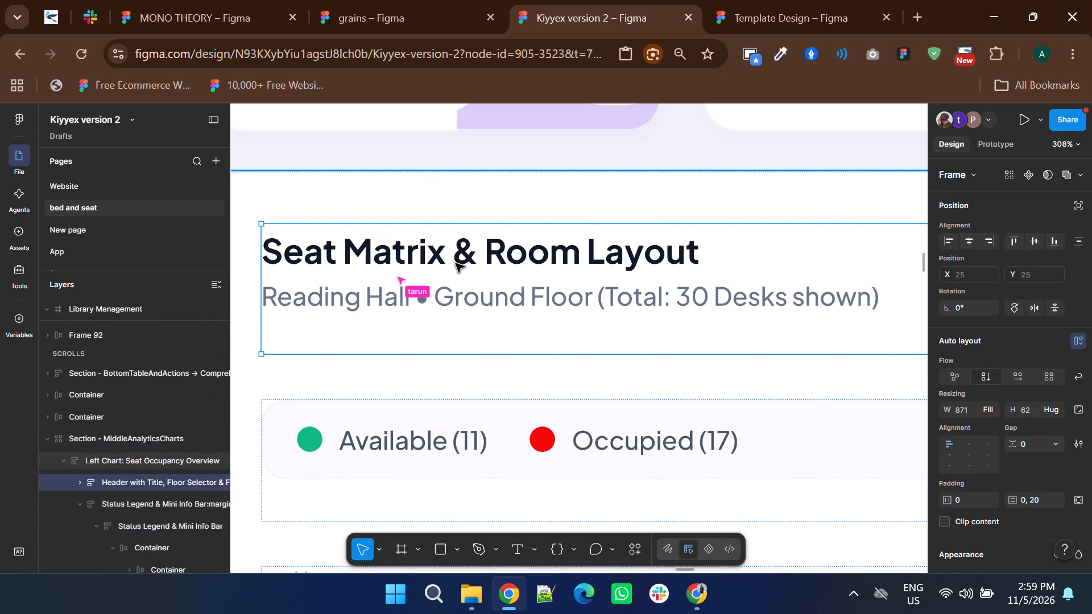
{"action": "left_click", "coordinate": [456, 263], "text": "ctrl"}
{"action": "left_click_drag", "start_coordinate": [454, 260], "coordinate": [748, 280]}
{"action": "key", "text": "BackSpace"}
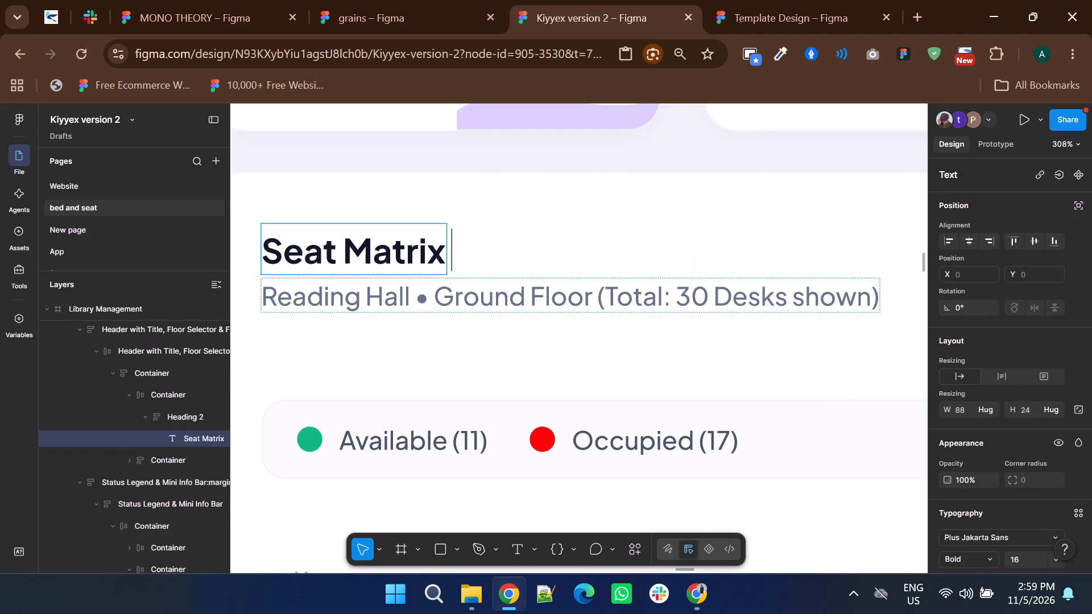
{"action": "left_click", "coordinate": [477, 349]}
Delete the "Reading Hall • Ground Floor (Total: 30 Desks shown)" subtitle below the Seat Matrix heading.
{"action": "left_click", "coordinate": [461, 307]}
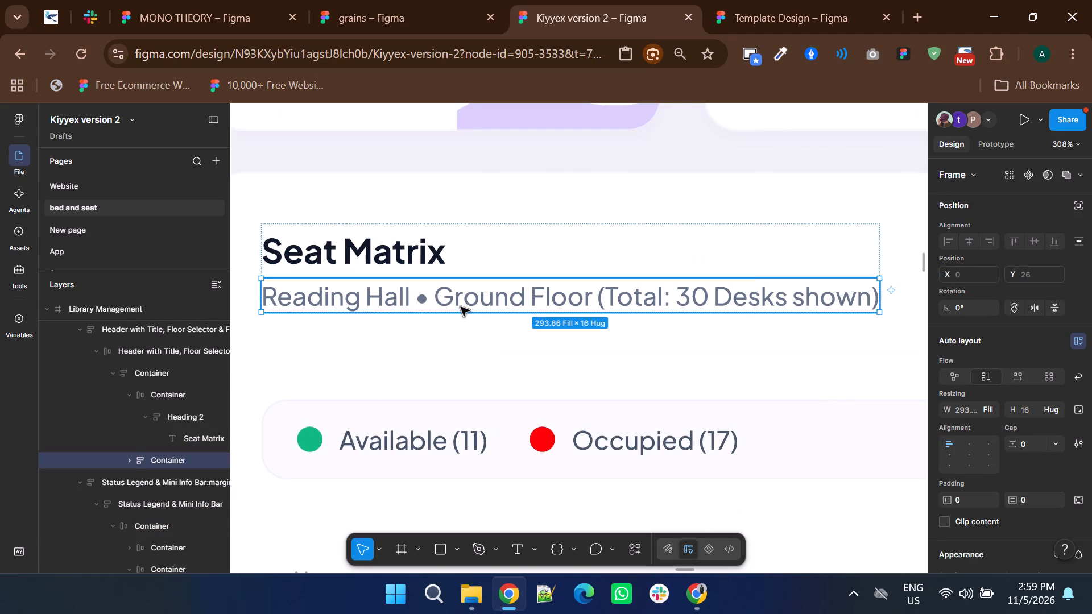
{"action": "key", "text": "BackSpace"}
{"action": "scroll", "coordinate": [368, 312], "scroll_direction": "down", "scroll_amount": 4, "text": "ctrl"}
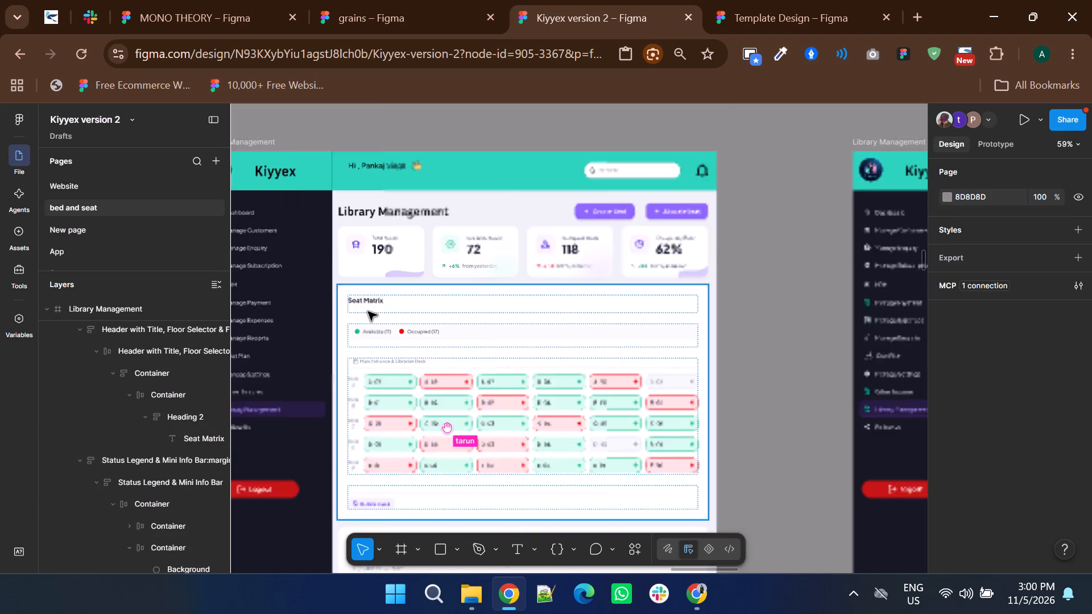
Increase the "Seat Matrix" heading's font size to 20 on the main Library Management screen.
{"action": "scroll", "coordinate": [368, 312], "scroll_direction": "down", "scroll_amount": 1, "text": "ctrl"}
{"action": "left_click", "coordinate": [673, 365]}
{"action": "scroll", "coordinate": [615, 362], "scroll_direction": "down", "scroll_amount": 1, "text": "shift"}
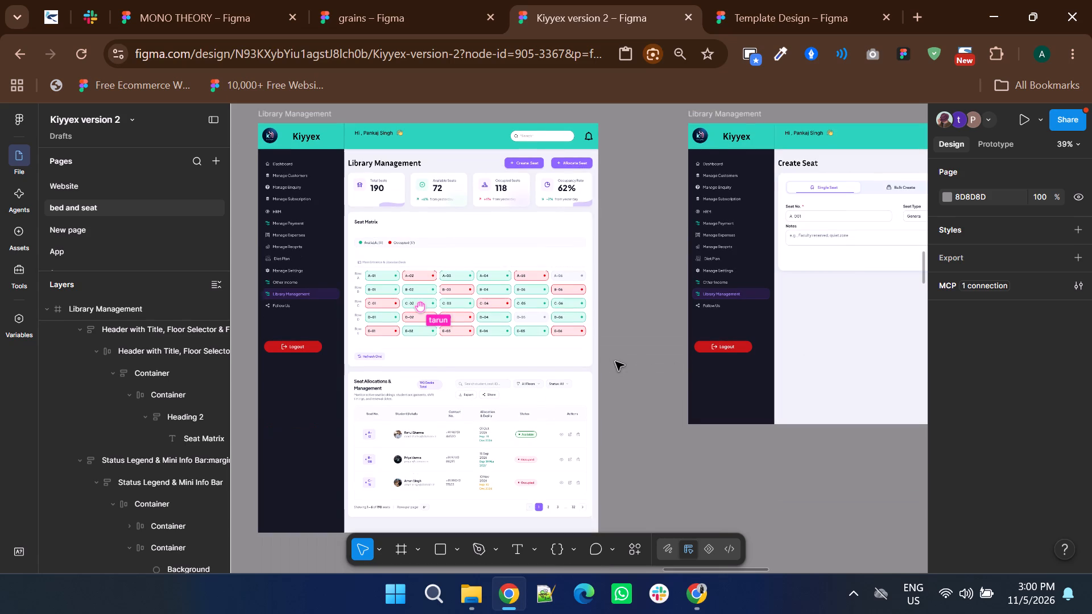
{"action": "scroll", "coordinate": [615, 362], "scroll_direction": "down", "scroll_amount": 2, "text": "shift"}
{"action": "scroll", "coordinate": [615, 362], "scroll_direction": "up", "scroll_amount": 3, "text": "shift"}
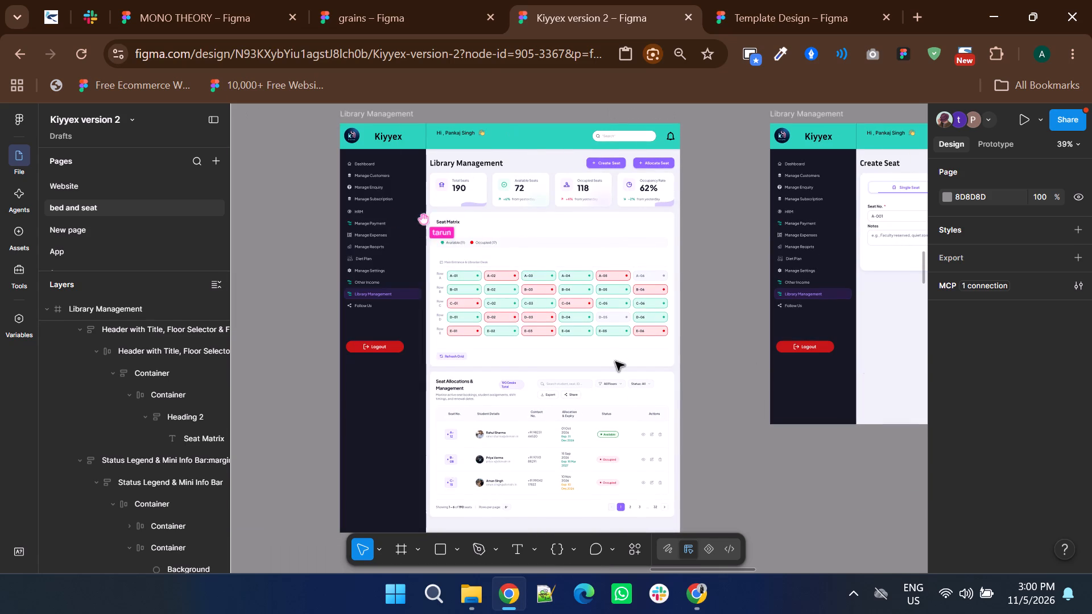
{"action": "left_click", "coordinate": [438, 215], "text": "ctrl"}
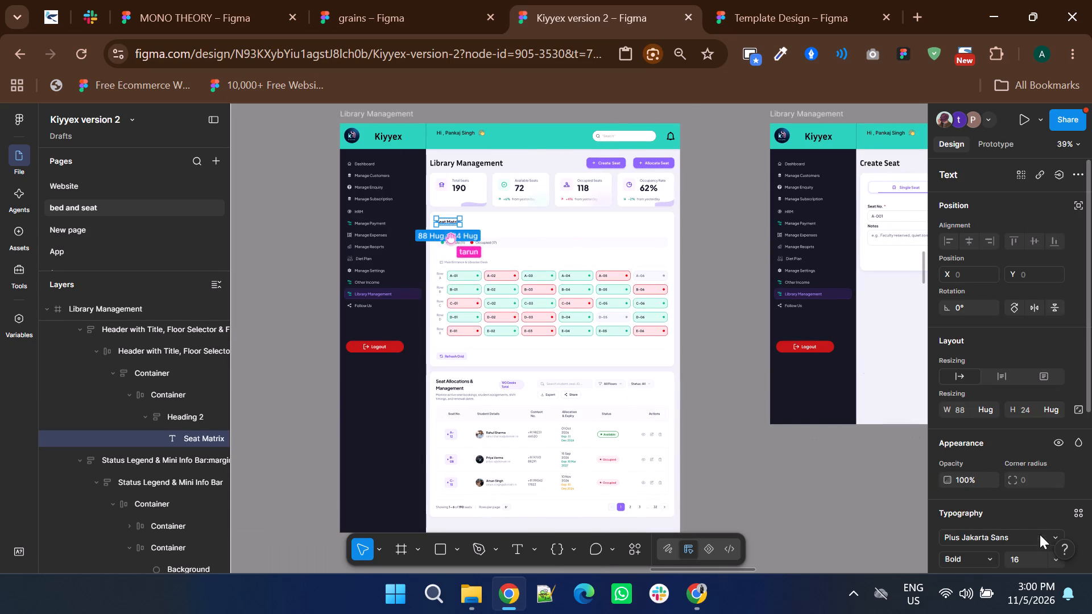
{"action": "left_click", "coordinate": [1027, 567]}
{"action": "key", "text": "Up"}
{"action": "key", "text": "Up"}
{"action": "key", "text": "Up"}
{"action": "key", "text": "Up"}
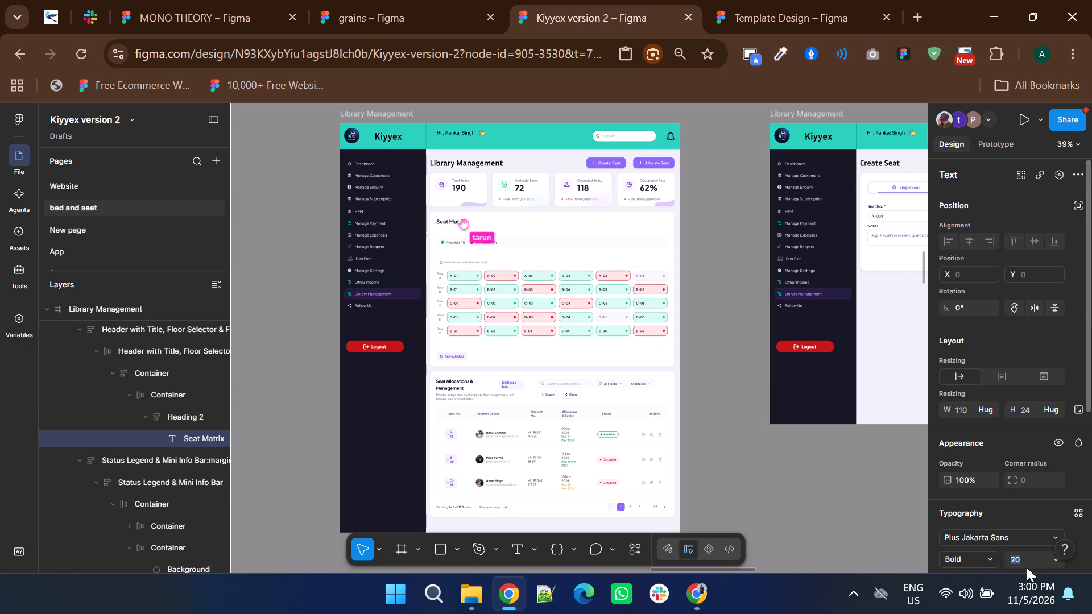
{"action": "left_click", "coordinate": [734, 412]}
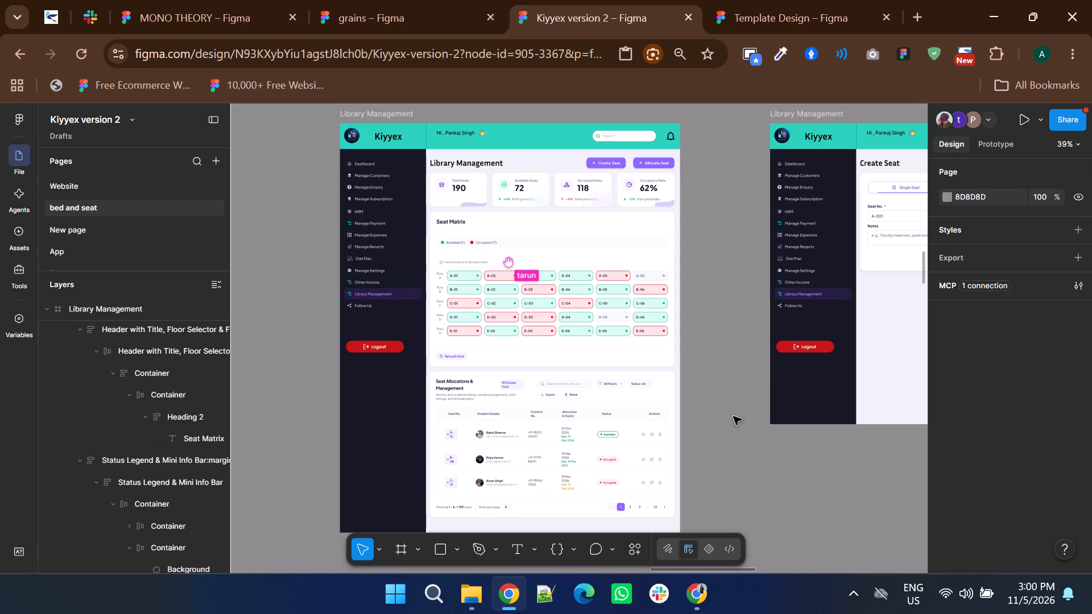
Delete the leftover "Html → Body" frame beside the Library Management screens.
{"action": "scroll", "coordinate": [452, 394], "scroll_direction": "down", "scroll_amount": 1, "text": "shift"}
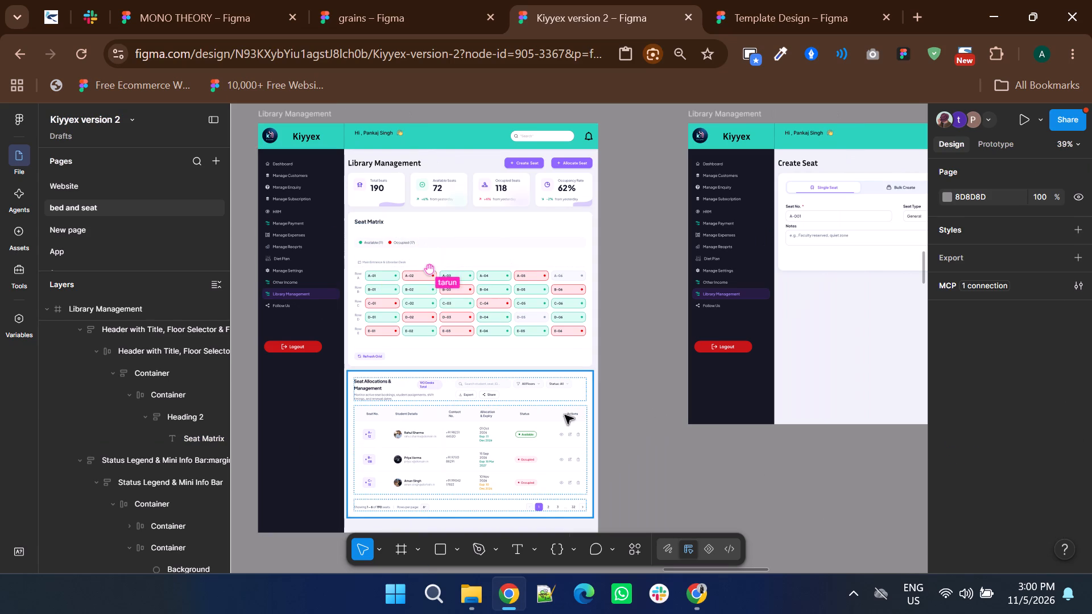
{"action": "scroll", "coordinate": [660, 426], "scroll_direction": "down", "scroll_amount": 3, "text": "ctrl"}
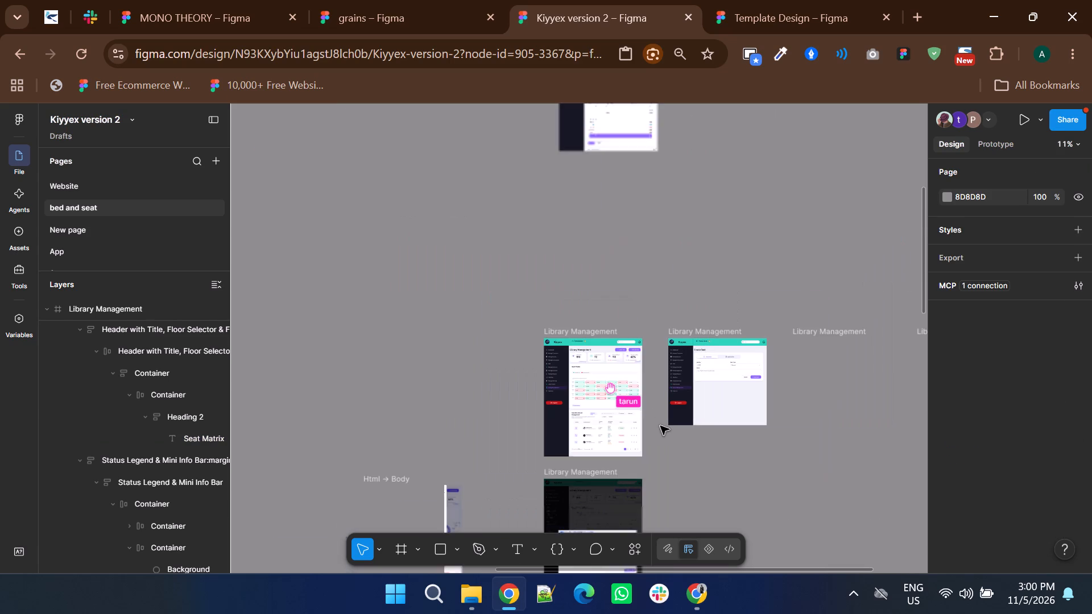
{"action": "scroll", "coordinate": [660, 426], "scroll_direction": "down", "scroll_amount": 1}
{"action": "scroll", "coordinate": [701, 397], "scroll_direction": "down", "scroll_amount": 1}
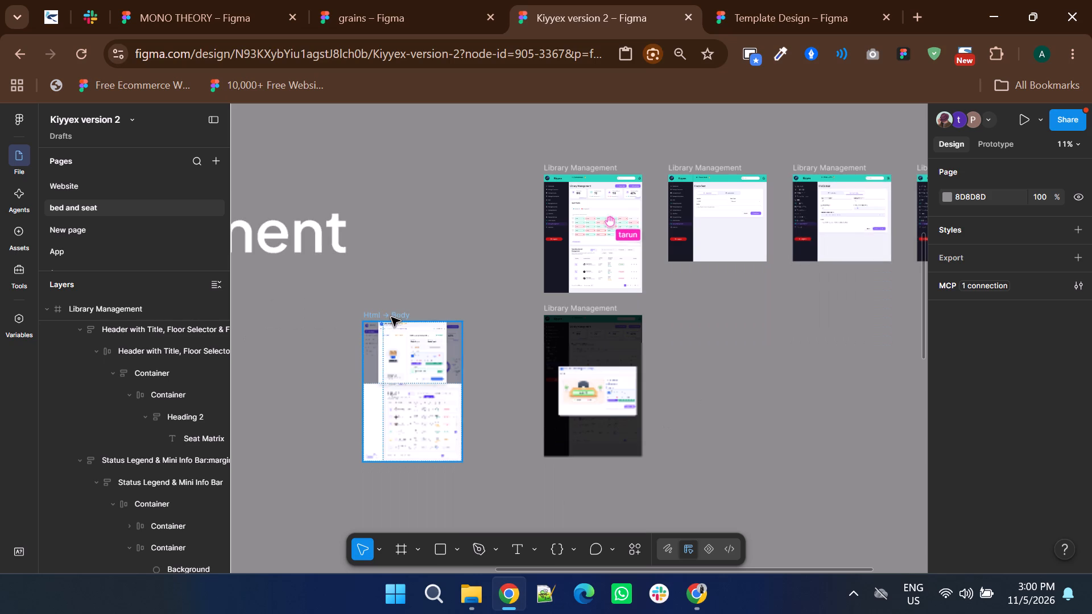
{"action": "left_click", "coordinate": [391, 317]}
{"action": "key", "text": "Delete"}
Copy the "Status: All" filter from the Seat Allocations & Management toolbar into the Seat Matrix header.
{"action": "scroll", "coordinate": [616, 193], "scroll_direction": "up", "scroll_amount": 5, "text": "ctrl"}
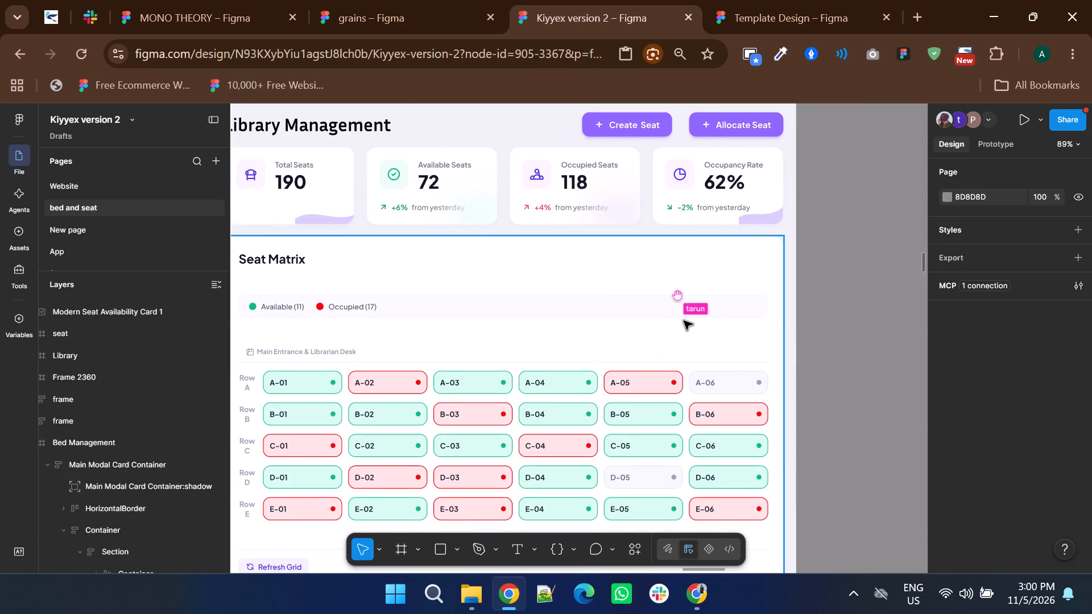
{"action": "scroll", "coordinate": [685, 327], "scroll_direction": "up", "scroll_amount": 1}
{"action": "scroll", "coordinate": [685, 327], "scroll_direction": "down", "scroll_amount": 1, "text": "ctrl"}
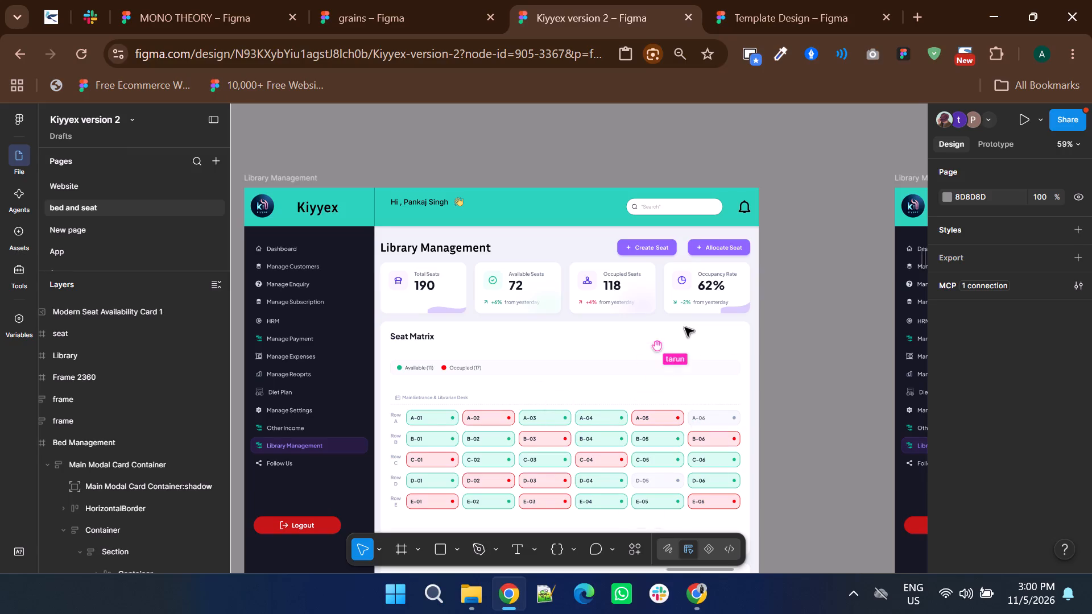
{"action": "scroll", "coordinate": [594, 297], "scroll_direction": "down", "scroll_amount": 2, "text": "ctrl"}
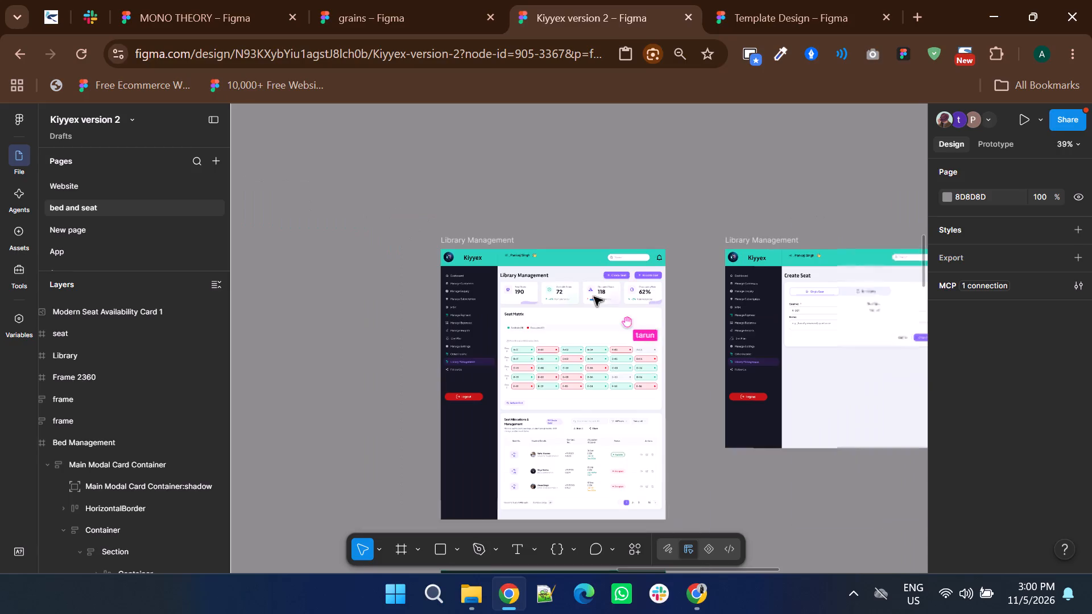
{"action": "scroll", "coordinate": [645, 420], "scroll_direction": "up", "scroll_amount": 4, "text": "ctrl"}
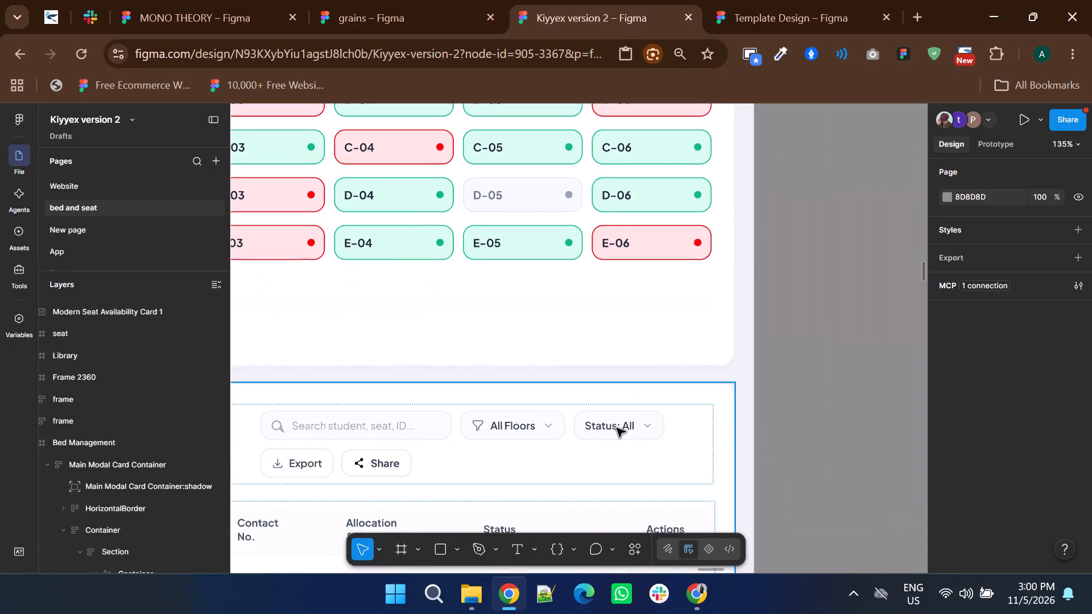
{"action": "triple_click", "coordinate": [617, 428]}
{"action": "double_click", "coordinate": [617, 428]}
{"action": "double_click", "coordinate": [617, 428]}
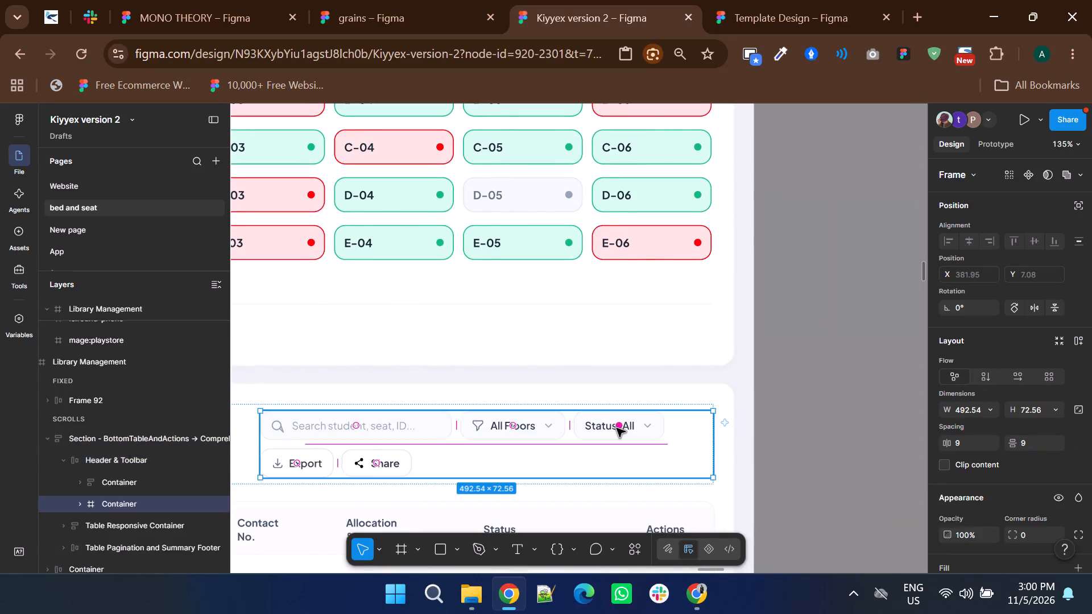
{"action": "double_click", "coordinate": [599, 425]}
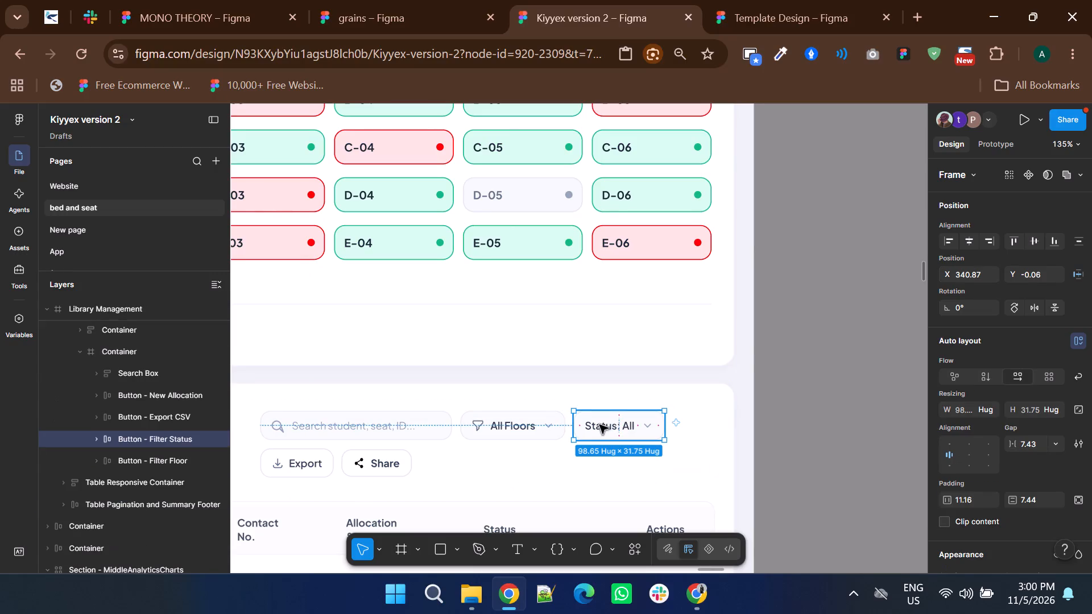
{"action": "scroll", "coordinate": [599, 425], "scroll_direction": "down", "scroll_amount": 2, "text": "ctrl"}
{"action": "left_click_drag", "start_coordinate": [599, 425], "coordinate": [602, 389], "text": "alt"}
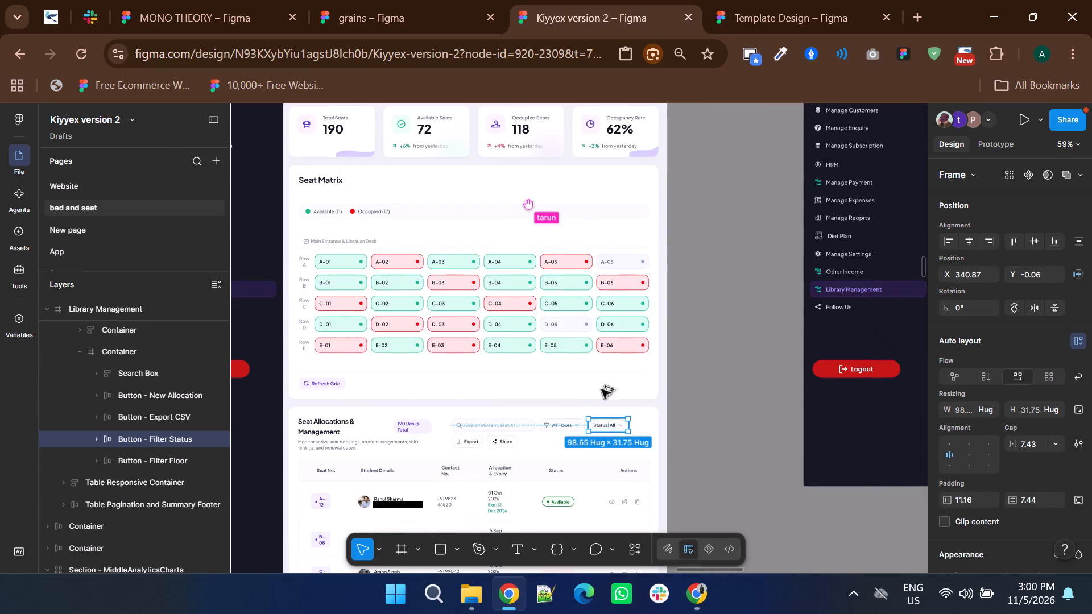
{"action": "left_click_drag", "start_coordinate": [602, 389], "coordinate": [627, 184], "text": "alt"}
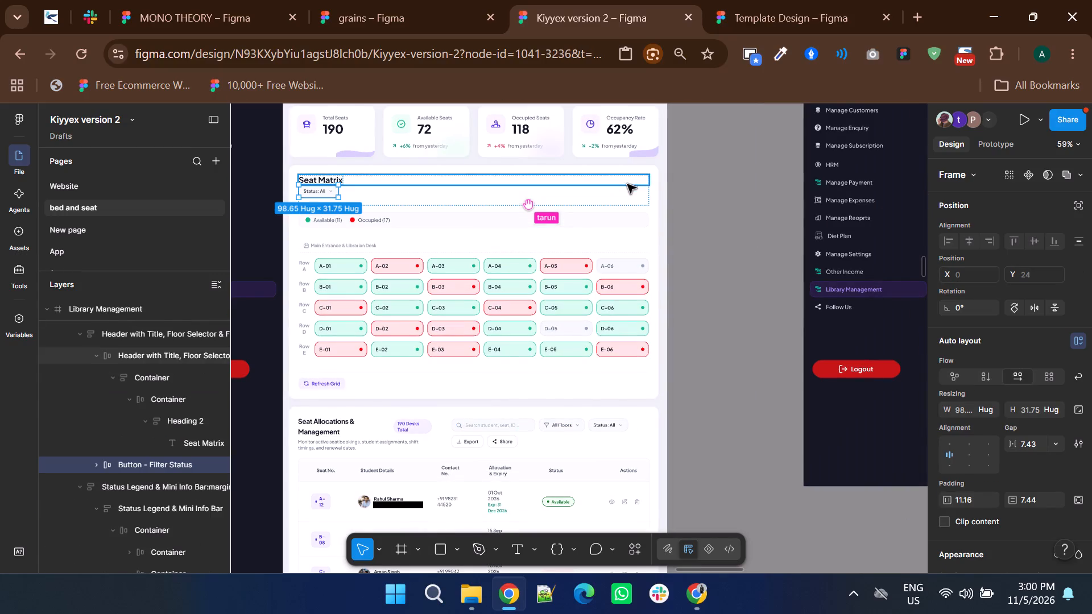
Take the copied status filter out of the header's auto layout flow and place it at the Seat Matrix header's right end.
{"action": "left_click", "coordinate": [1076, 199]}
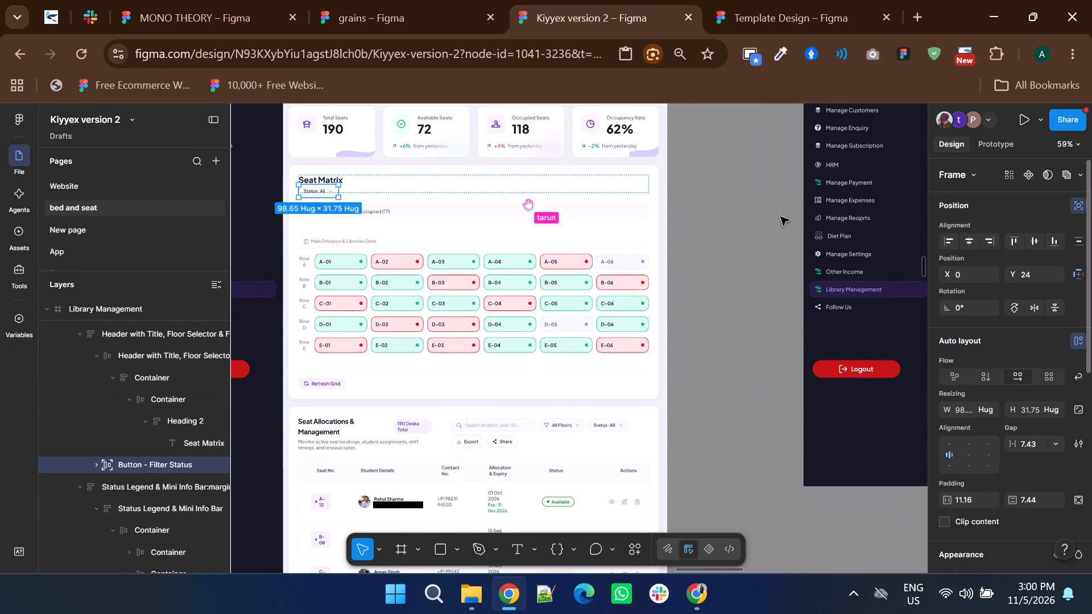
{"action": "left_click_drag", "start_coordinate": [312, 189], "coordinate": [552, 176]}
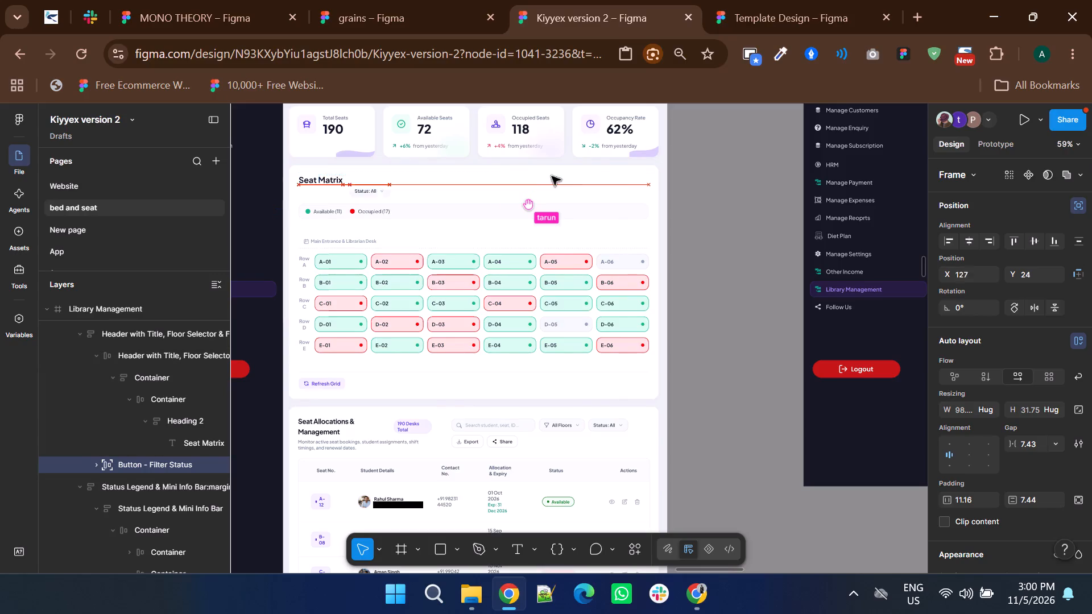
{"action": "left_click_drag", "start_coordinate": [552, 176], "coordinate": [618, 181]}
{"action": "scroll", "coordinate": [626, 175], "scroll_direction": "up", "scroll_amount": 4, "text": "ctrl"}
{"action": "left_click_drag", "start_coordinate": [607, 217], "coordinate": [633, 216]}
Widen the Seat Matrix status filter to 131 and increase the gap between its label and chevron to 49.
{"action": "left_click_drag", "start_coordinate": [535, 222], "coordinate": [469, 224]}
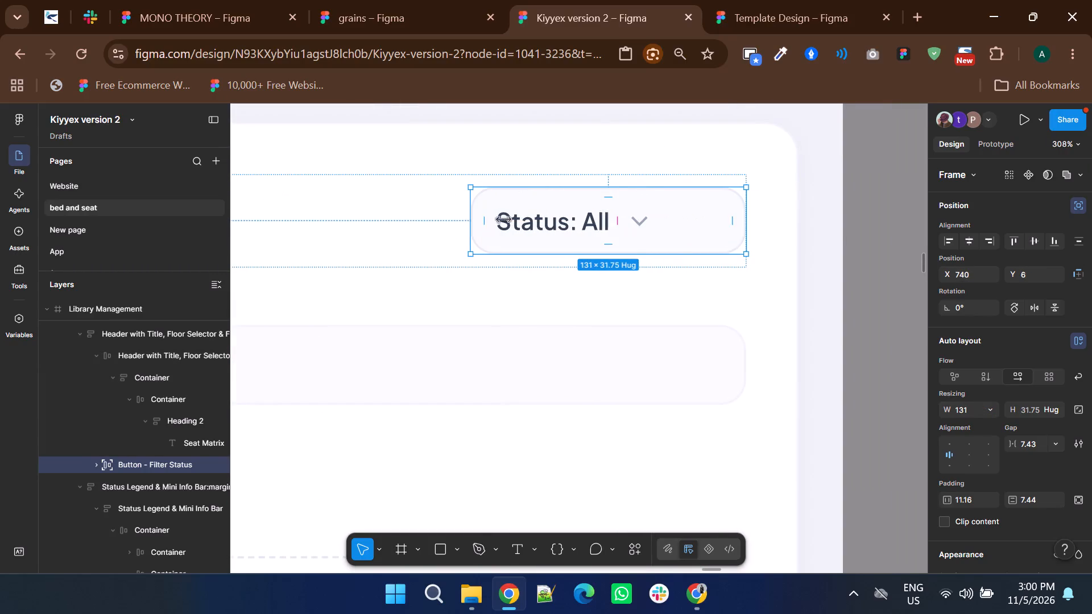
{"action": "left_click_drag", "start_coordinate": [620, 216], "coordinate": [632, 216]}
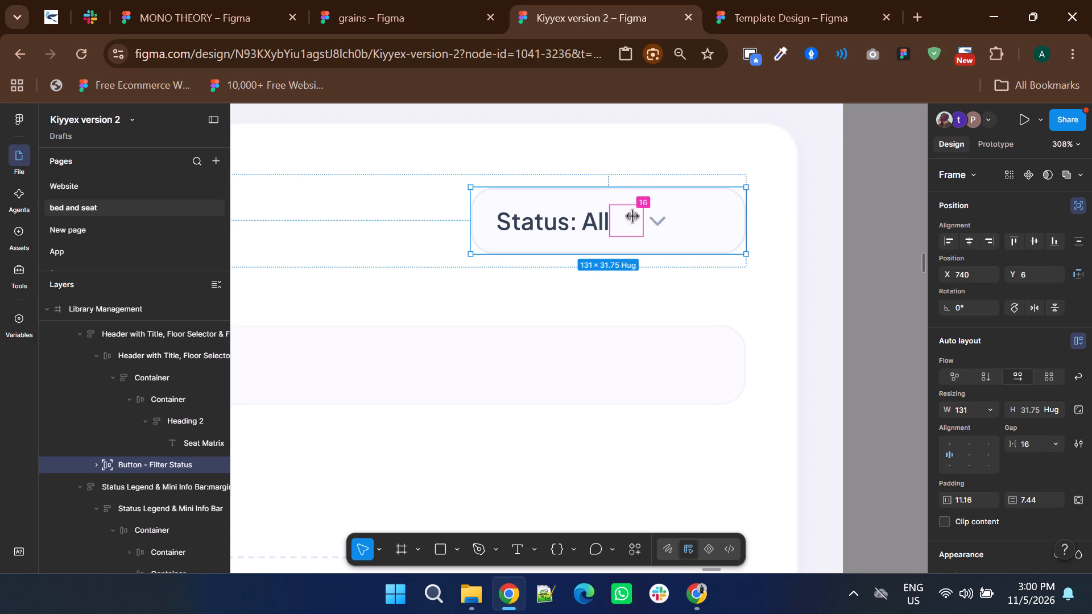
{"action": "left_click_drag", "start_coordinate": [632, 216], "coordinate": [664, 214]}
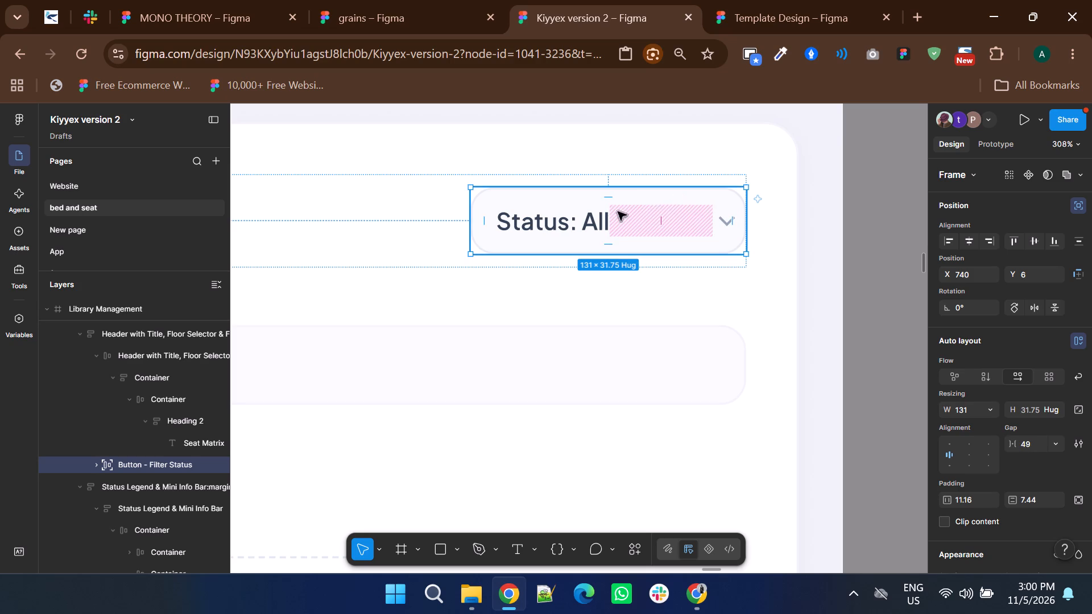
Change the Seat Matrix filter's label to "Available".
{"action": "double_click", "coordinate": [561, 221], "text": "ctrl"}
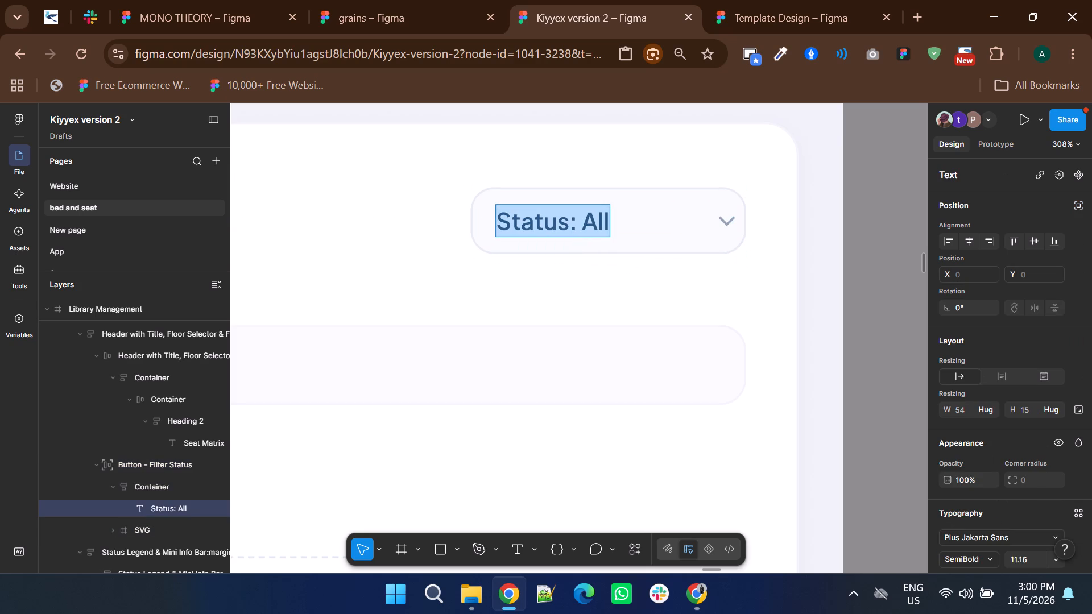
{"action": "type", "text": "Avi"}
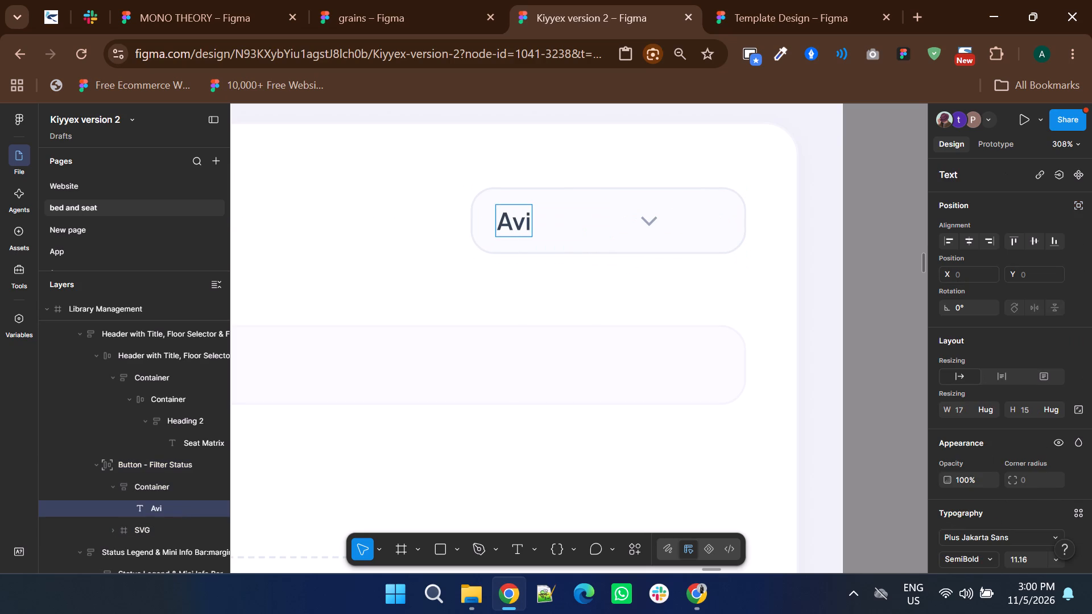
{"action": "key", "text": "BackSpace"}
{"action": "type", "text": "ai"}
{"action": "key", "text": "BackSpace"}
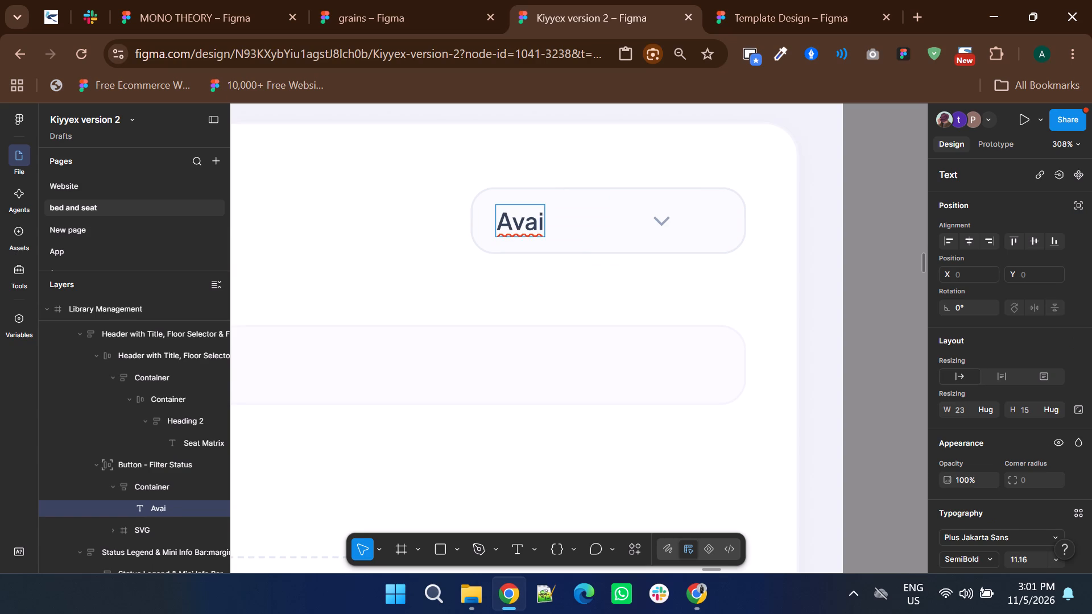
{"action": "key", "text": "i"}
{"action": "type", "text": "lable"}
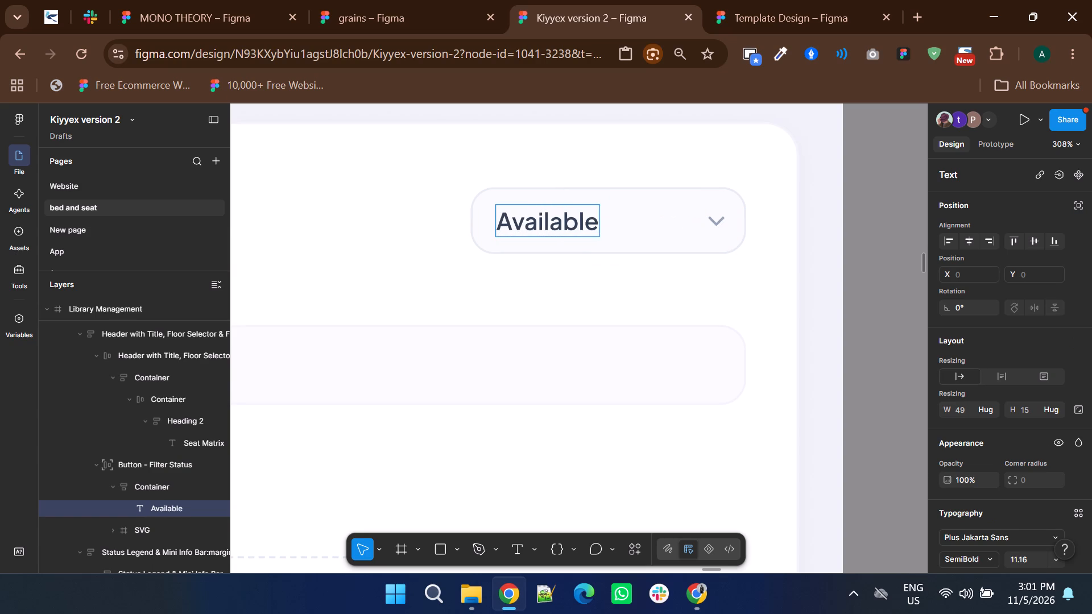
Review the Seat Matrix header with its new filter and the neighbouring Library Management screens.
{"action": "scroll", "coordinate": [732, 302], "scroll_direction": "down", "scroll_amount": 2, "text": "ctrl"}
{"action": "scroll", "coordinate": [634, 354], "scroll_direction": "up", "scroll_amount": 7, "text": "shift"}
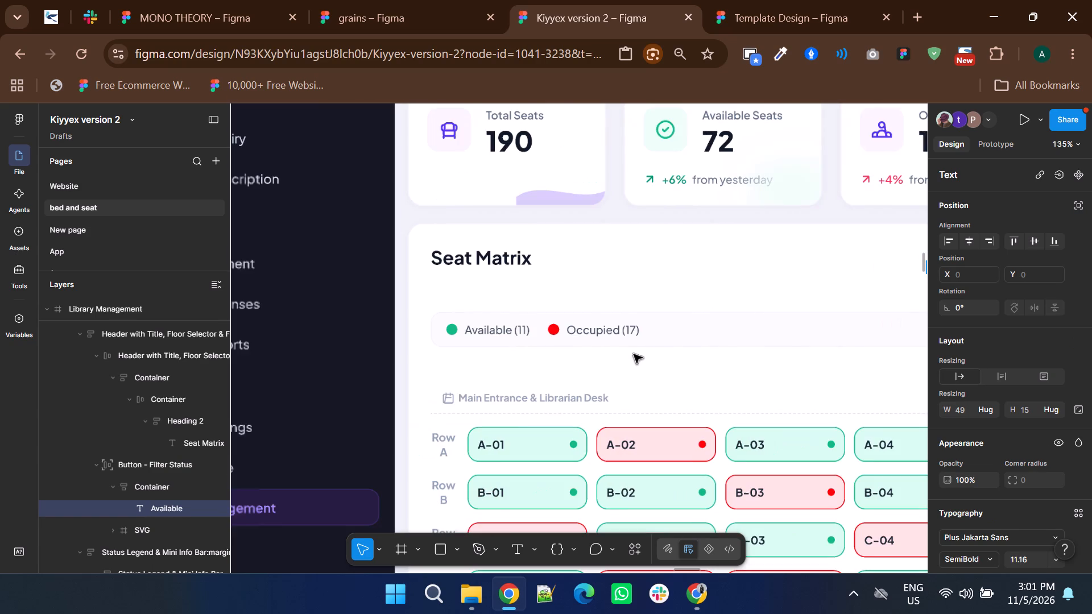
{"action": "scroll", "coordinate": [634, 354], "scroll_direction": "down", "scroll_amount": 4, "text": "shift"}
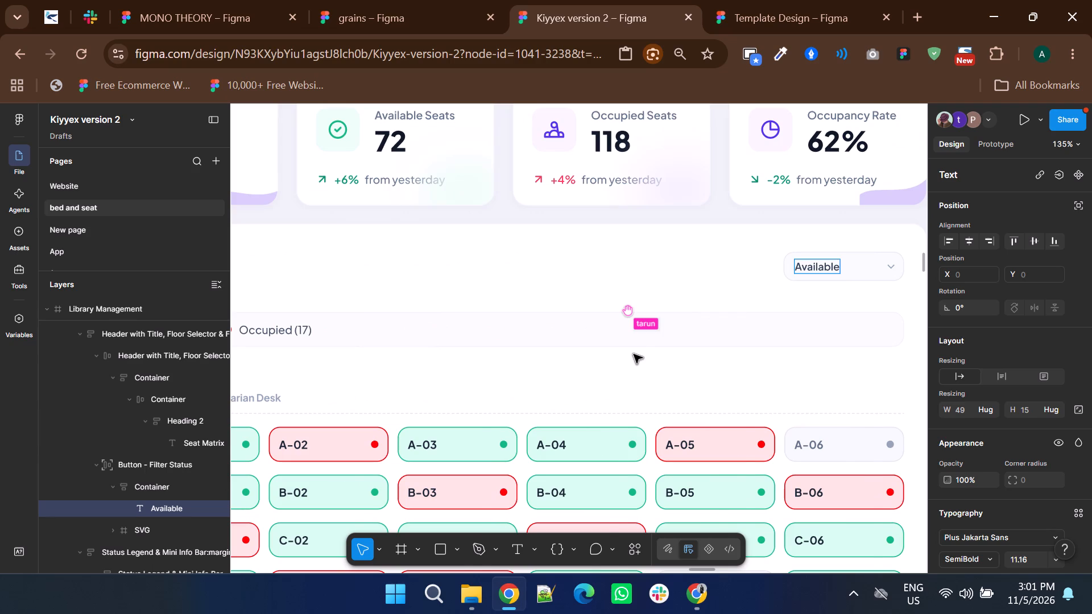
{"action": "scroll", "coordinate": [634, 354], "scroll_direction": "up", "scroll_amount": 1, "text": "shift"}
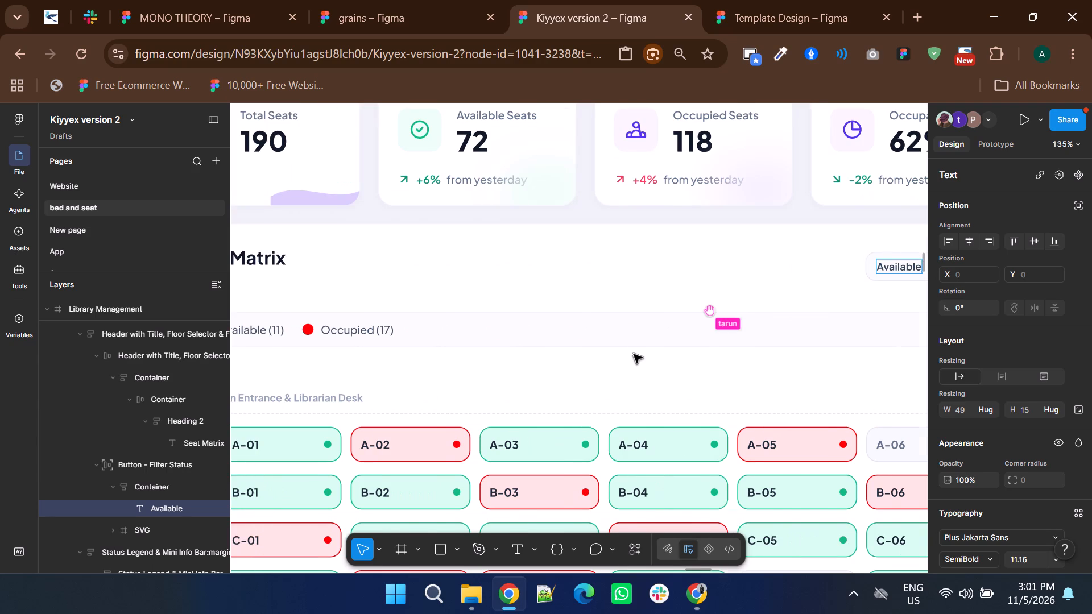
{"action": "scroll", "coordinate": [634, 354], "scroll_direction": "down", "scroll_amount": 3, "text": "shift"}
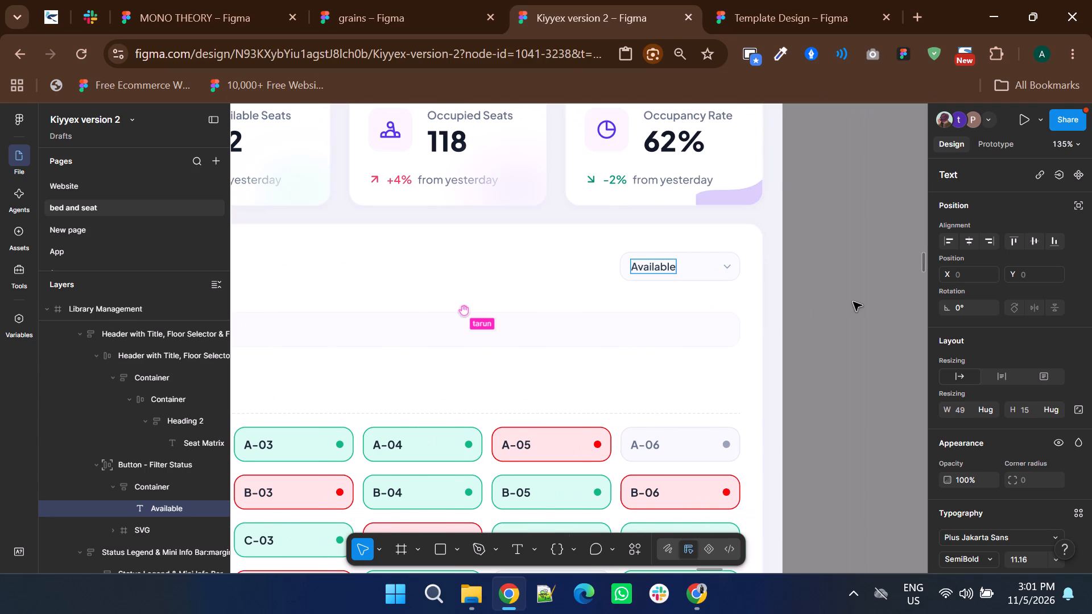
{"action": "double_click", "coordinate": [853, 302]}
{"action": "scroll", "coordinate": [853, 302], "scroll_direction": "down", "scroll_amount": 3, "text": "ctrl"}
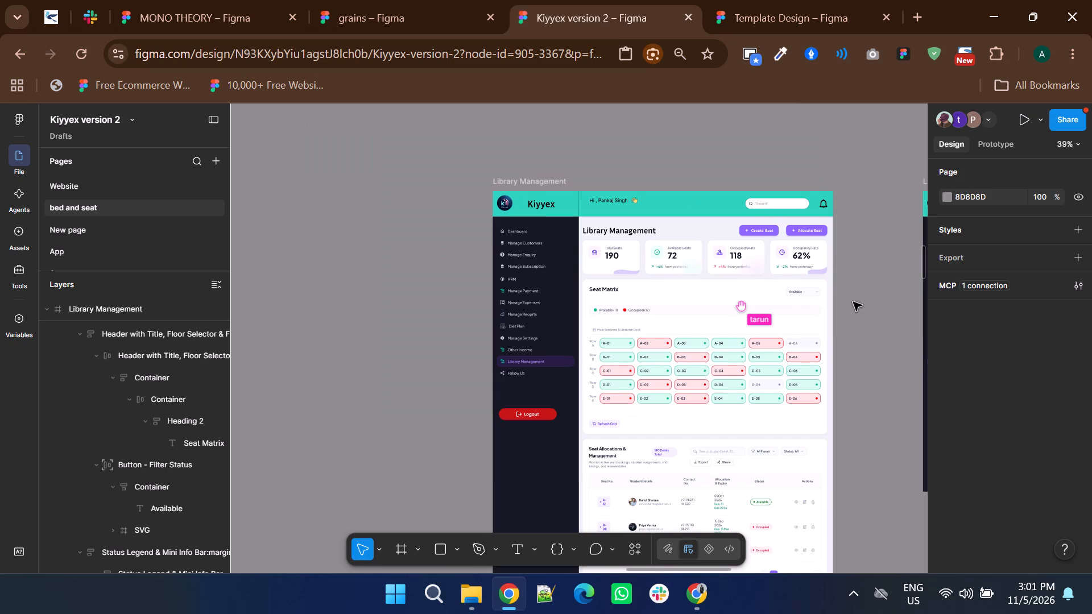
{"action": "scroll", "coordinate": [378, 275], "scroll_direction": "down", "scroll_amount": 3, "text": "ctrl"}
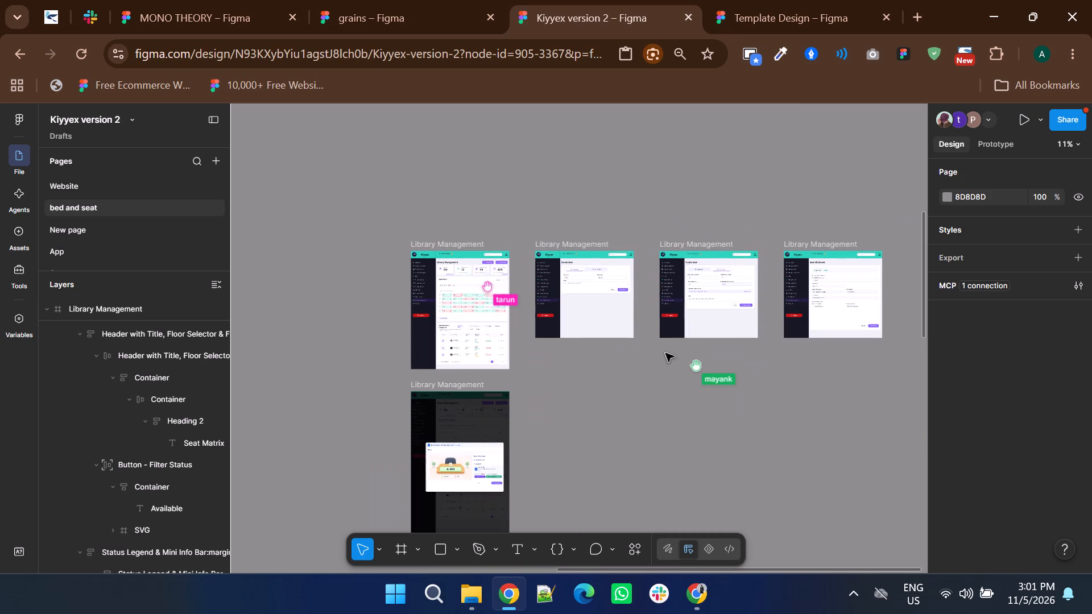
{"action": "scroll", "coordinate": [665, 353], "scroll_direction": "down", "scroll_amount": 1}
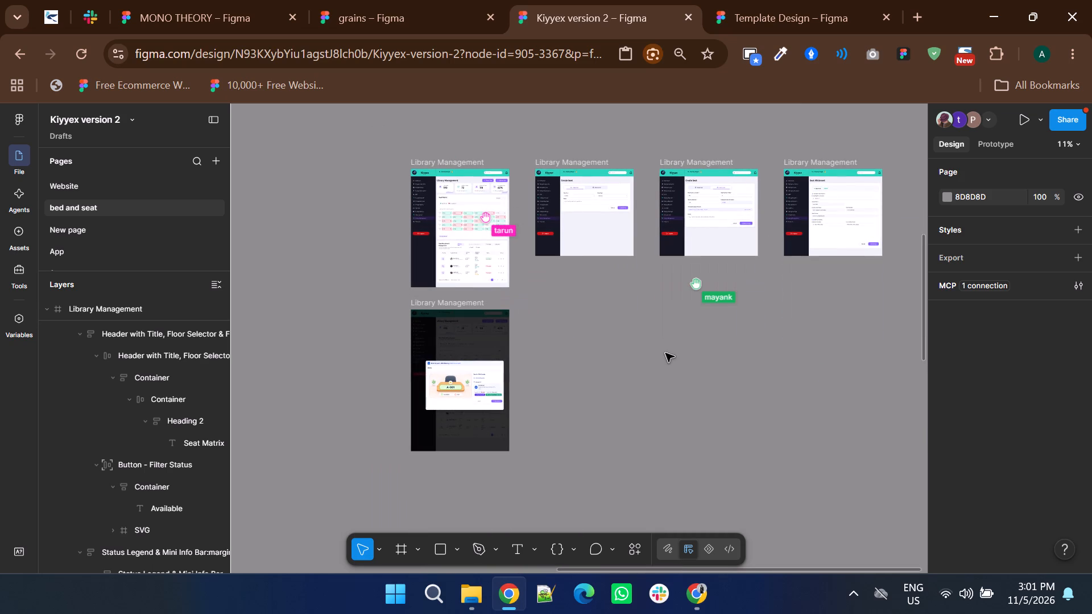
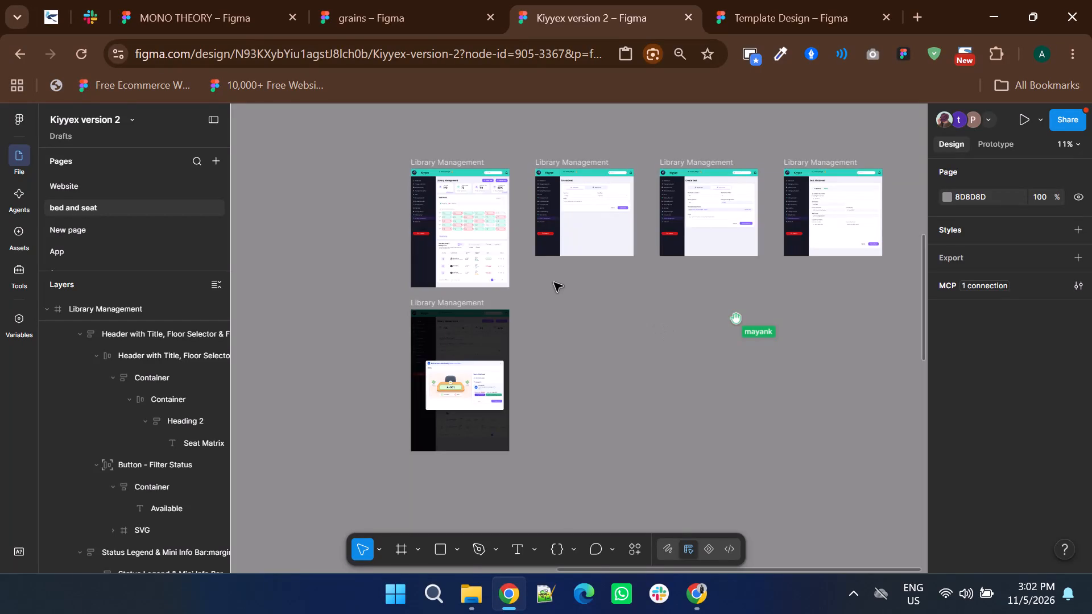
Capture a screenshot of the first Library Management screen, the one with the Seat Matrix and its new filter.
{"action": "scroll", "coordinate": [555, 279], "scroll_direction": "down", "scroll_amount": 3, "text": "ctrl"}
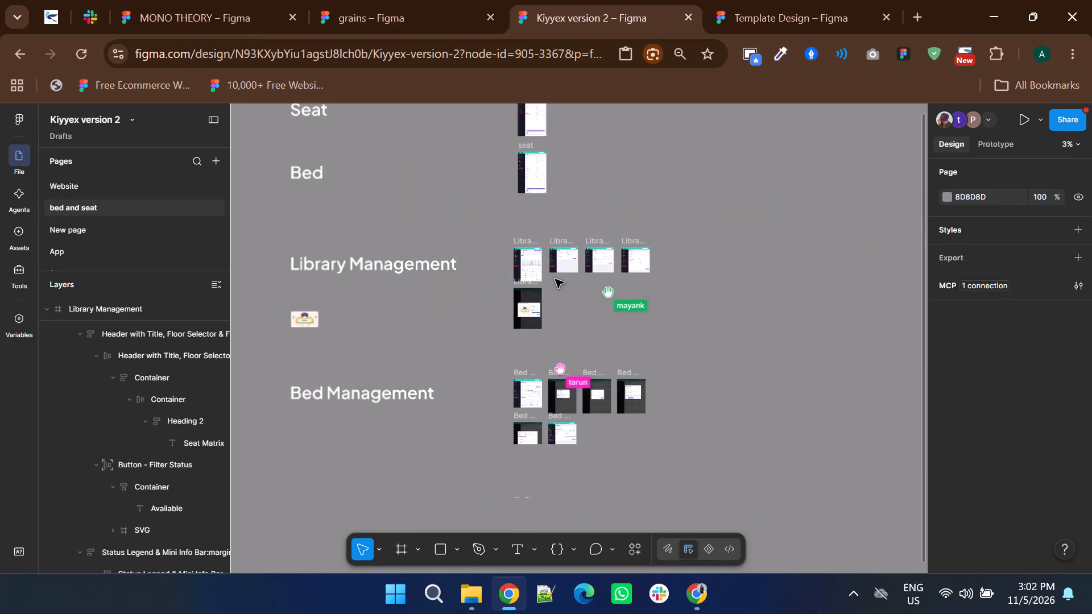
{"action": "scroll", "coordinate": [555, 279], "scroll_direction": "down", "scroll_amount": 1}
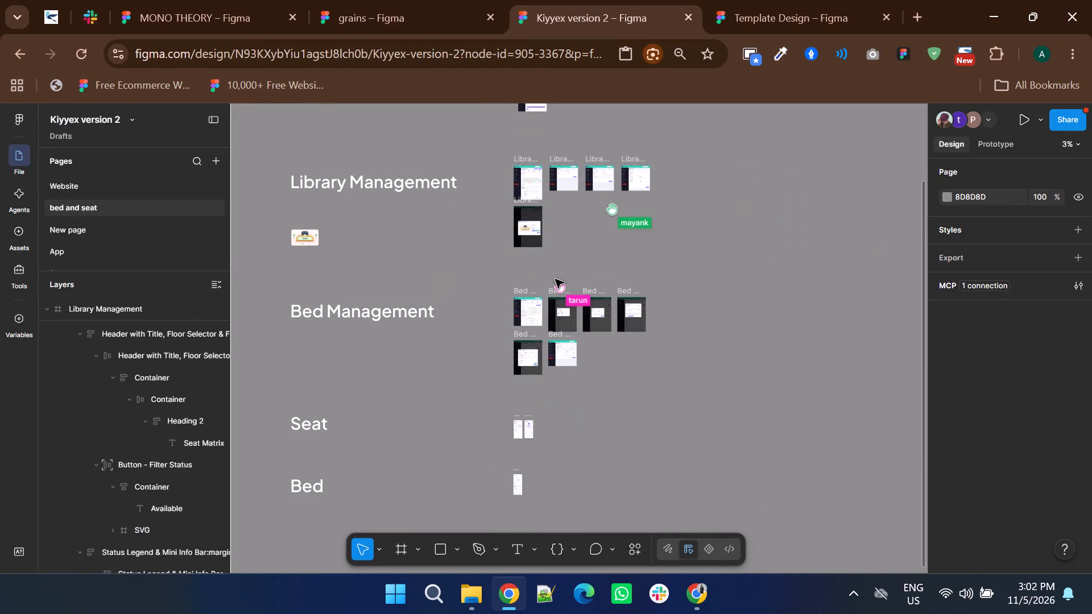
{"action": "scroll", "coordinate": [541, 172], "scroll_direction": "up", "scroll_amount": 4, "text": "ctrl"}
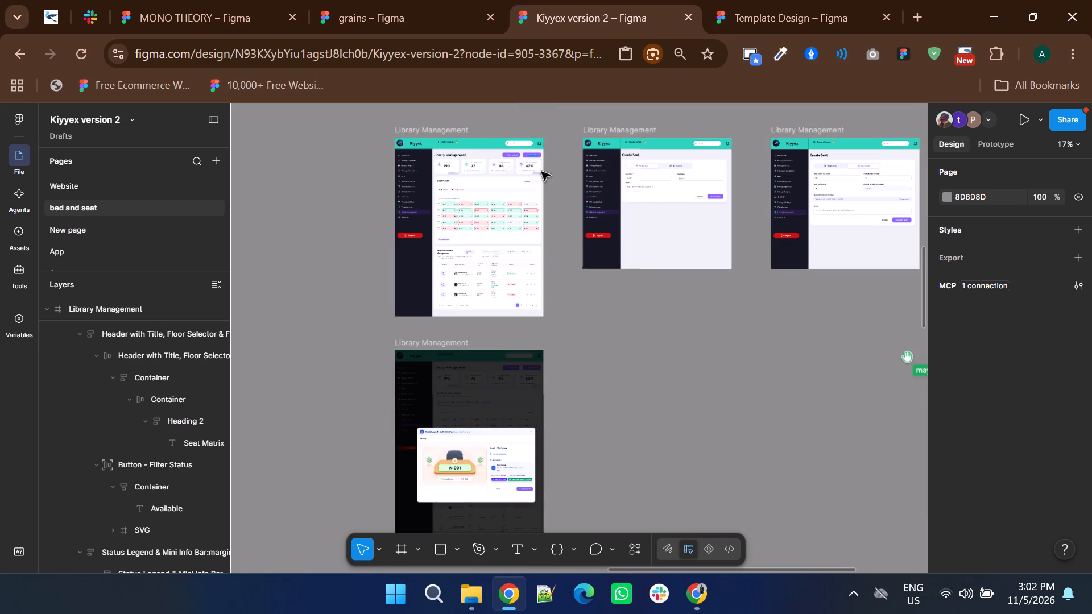
{"action": "scroll", "coordinate": [510, 216], "scroll_direction": "up", "scroll_amount": 1, "text": "shift"}
{"action": "scroll", "coordinate": [544, 222], "scroll_direction": "up", "scroll_amount": 1, "text": "ctrl"}
{"action": "scroll", "coordinate": [537, 255], "scroll_direction": "down", "scroll_amount": 1, "text": "ctrl"}
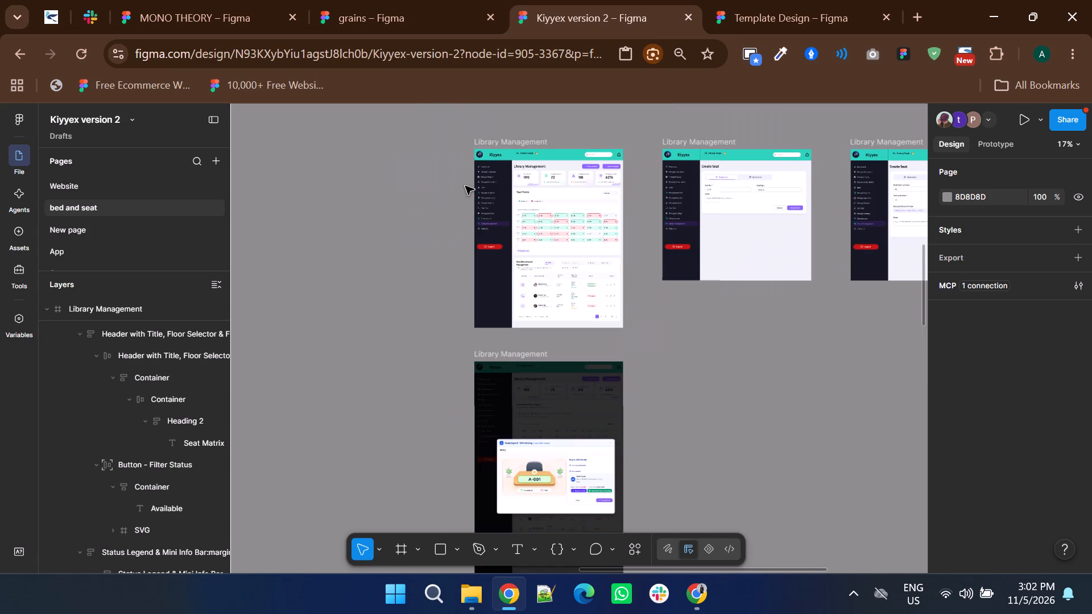
{"action": "key", "text": "Print"}
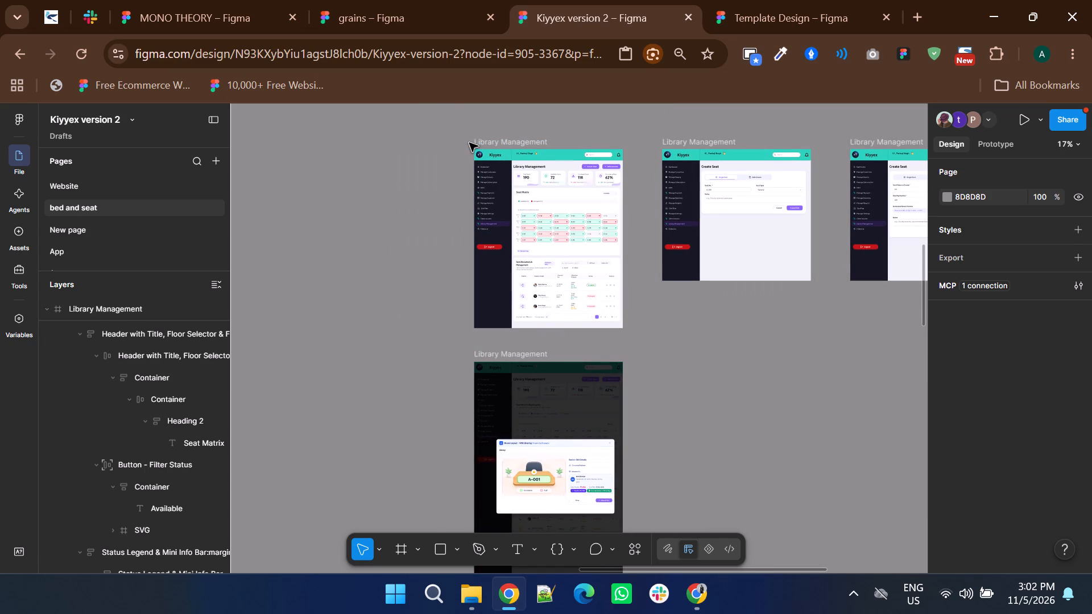
{"action": "left_click_drag", "start_coordinate": [471, 147], "coordinate": [601, 288]}
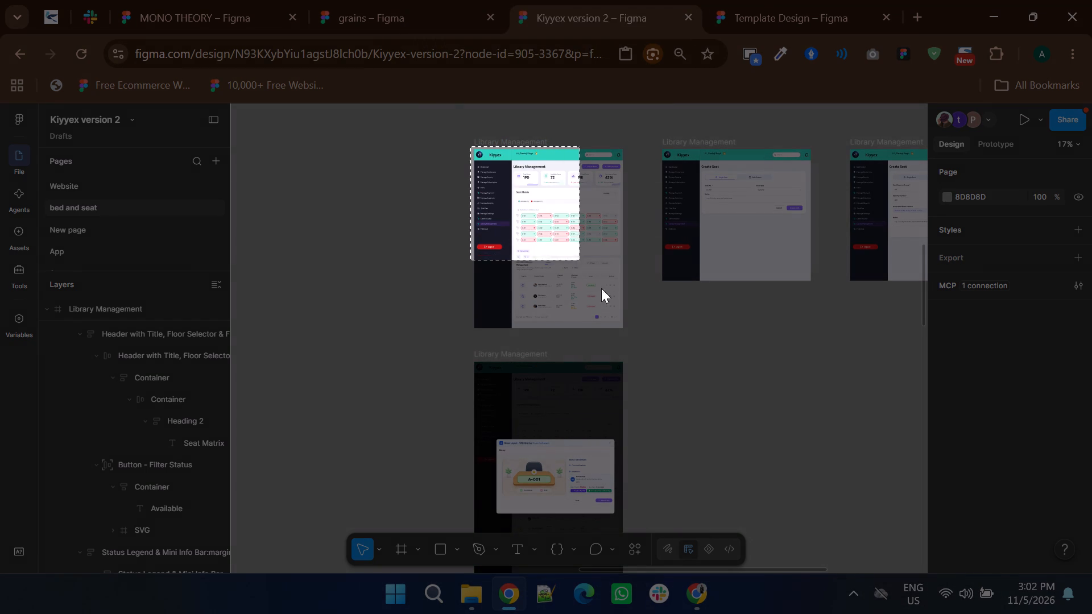
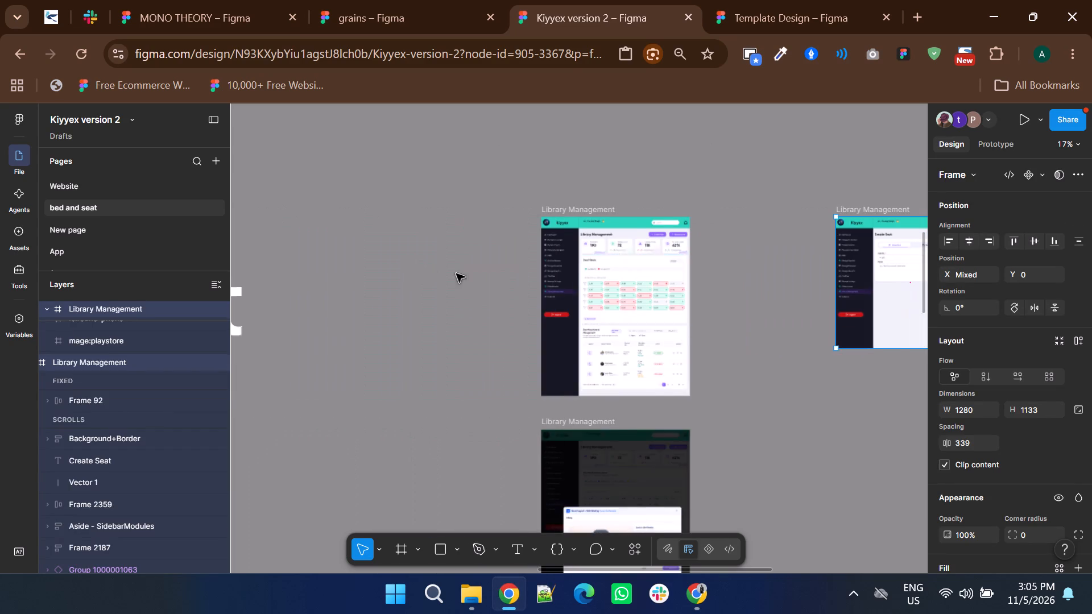
{"action": "left_click", "coordinate": [764, 281]}
{"action": "scroll", "coordinate": [742, 264], "scroll_direction": "down", "scroll_amount": 1, "text": "shift"}
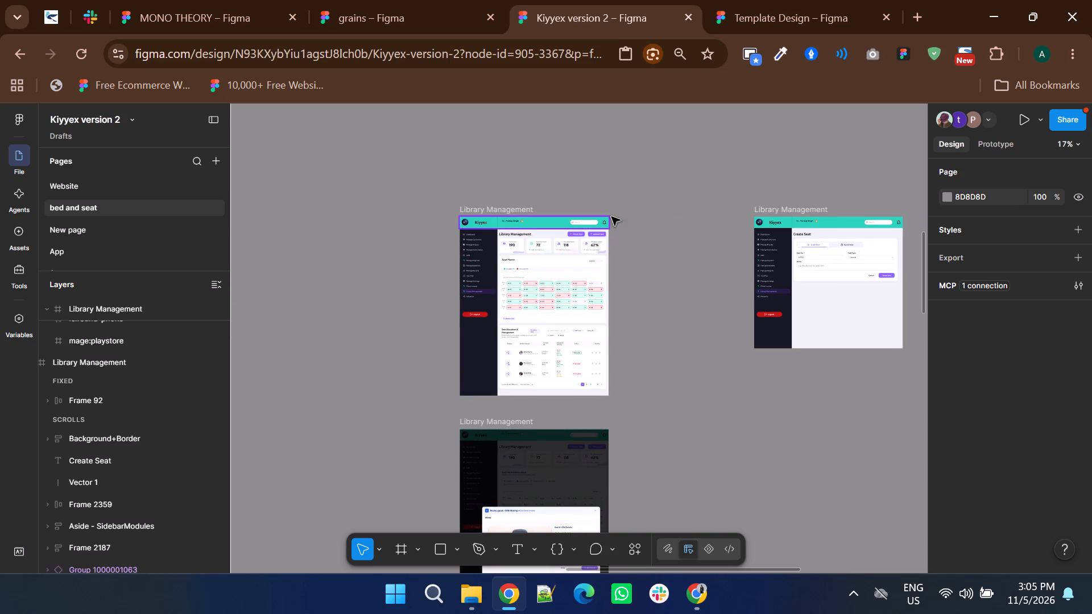
Paste the mobile screen beside the first Library Management screen, aligned with its top edge at X 11458, Y 0.
{"action": "right_click", "coordinate": [638, 218]}
{"action": "left_click", "coordinate": [667, 221]}
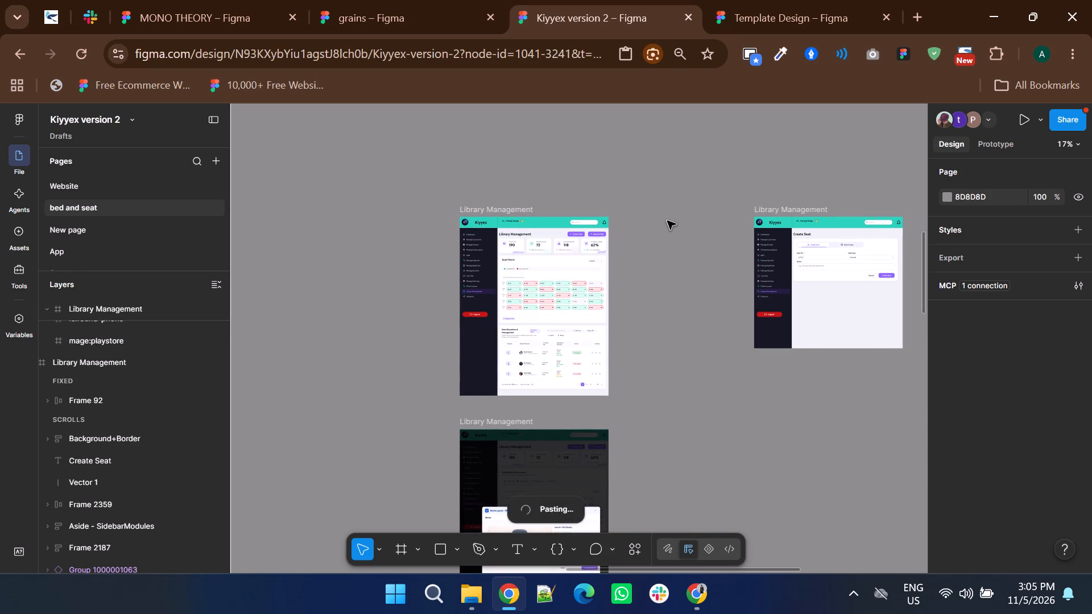
{"action": "left_click_drag", "start_coordinate": [657, 209], "coordinate": [635, 216]}
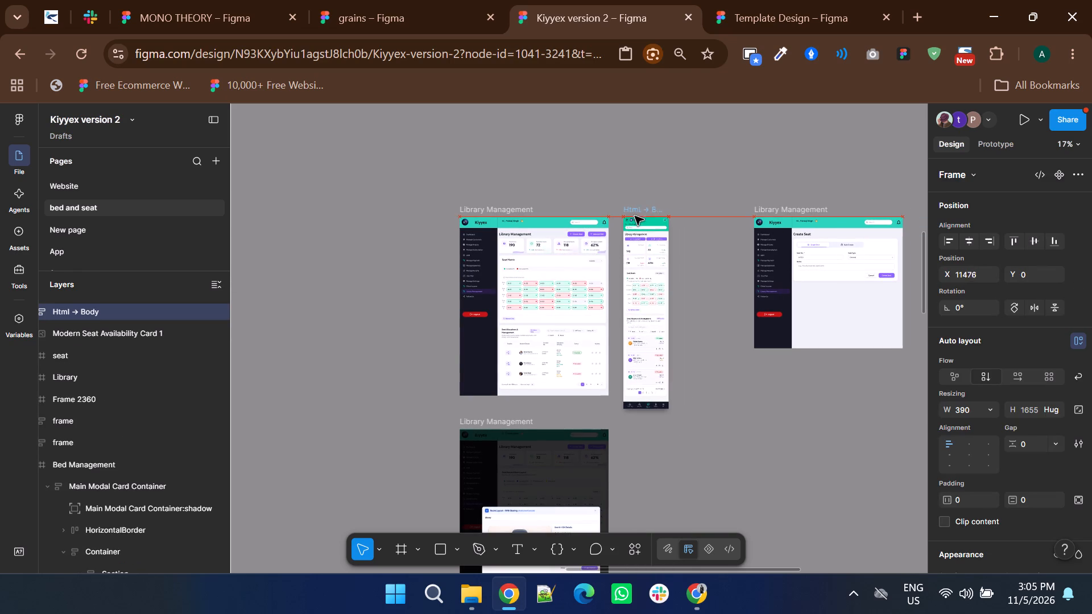
{"action": "left_click_drag", "start_coordinate": [635, 216], "coordinate": [640, 208]}
Compare the pasted mobile screen with the desktop Library Management screen, checking the stat cards, Seat Matrix and Seat Allocations sections.
{"action": "scroll", "coordinate": [638, 242], "scroll_direction": "up", "scroll_amount": 3, "text": "ctrl"}
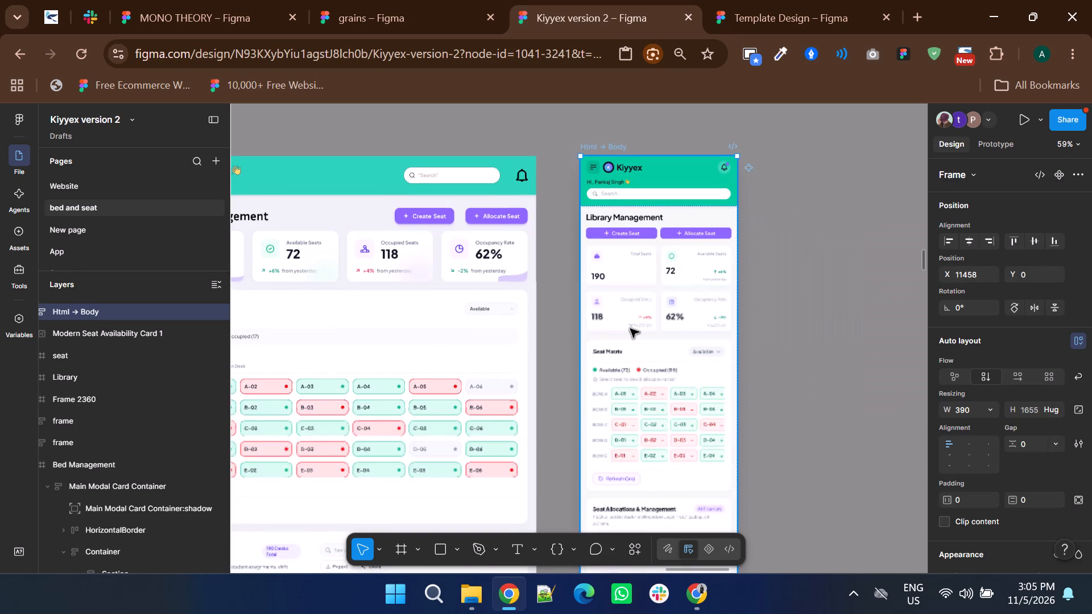
{"action": "scroll", "coordinate": [615, 345], "scroll_direction": "up", "scroll_amount": 1, "text": "shift"}
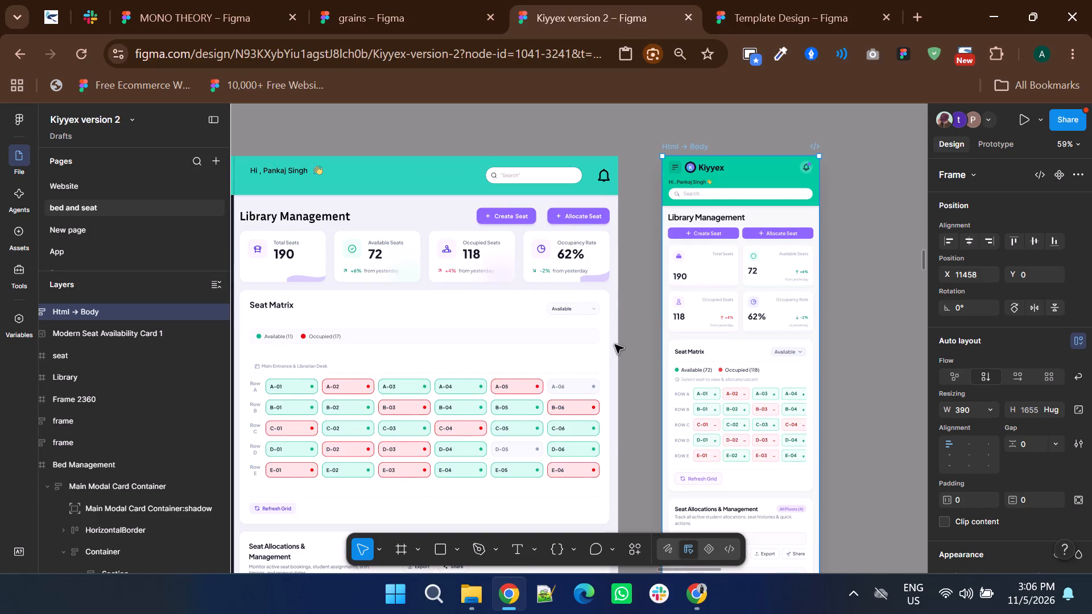
{"action": "scroll", "coordinate": [615, 345], "scroll_direction": "down", "scroll_amount": 1}
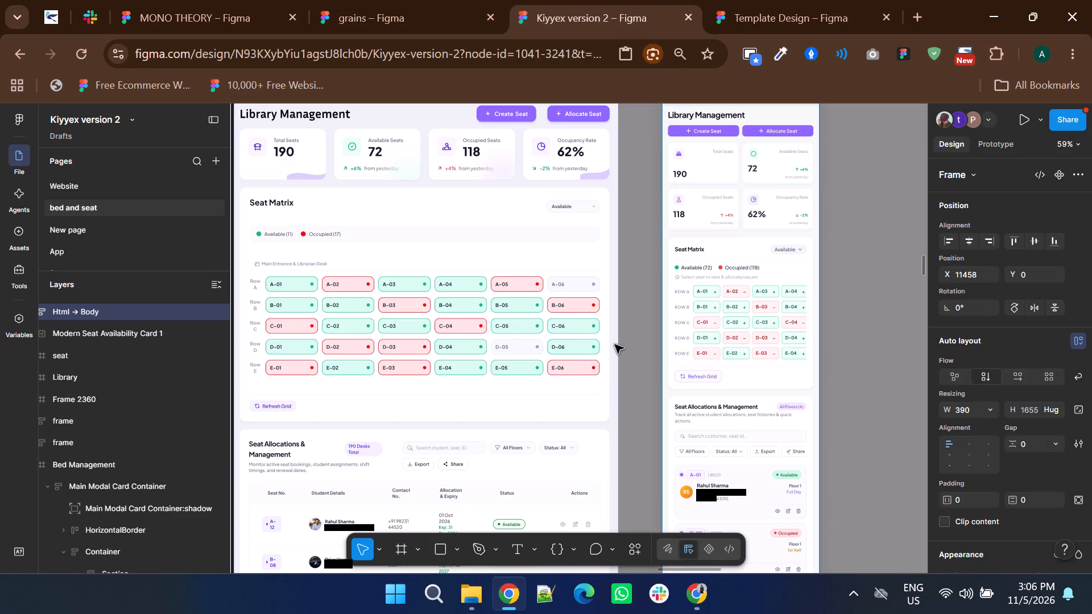
{"action": "scroll", "coordinate": [789, 345], "scroll_direction": "up", "scroll_amount": 2, "text": "ctrl"}
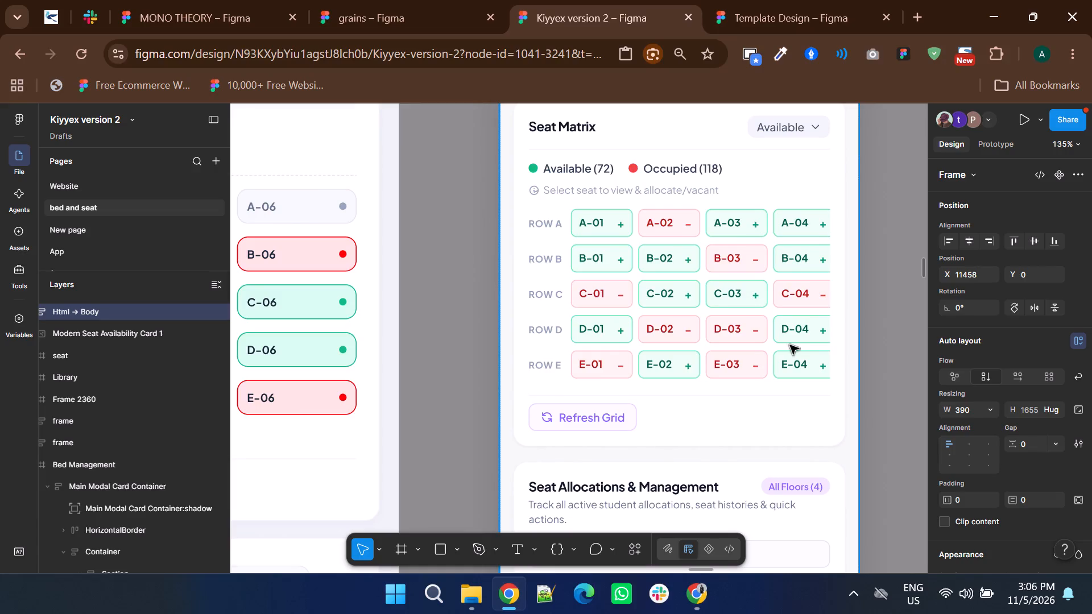
{"action": "scroll", "coordinate": [790, 345], "scroll_direction": "down", "scroll_amount": 1, "text": "ctrl"}
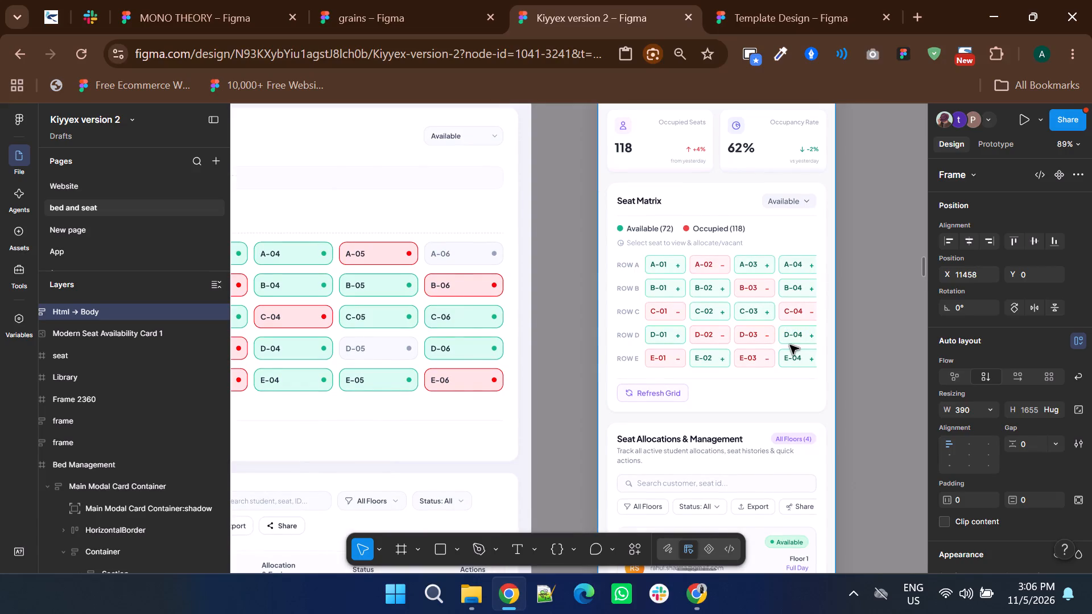
{"action": "scroll", "coordinate": [790, 345], "scroll_direction": "down", "scroll_amount": 1, "text": "ctrl"}
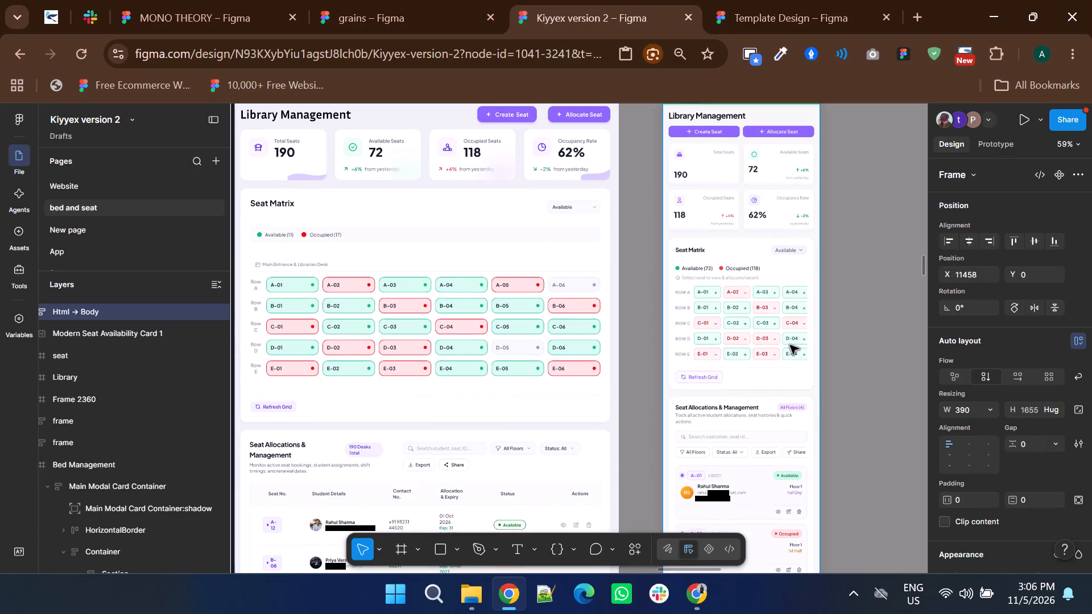
{"action": "scroll", "coordinate": [790, 345], "scroll_direction": "down", "scroll_amount": 1}
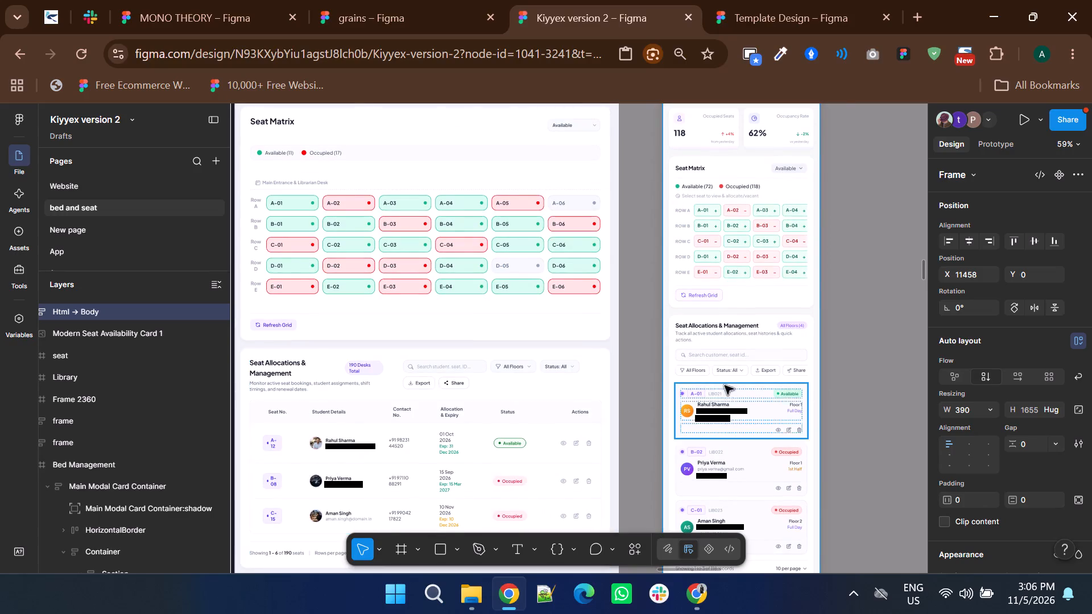
{"action": "scroll", "coordinate": [762, 381], "scroll_direction": "up", "scroll_amount": 3, "text": "ctrl"}
{"action": "scroll", "coordinate": [762, 381], "scroll_direction": "down", "scroll_amount": 1}
{"action": "scroll", "coordinate": [708, 397], "scroll_direction": "down", "scroll_amount": 1, "text": "ctrl"}
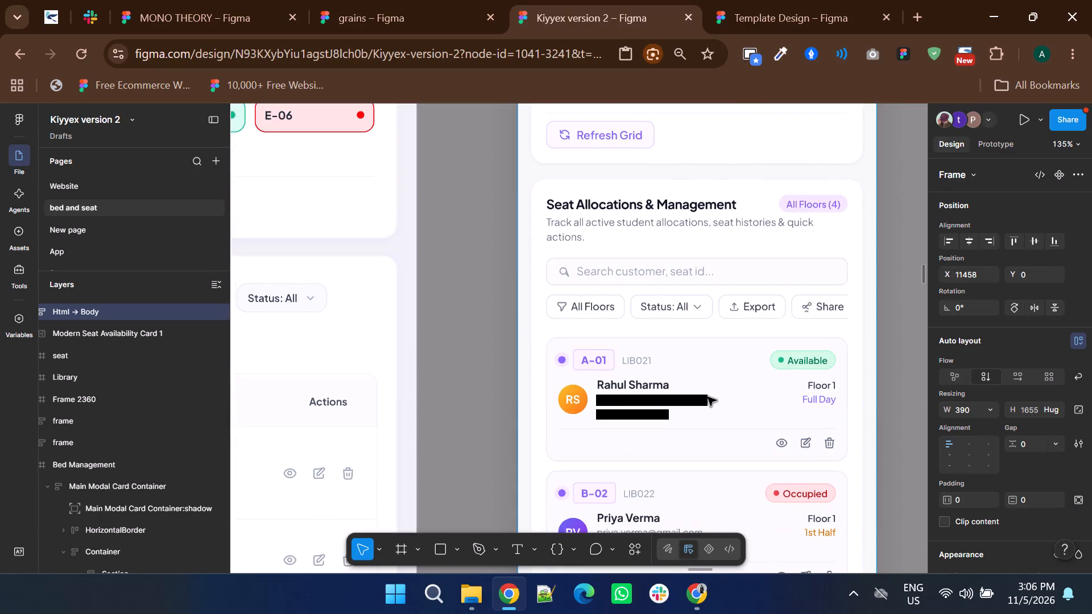
{"action": "scroll", "coordinate": [754, 390], "scroll_direction": "down", "scroll_amount": 2, "text": "ctrl"}
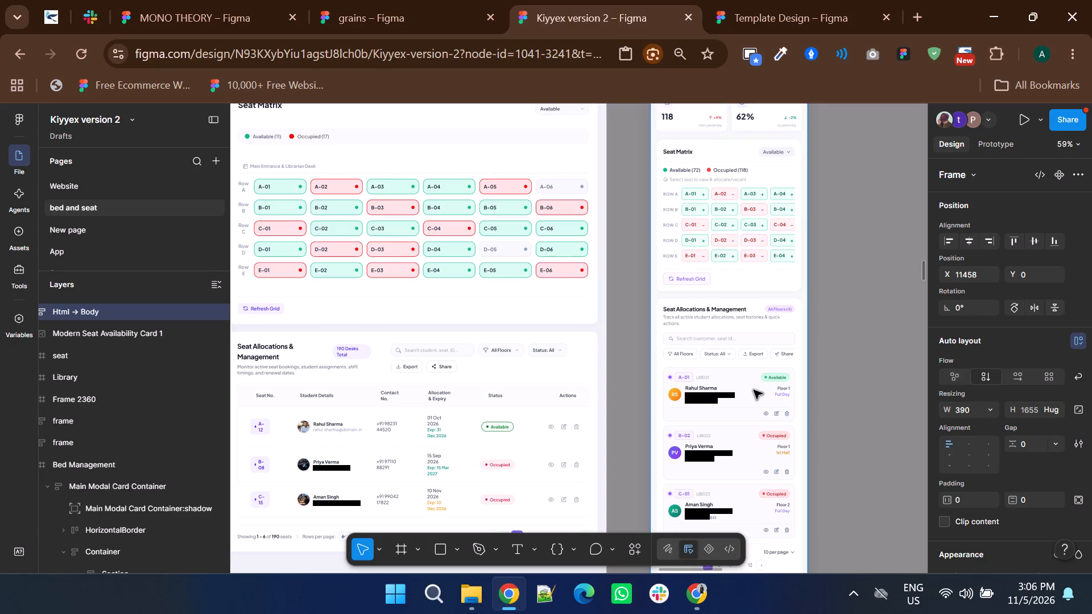
Look through the other screens on the page: Create Seat, the Bed Management screens and the My Seat mobile frames.
{"action": "scroll", "coordinate": [754, 390], "scroll_direction": "down", "scroll_amount": 4, "text": "ctrl"}
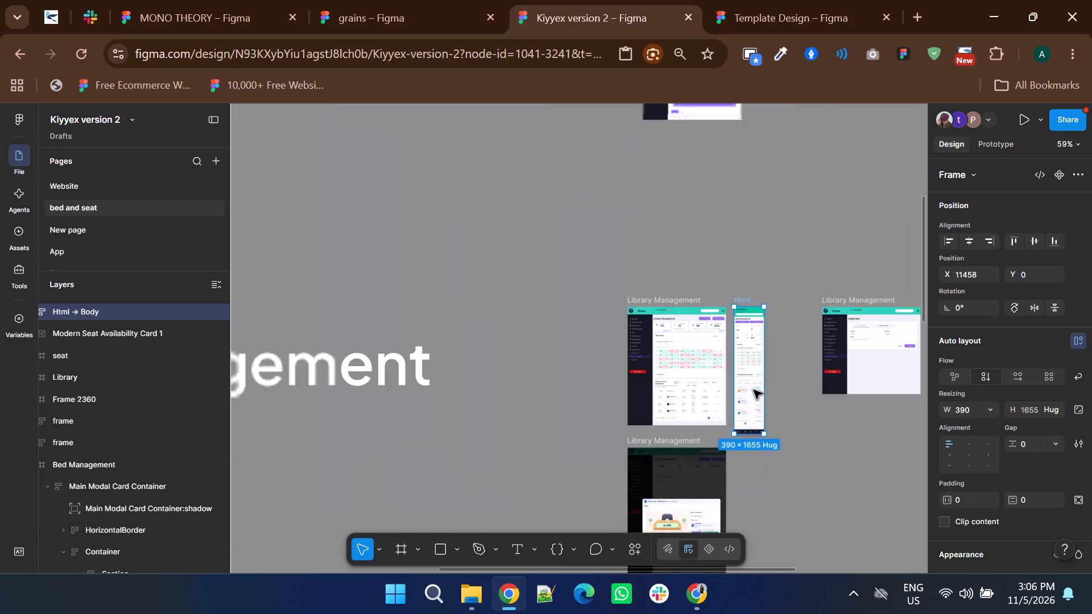
{"action": "scroll", "coordinate": [754, 390], "scroll_direction": "down", "scroll_amount": 2, "text": "shift"}
{"action": "scroll", "coordinate": [639, 444], "scroll_direction": "down", "scroll_amount": 2, "text": "ctrl"}
{"action": "scroll", "coordinate": [681, 409], "scroll_direction": "up", "scroll_amount": 6, "text": "ctrl"}
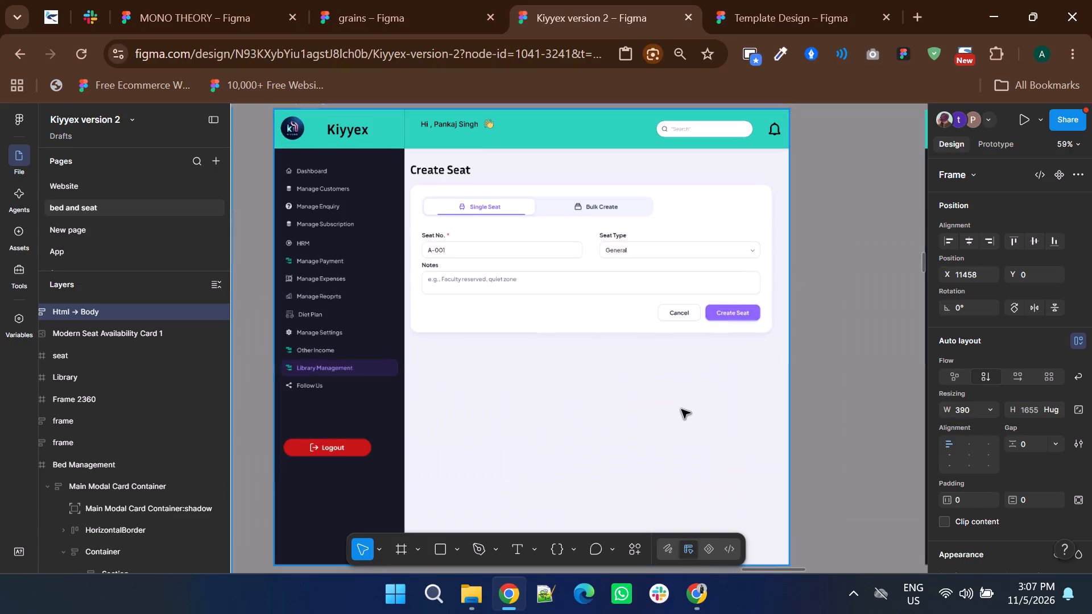
{"action": "scroll", "coordinate": [613, 408], "scroll_direction": "down", "scroll_amount": 5, "text": "ctrl"}
{"action": "scroll", "coordinate": [720, 405], "scroll_direction": "up", "scroll_amount": 4, "text": "ctrl"}
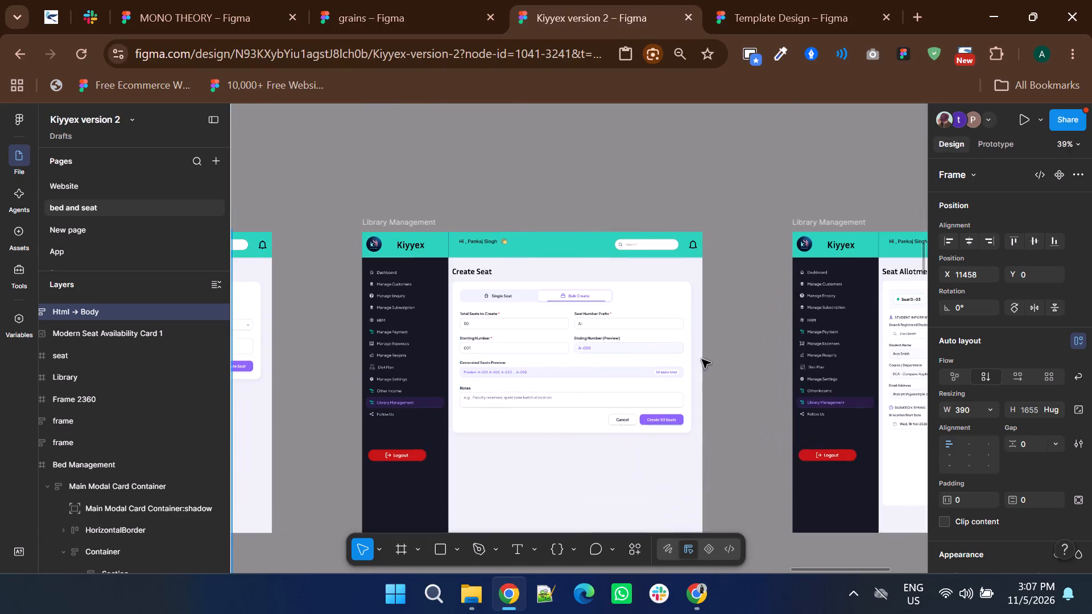
{"action": "scroll", "coordinate": [615, 401], "scroll_direction": "down", "scroll_amount": 3, "text": "shift"}
{"action": "scroll", "coordinate": [760, 337], "scroll_direction": "down", "scroll_amount": 7, "text": "ctrl"}
{"action": "scroll", "coordinate": [682, 434], "scroll_direction": "up", "scroll_amount": 6, "text": "ctrl"}
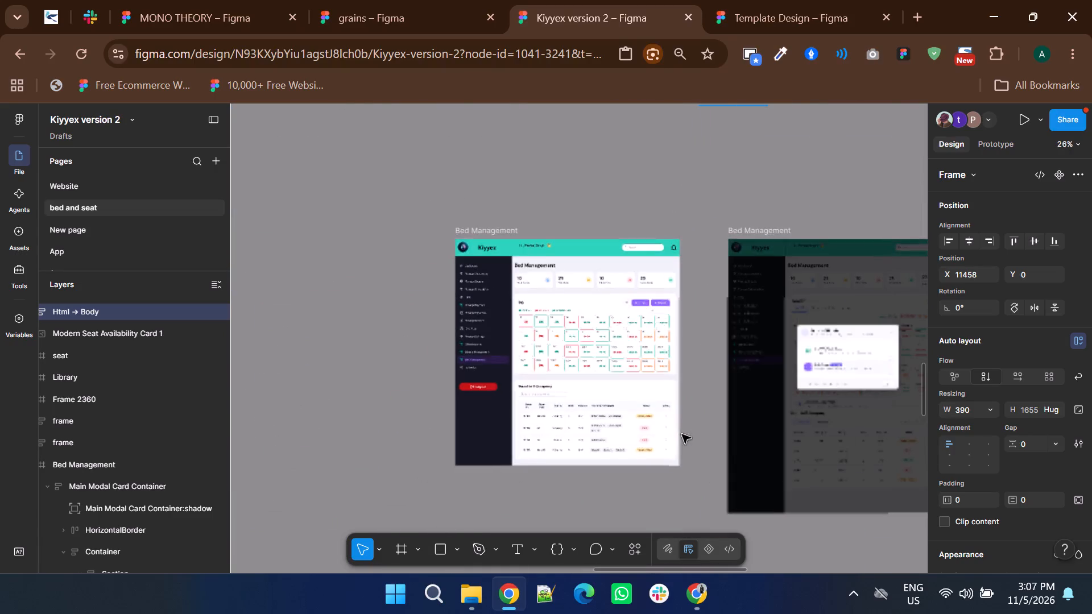
{"action": "scroll", "coordinate": [597, 453], "scroll_direction": "down", "scroll_amount": 3, "text": "shift"}
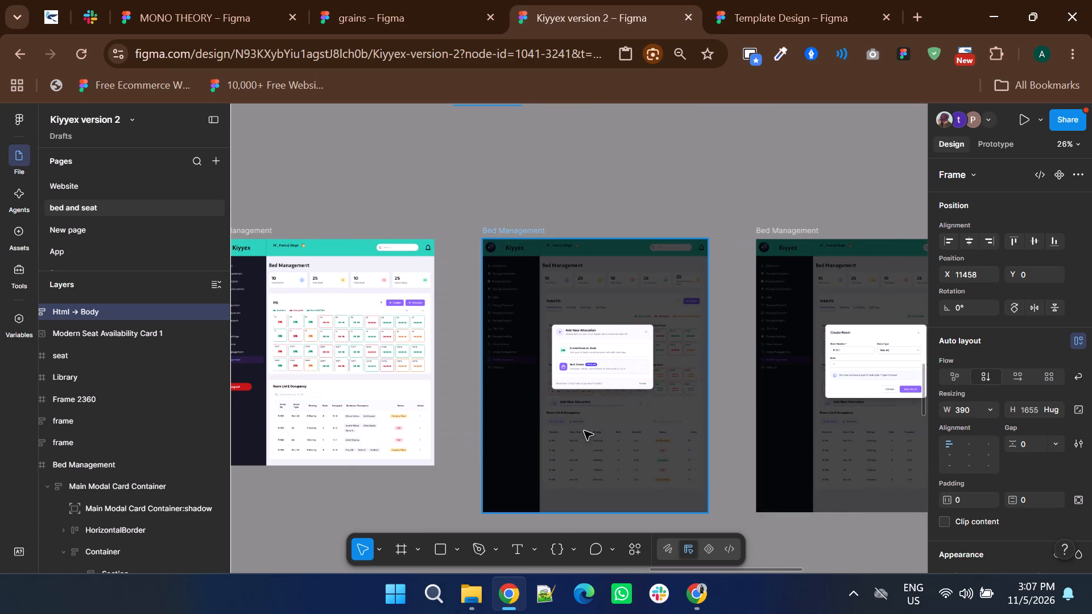
{"action": "scroll", "coordinate": [602, 433], "scroll_direction": "down", "scroll_amount": 3, "text": "shift"}
{"action": "scroll", "coordinate": [657, 434], "scroll_direction": "down", "scroll_amount": 4, "text": "shift"}
{"action": "scroll", "coordinate": [582, 366], "scroll_direction": "up", "scroll_amount": 3, "text": "ctrl"}
{"action": "scroll", "coordinate": [810, 363], "scroll_direction": "down", "scroll_amount": 8, "text": "ctrl"}
{"action": "scroll", "coordinate": [812, 371], "scroll_direction": "down", "scroll_amount": 1}
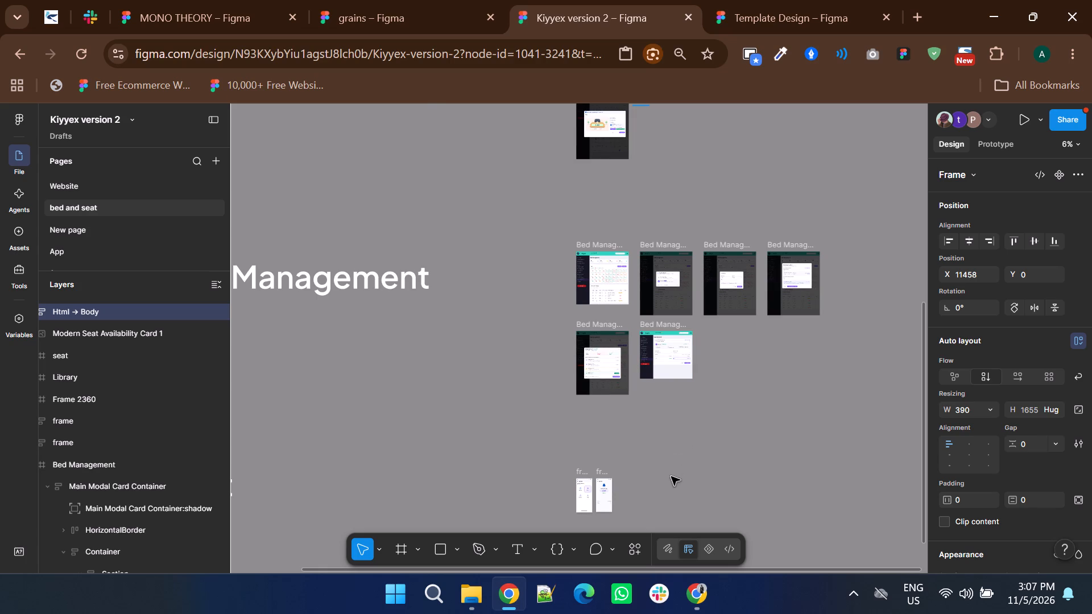
{"action": "scroll", "coordinate": [698, 466], "scroll_direction": "down", "scroll_amount": 2}
{"action": "scroll", "coordinate": [585, 327], "scroll_direction": "up", "scroll_amount": 5, "text": "ctrl"}
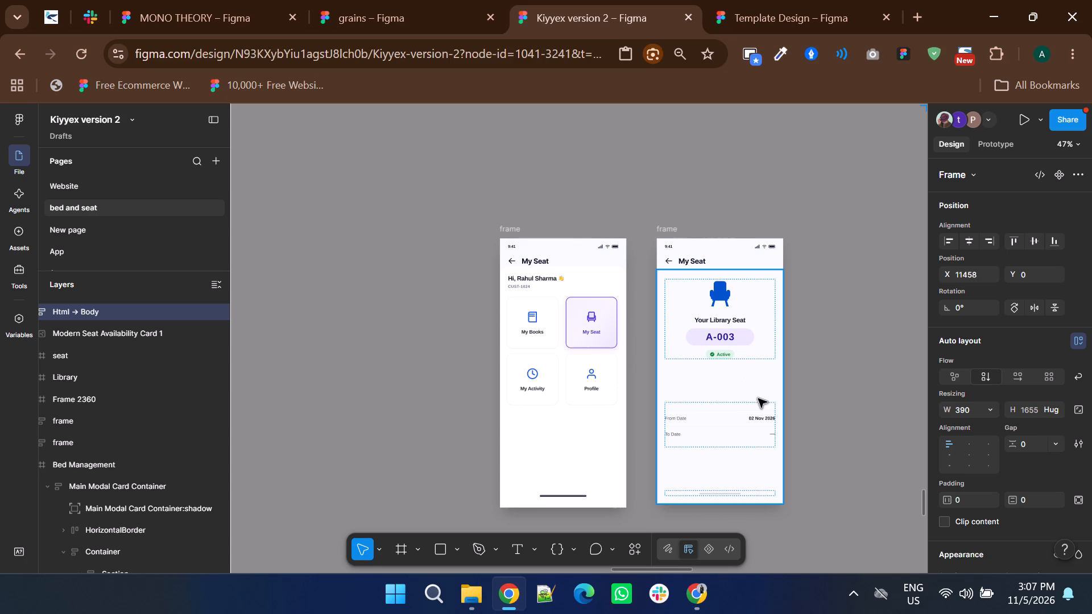
{"action": "scroll", "coordinate": [714, 405], "scroll_direction": "down", "scroll_amount": 3, "text": "ctrl"}
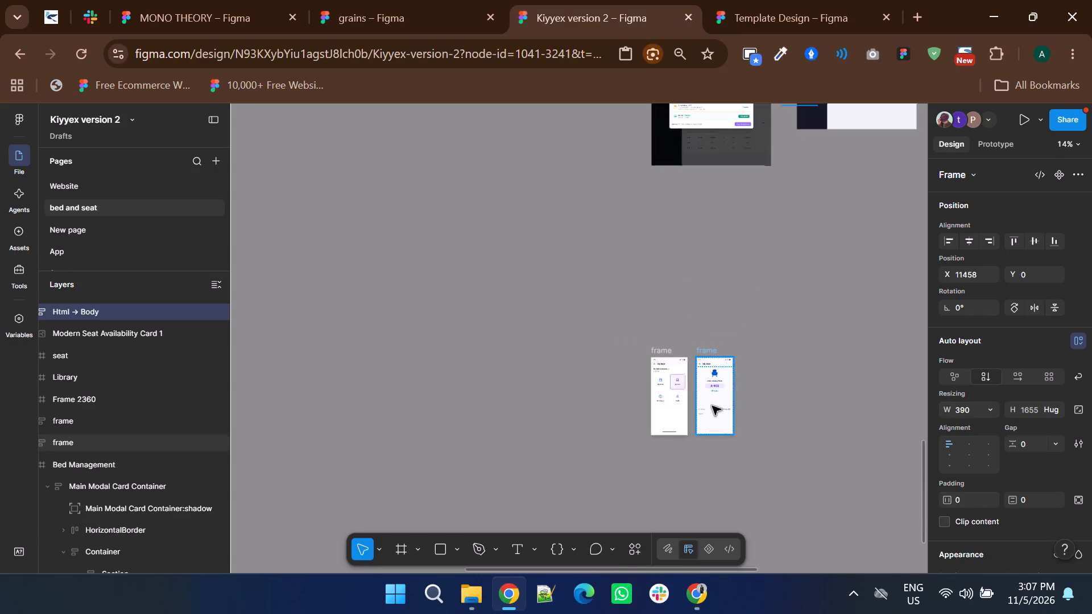
{"action": "scroll", "coordinate": [712, 406], "scroll_direction": "down", "scroll_amount": 2, "text": "ctrl"}
{"action": "left_click", "coordinate": [792, 406]}
{"action": "scroll", "coordinate": [792, 406], "scroll_direction": "down", "scroll_amount": 2, "text": "shift"}
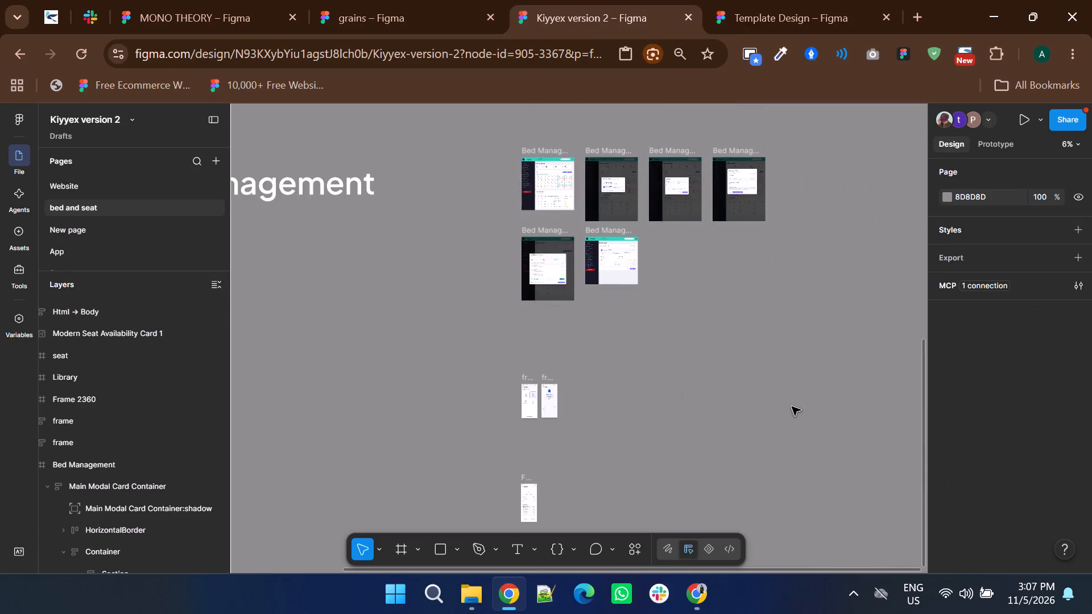
Examine the Seat Allocations & Management section on the desktop Library Management screen against its mobile version.
{"action": "scroll", "coordinate": [739, 433], "scroll_direction": "up", "scroll_amount": 1}
{"action": "scroll", "coordinate": [644, 306], "scroll_direction": "up", "scroll_amount": 3}
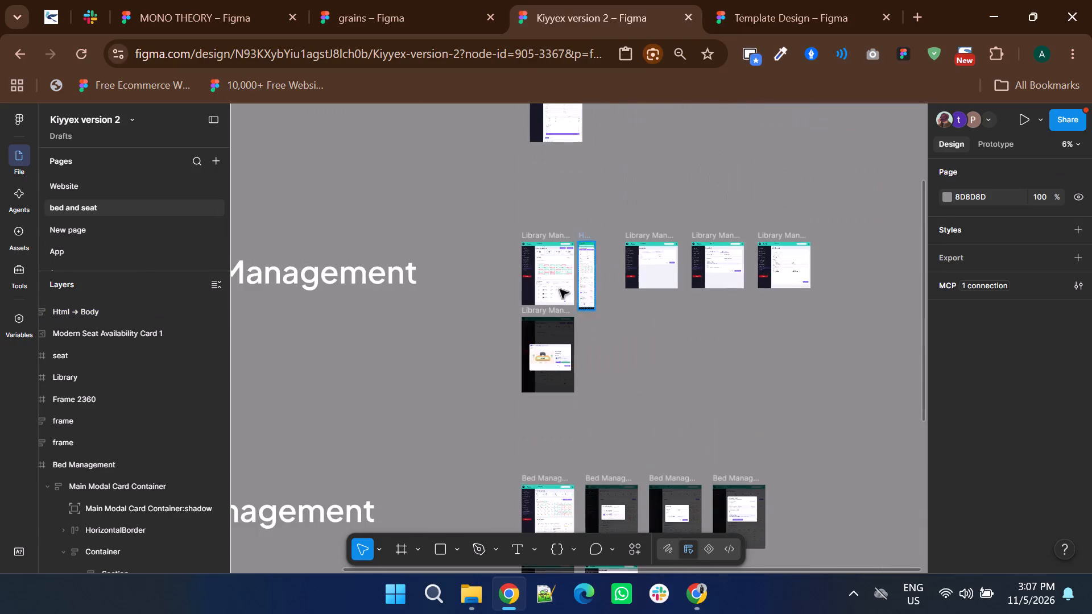
{"action": "scroll", "coordinate": [606, 252], "scroll_direction": "up", "scroll_amount": 4, "text": "ctrl"}
{"action": "scroll", "coordinate": [418, 459], "scroll_direction": "up", "scroll_amount": 1, "text": "shift"}
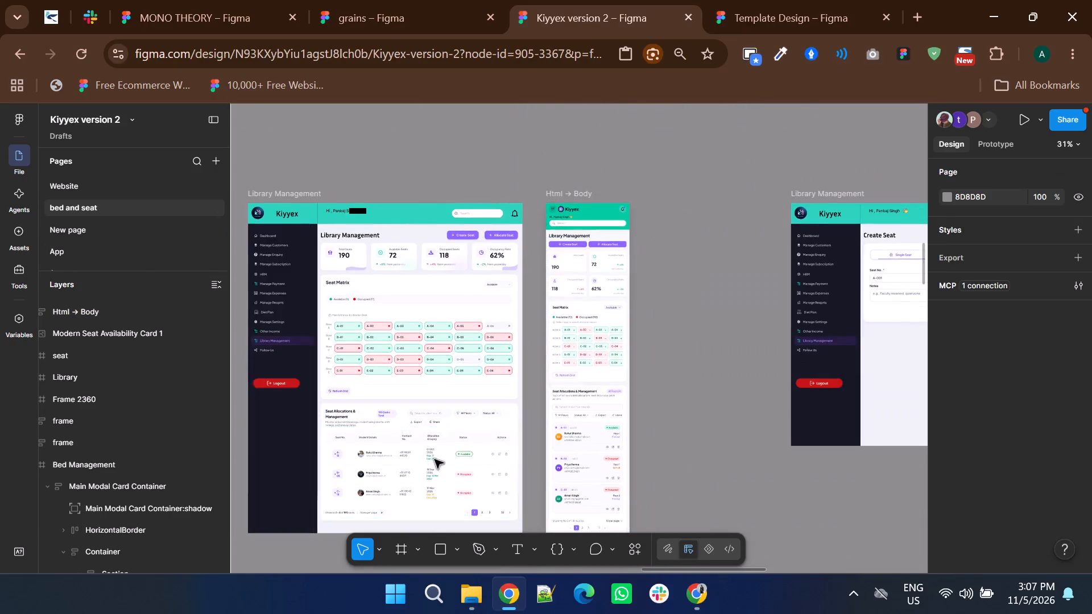
{"action": "scroll", "coordinate": [435, 460], "scroll_direction": "up", "scroll_amount": 3, "text": "ctrl"}
{"action": "scroll", "coordinate": [538, 381], "scroll_direction": "down", "scroll_amount": 2, "text": "ctrl"}
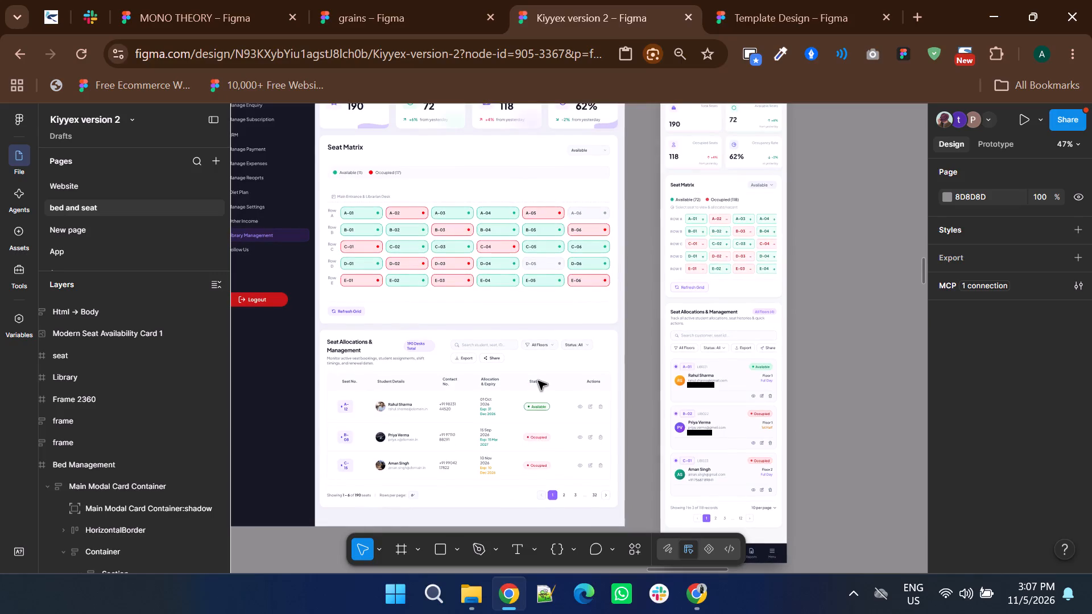
{"action": "scroll", "coordinate": [538, 381], "scroll_direction": "down", "scroll_amount": 1}
{"action": "scroll", "coordinate": [490, 360], "scroll_direction": "up", "scroll_amount": 2, "text": "ctrl"}
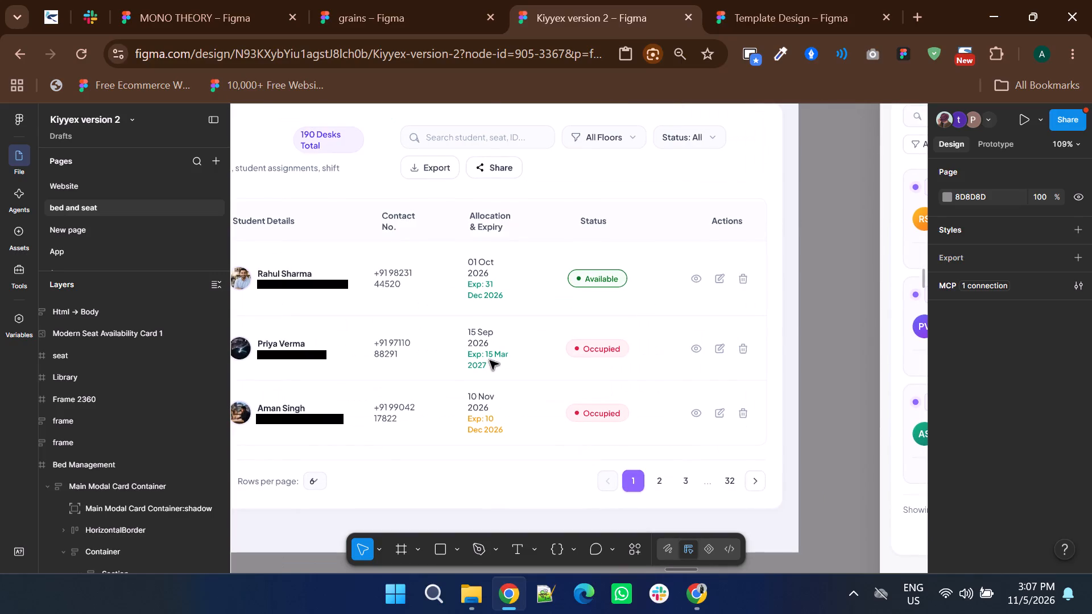
{"action": "scroll", "coordinate": [490, 360], "scroll_direction": "down", "scroll_amount": 1, "text": "ctrl"}
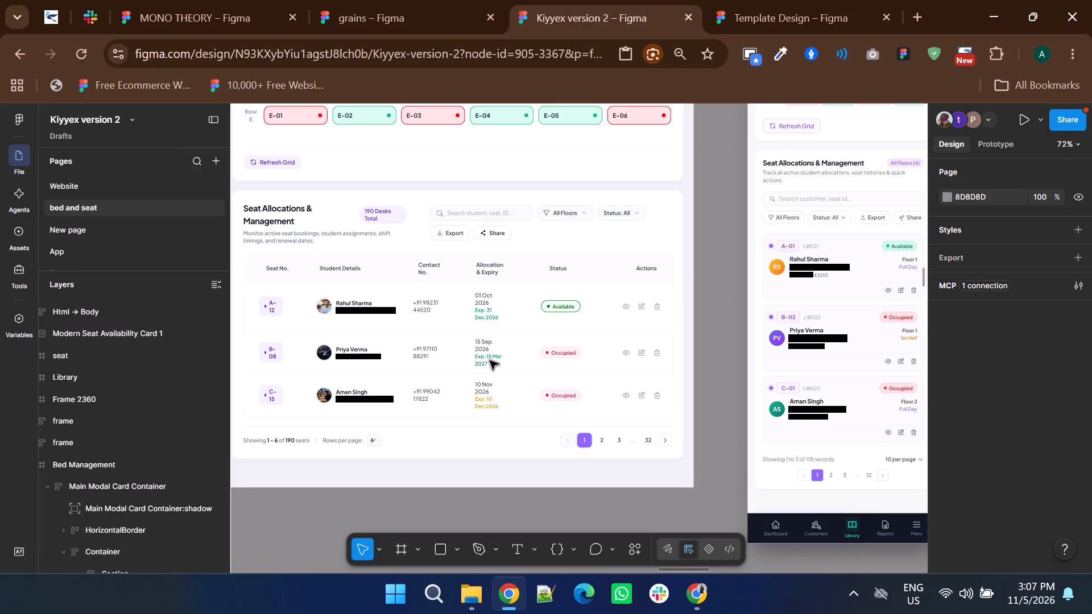
{"action": "scroll", "coordinate": [490, 360], "scroll_direction": "down", "scroll_amount": 2, "text": "shift"}
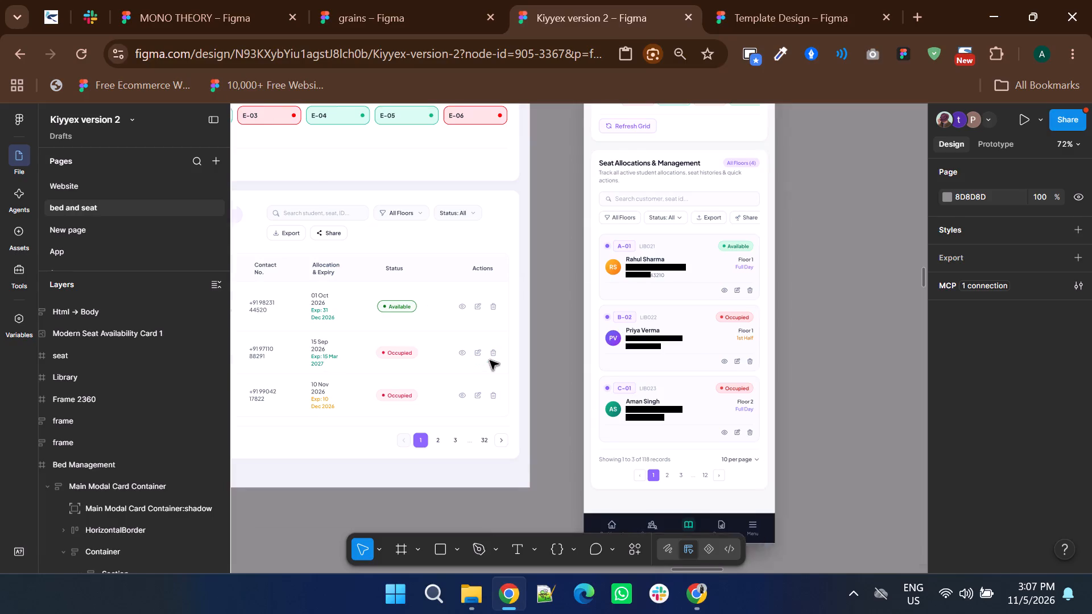
{"action": "scroll", "coordinate": [490, 360], "scroll_direction": "down", "scroll_amount": 1, "text": "shift"}
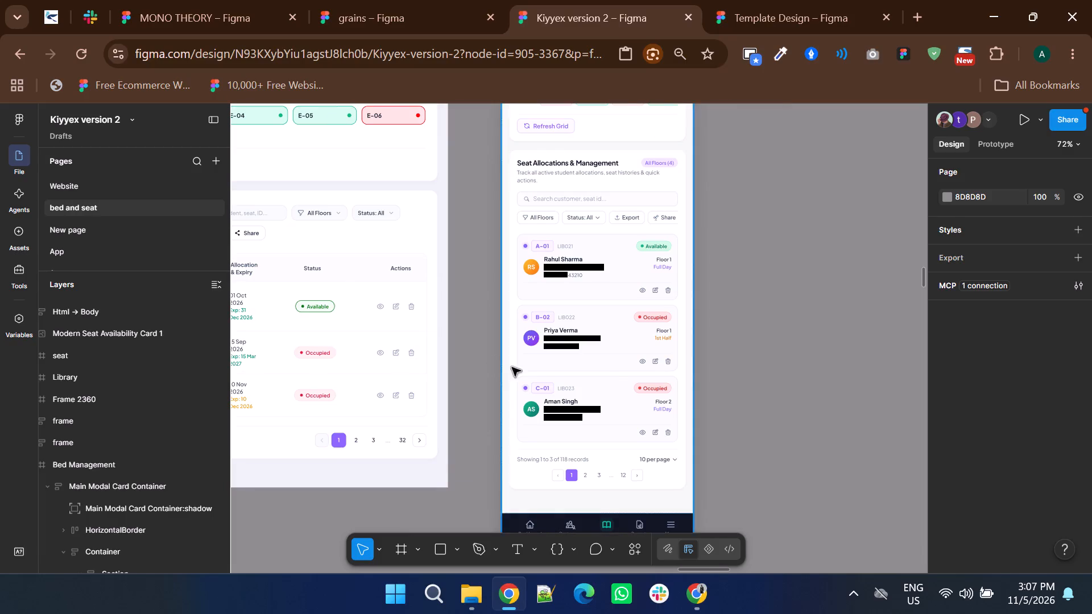
{"action": "scroll", "coordinate": [702, 364], "scroll_direction": "up", "scroll_amount": 2, "text": "shift"}
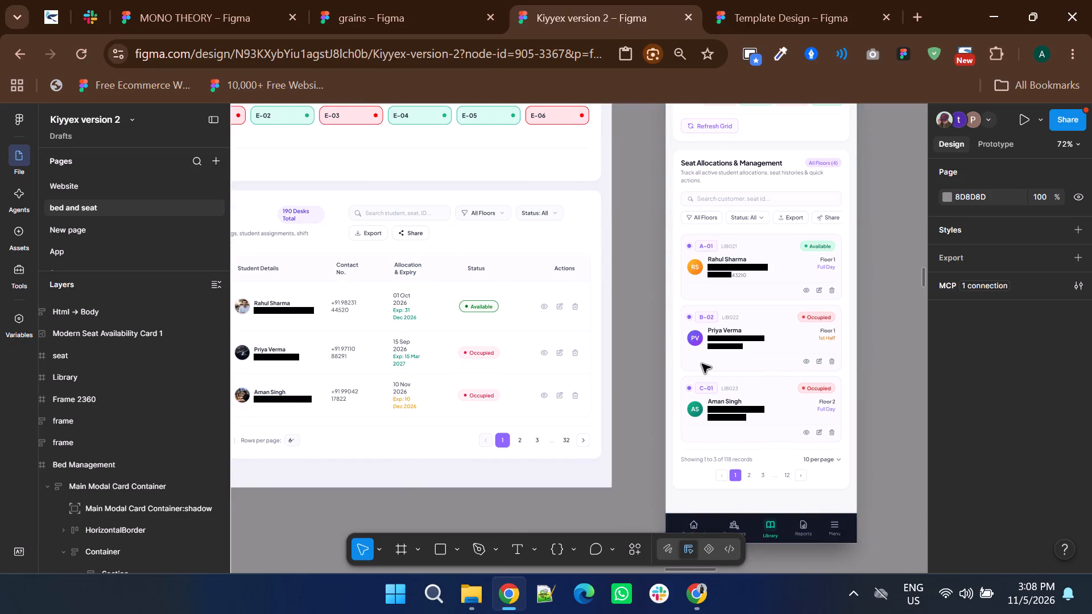
{"action": "scroll", "coordinate": [702, 364], "scroll_direction": "up", "scroll_amount": 1, "text": "shift"}
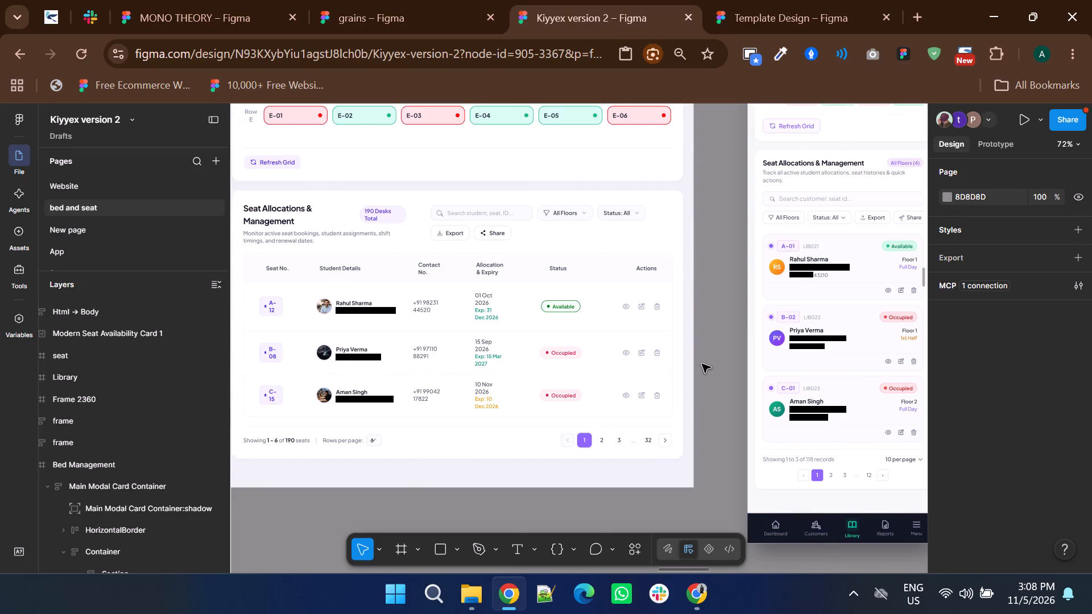
{"action": "scroll", "coordinate": [702, 364], "scroll_direction": "down", "scroll_amount": 5, "text": "shift"}
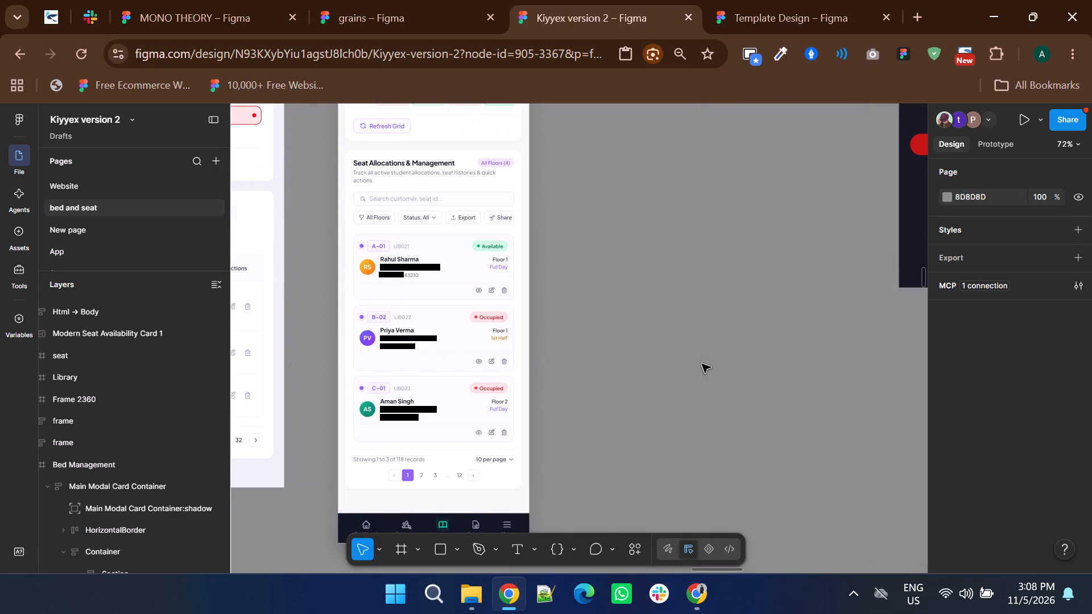
{"action": "scroll", "coordinate": [702, 364], "scroll_direction": "up", "scroll_amount": 1, "text": "shift"}
{"action": "scroll", "coordinate": [647, 382], "scroll_direction": "up", "scroll_amount": 3, "text": "shift"}
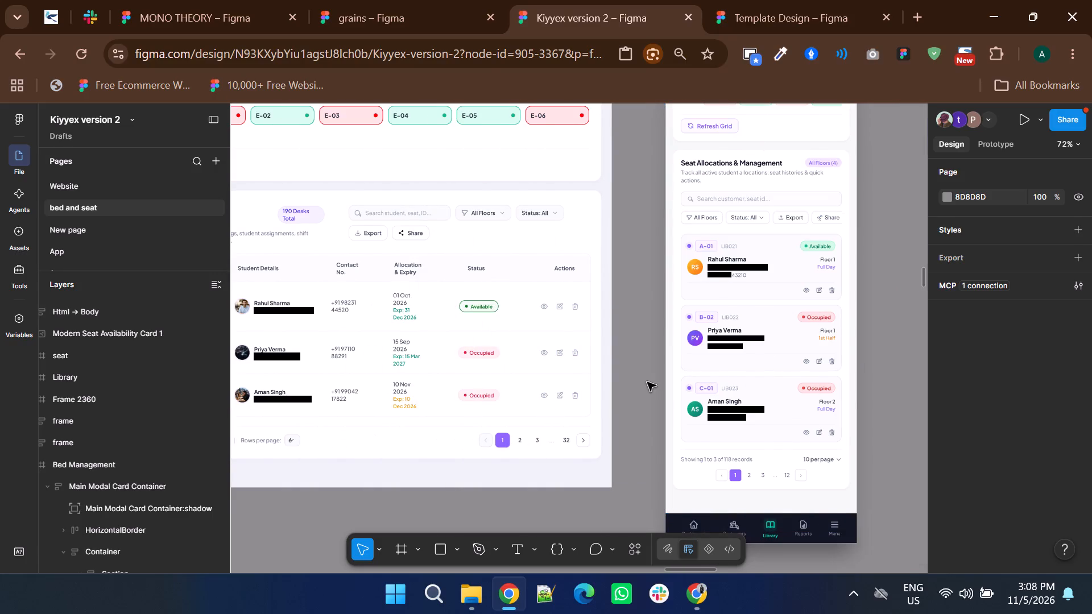
{"action": "scroll", "coordinate": [647, 382], "scroll_direction": "down", "scroll_amount": 1, "text": "shift"}
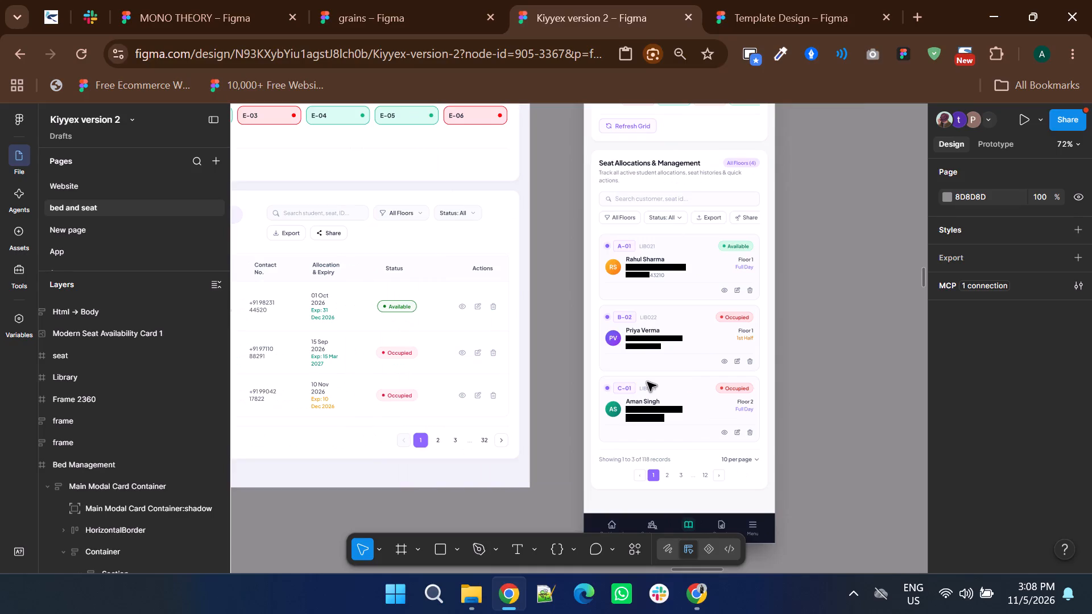
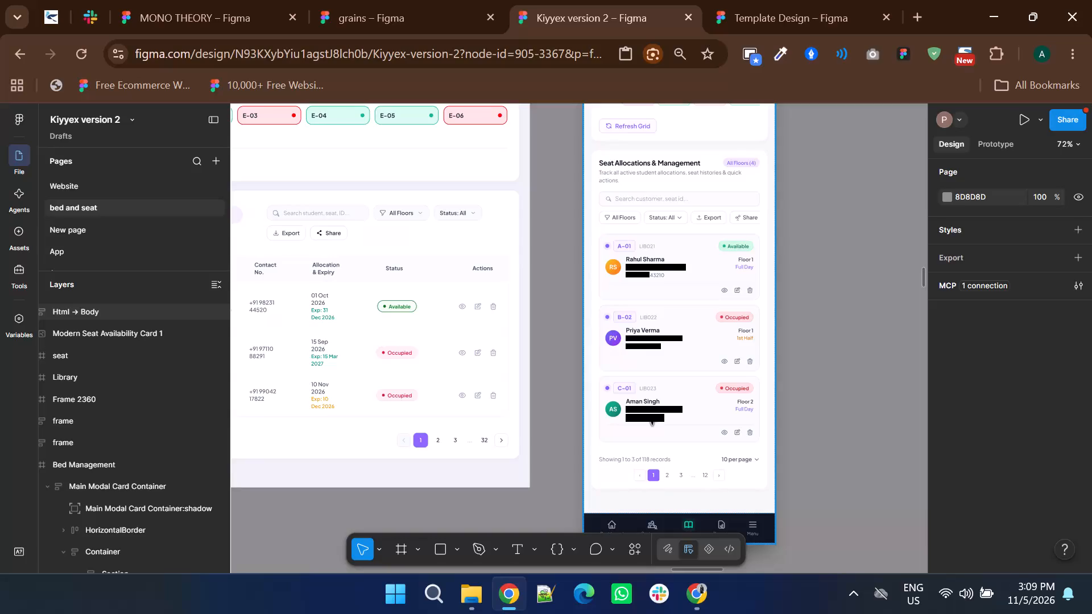
Delete the floor and shift text (Floor 2, Full Day) from the C-01 card on the mobile Library Management screen.
{"action": "scroll", "coordinate": [649, 416], "scroll_direction": "up", "scroll_amount": 1, "text": "shift"}
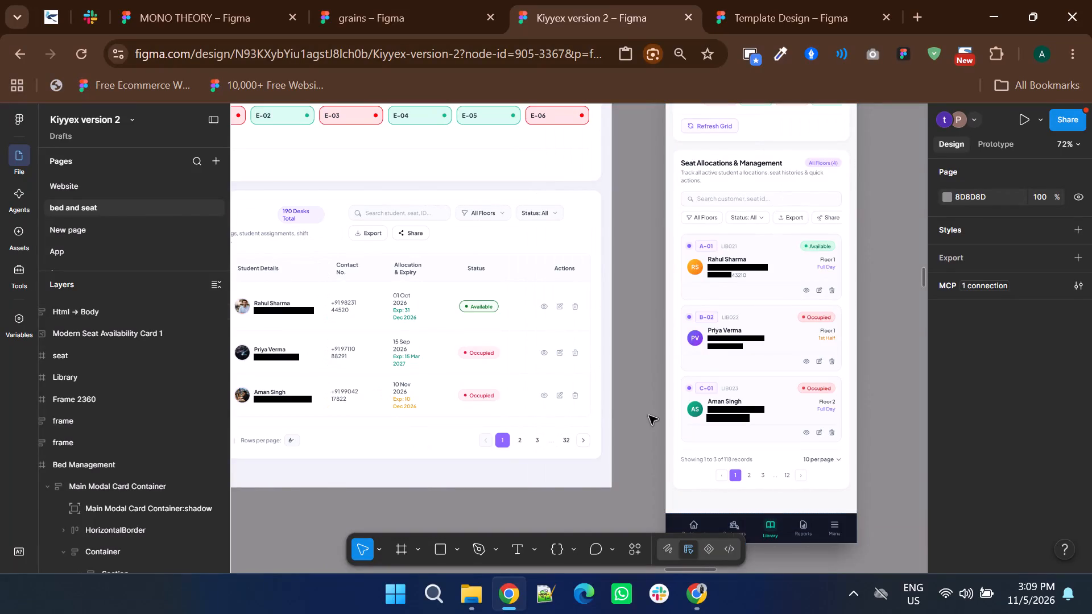
{"action": "scroll", "coordinate": [649, 416], "scroll_direction": "up", "scroll_amount": 1, "text": "shift"}
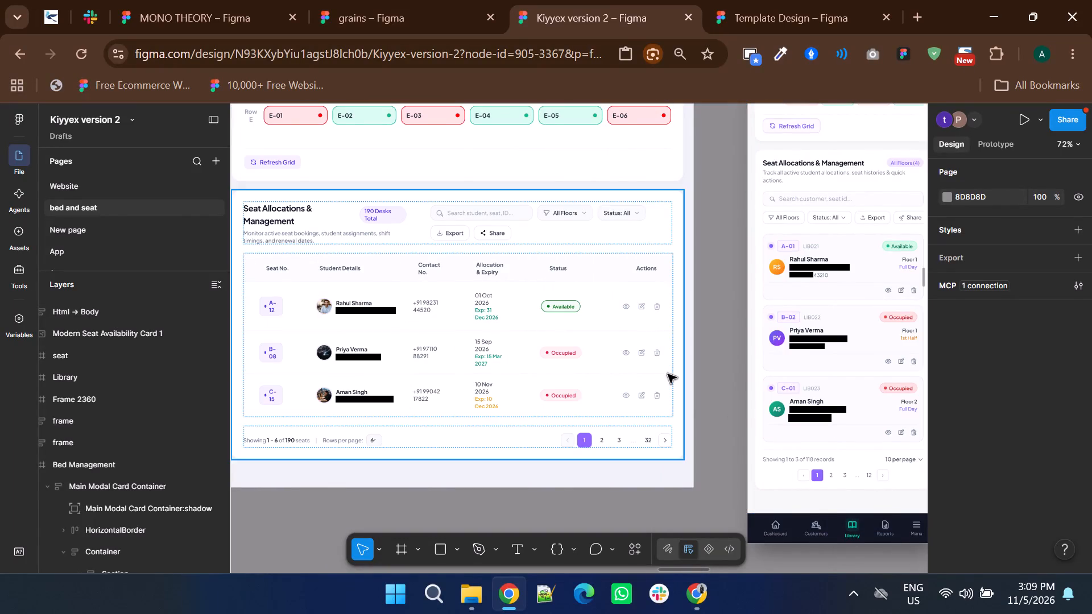
{"action": "scroll", "coordinate": [720, 333], "scroll_direction": "down", "scroll_amount": 1, "text": "shift"}
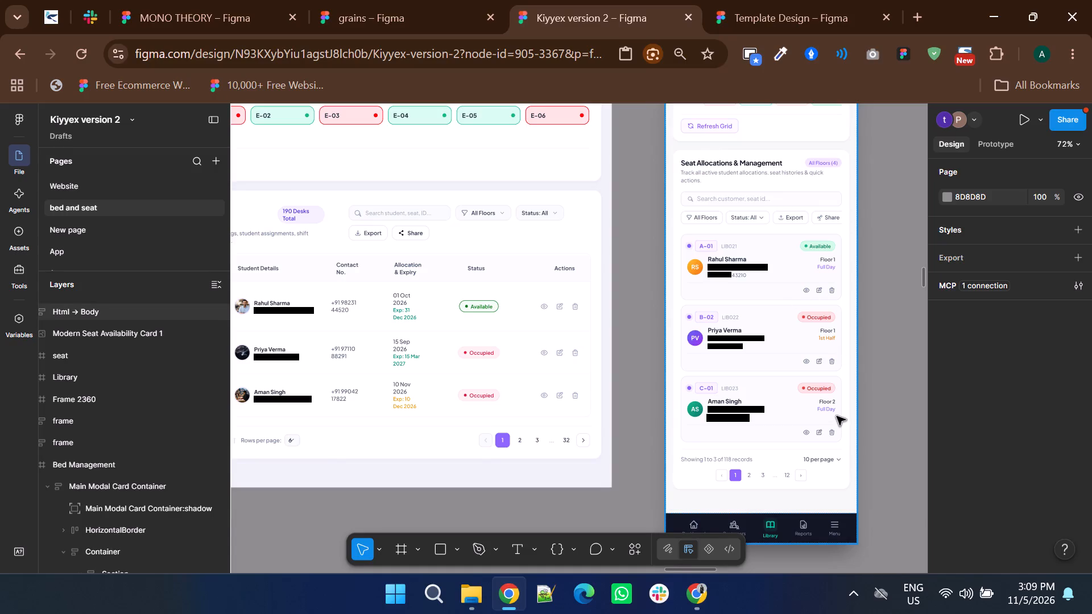
{"action": "scroll", "coordinate": [837, 416], "scroll_direction": "down", "scroll_amount": 2, "text": "shift"}
{"action": "scroll", "coordinate": [659, 420], "scroll_direction": "up", "scroll_amount": 4, "text": "ctrl"}
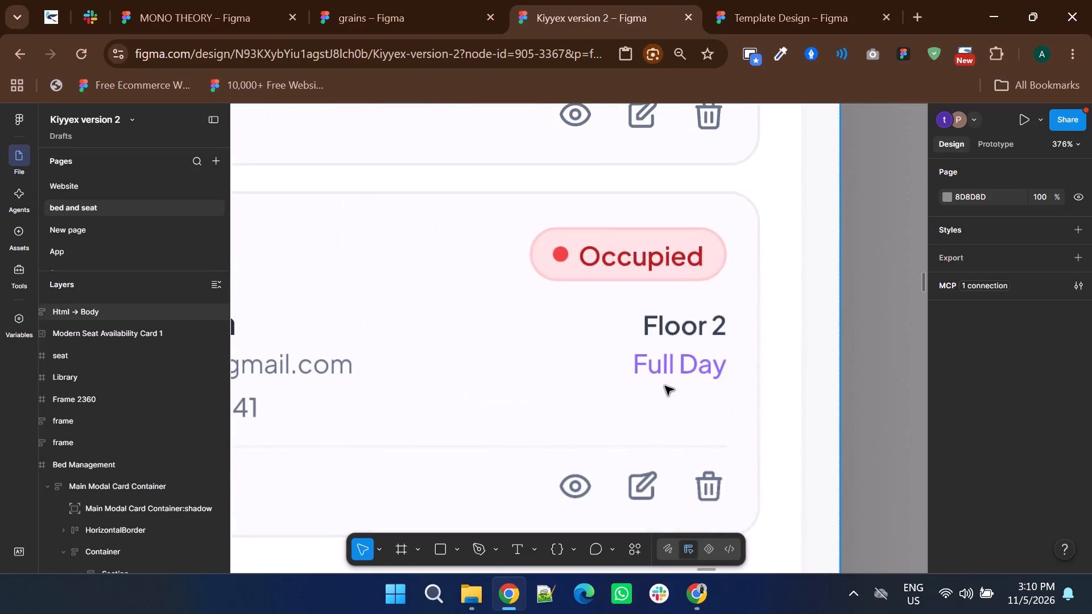
{"action": "triple_click", "coordinate": [675, 368]}
{"action": "triple_click", "coordinate": [675, 368]}
{"action": "left_click", "coordinate": [675, 368]}
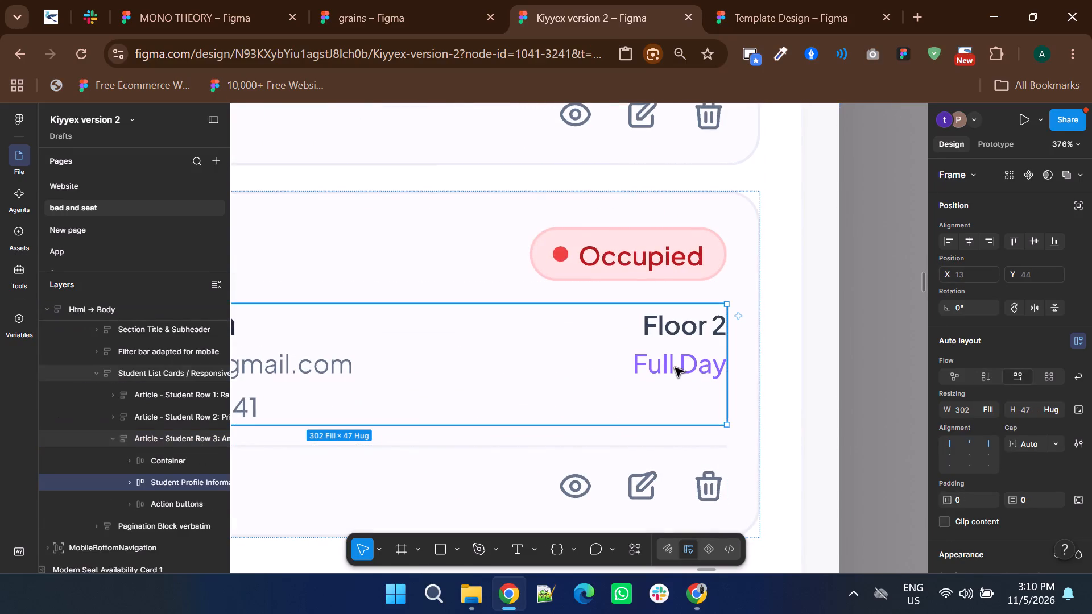
{"action": "double_click", "coordinate": [675, 368]}
{"action": "key", "text": "Delete"}
Delete the floor and shift text from the B-02 and A-01 cards in the mobile Seat Allocations list.
{"action": "scroll", "coordinate": [669, 395], "scroll_direction": "down", "scroll_amount": 2, "text": "ctrl"}
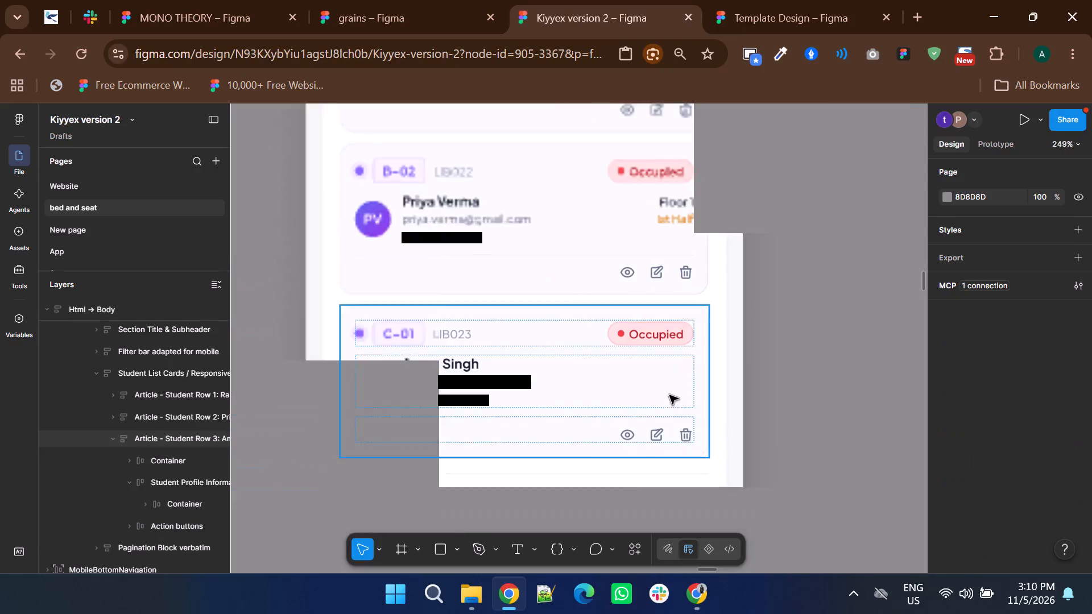
{"action": "scroll", "coordinate": [629, 396], "scroll_direction": "up", "scroll_amount": 1}
{"action": "triple_click", "coordinate": [673, 294]}
{"action": "triple_click", "coordinate": [673, 294]}
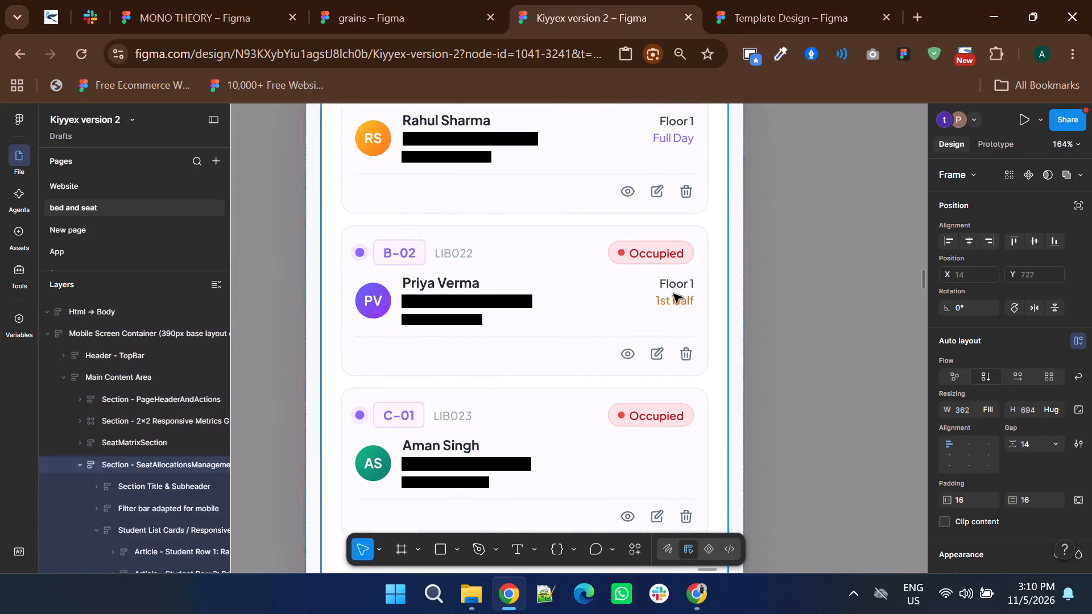
{"action": "double_click", "coordinate": [673, 294]}
{"action": "key", "text": "Delete"}
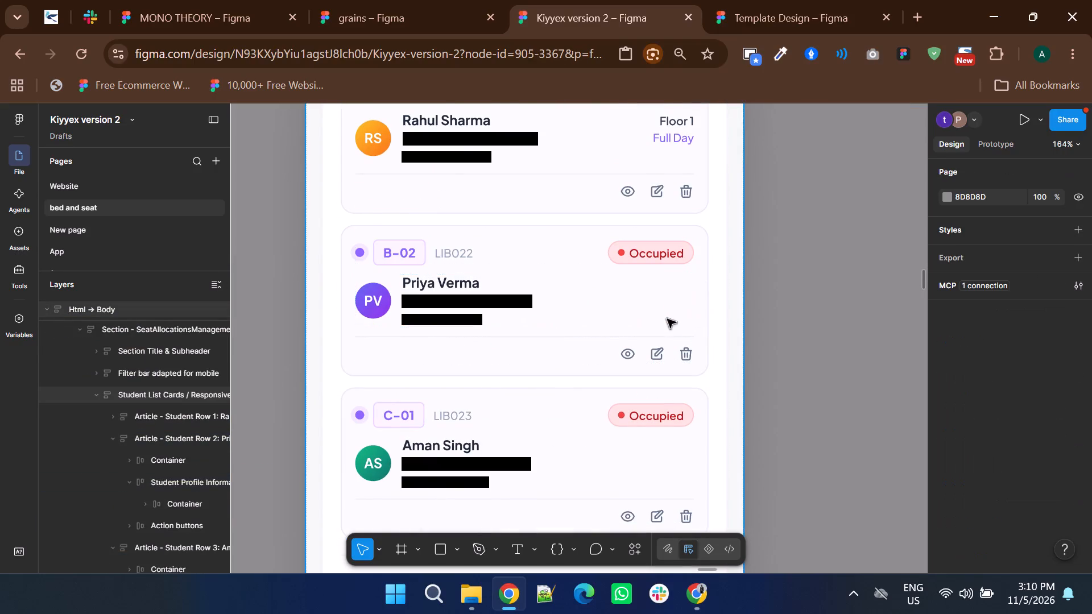
{"action": "scroll", "coordinate": [667, 319], "scroll_direction": "up", "scroll_amount": 2}
{"action": "triple_click", "coordinate": [667, 297]}
{"action": "triple_click", "coordinate": [667, 297]}
{"action": "left_click", "coordinate": [667, 297]}
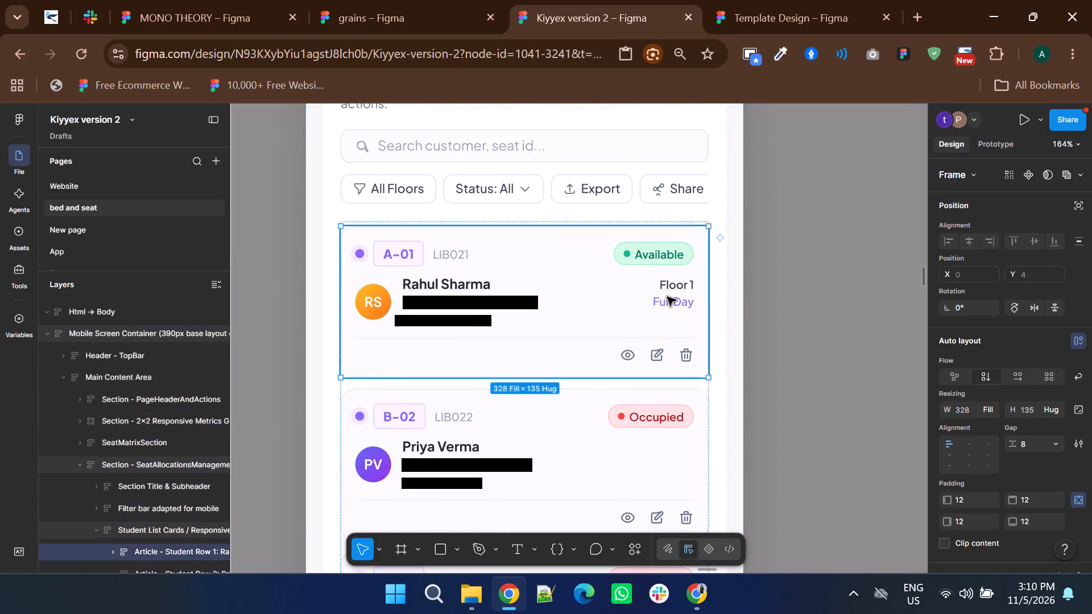
{"action": "double_click", "coordinate": [667, 297]}
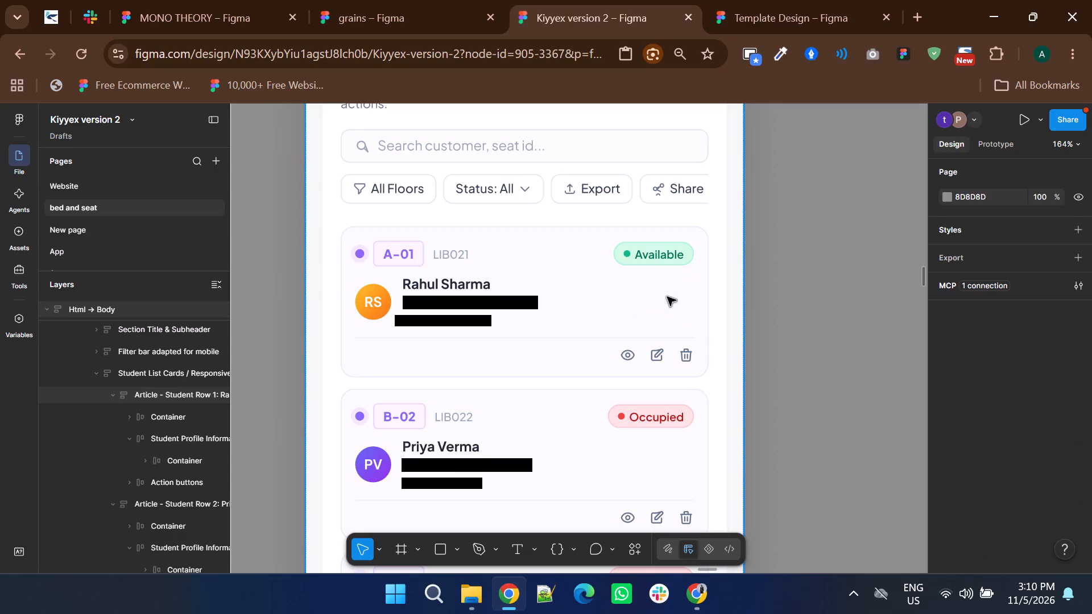
Delete the LIB021, LIB022 and LIB023 codes beside the seat badges on the three mobile seat cards.
{"action": "scroll", "coordinate": [584, 372], "scroll_direction": "up", "scroll_amount": 1, "text": "shift"}
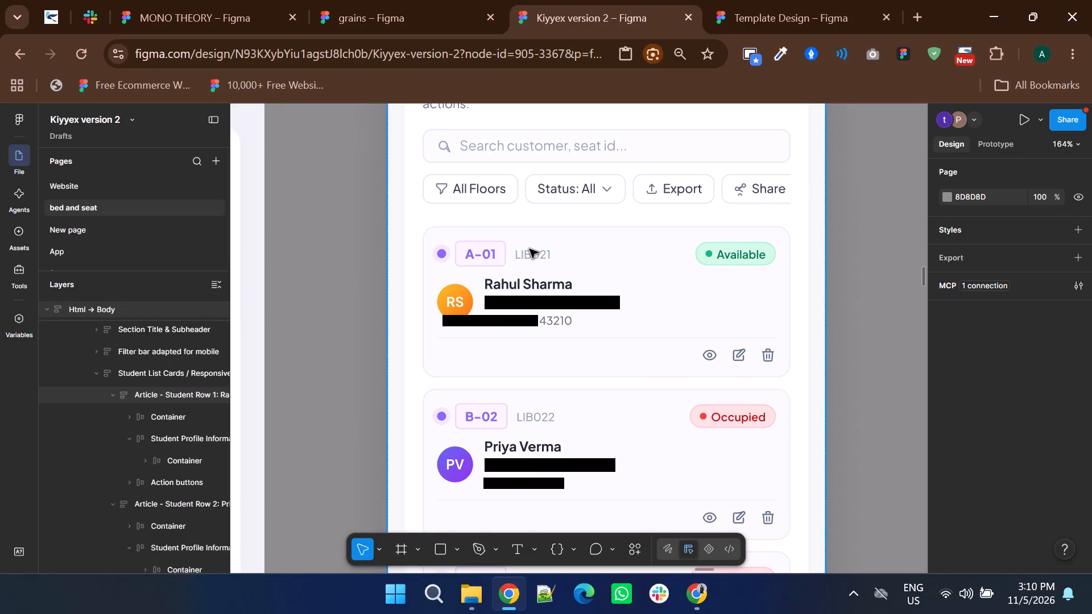
{"action": "triple_click", "coordinate": [530, 249]}
{"action": "triple_click", "coordinate": [530, 249]}
{"action": "double_click", "coordinate": [530, 249]}
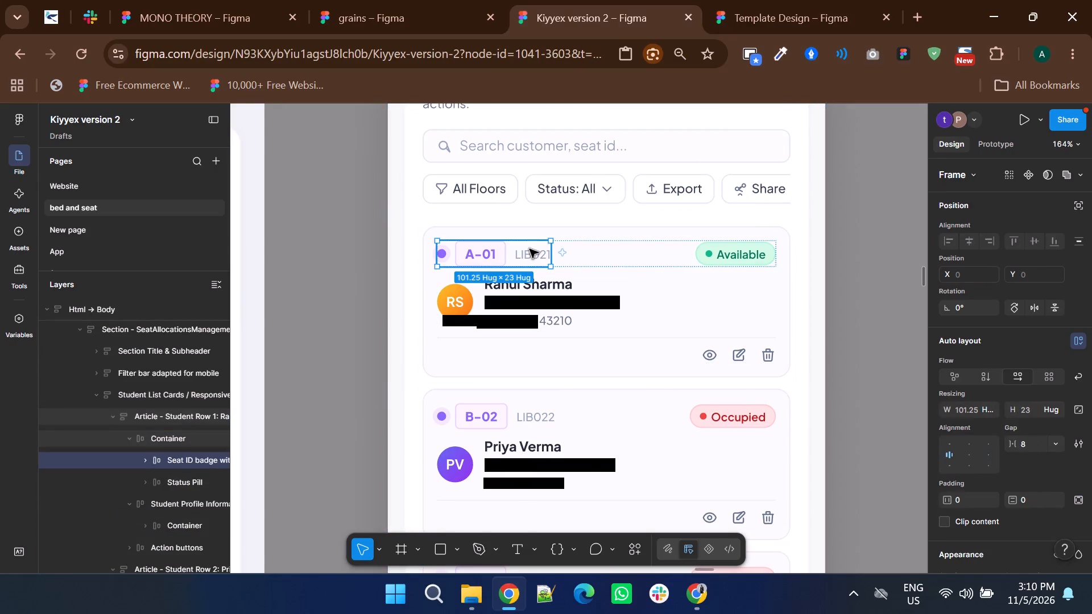
{"action": "double_click", "coordinate": [530, 249]}
{"action": "key", "text": "Delete"}
{"action": "scroll", "coordinate": [530, 249], "scroll_direction": "down", "scroll_amount": 1}
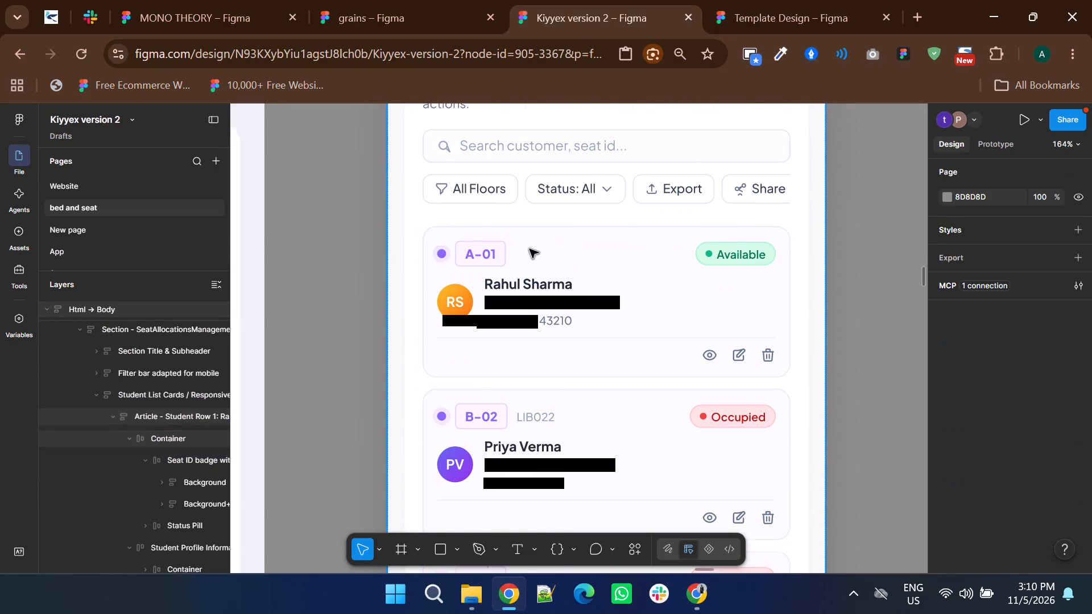
{"action": "triple_click", "coordinate": [528, 333]}
{"action": "triple_click", "coordinate": [528, 333]}
{"action": "double_click", "coordinate": [528, 333]}
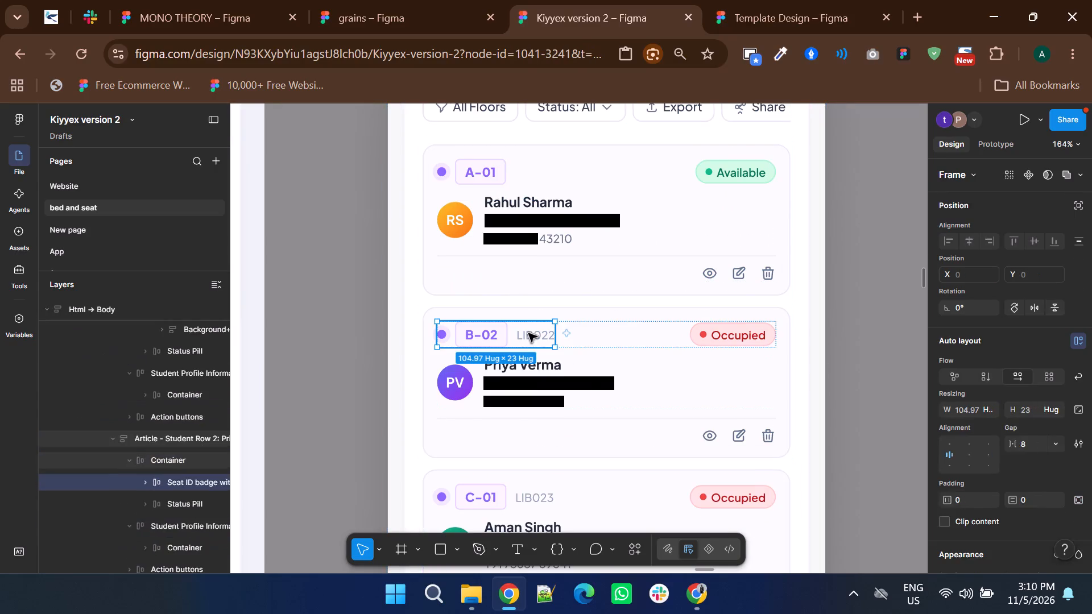
{"action": "double_click", "coordinate": [528, 333]}
{"action": "scroll", "coordinate": [528, 333], "scroll_direction": "down", "scroll_amount": 2}
{"action": "triple_click", "coordinate": [528, 333]}
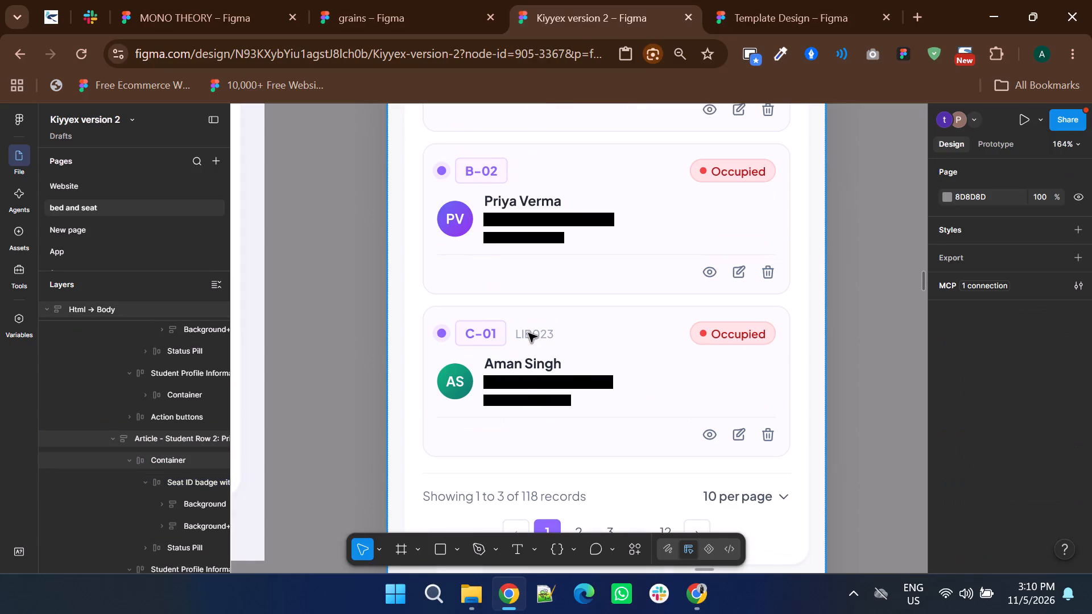
{"action": "triple_click", "coordinate": [528, 333]}
{"action": "double_click", "coordinate": [528, 333]}
{"action": "double_click", "coordinate": [528, 333]}
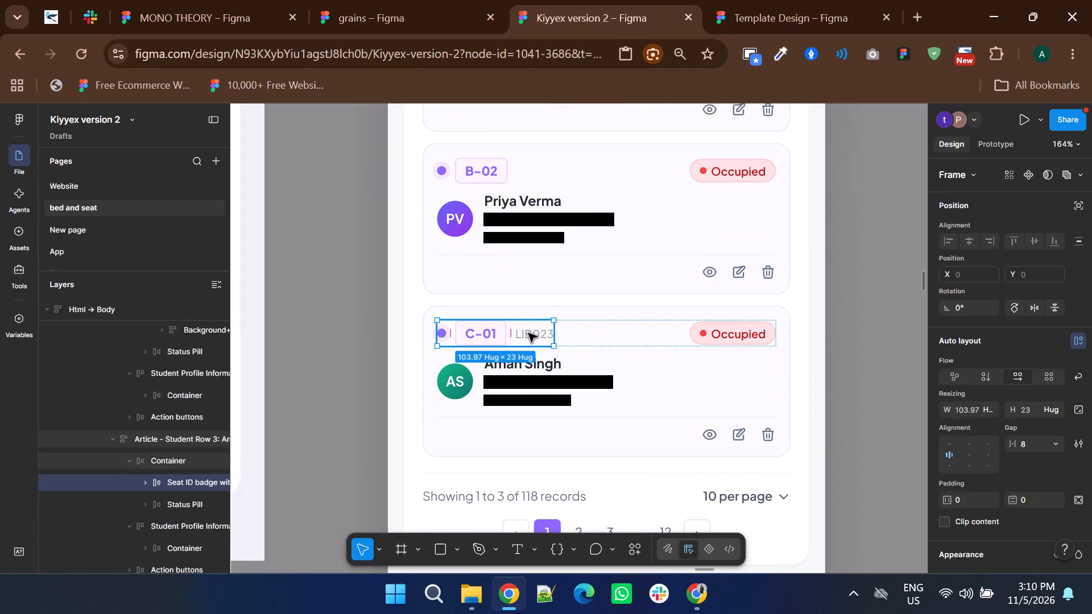
Compare the Seat Allocations & Management section, its filters and rows, between the desktop and mobile Library Management screens.
{"action": "scroll", "coordinate": [528, 333], "scroll_direction": "down", "scroll_amount": 3, "text": "ctrl"}
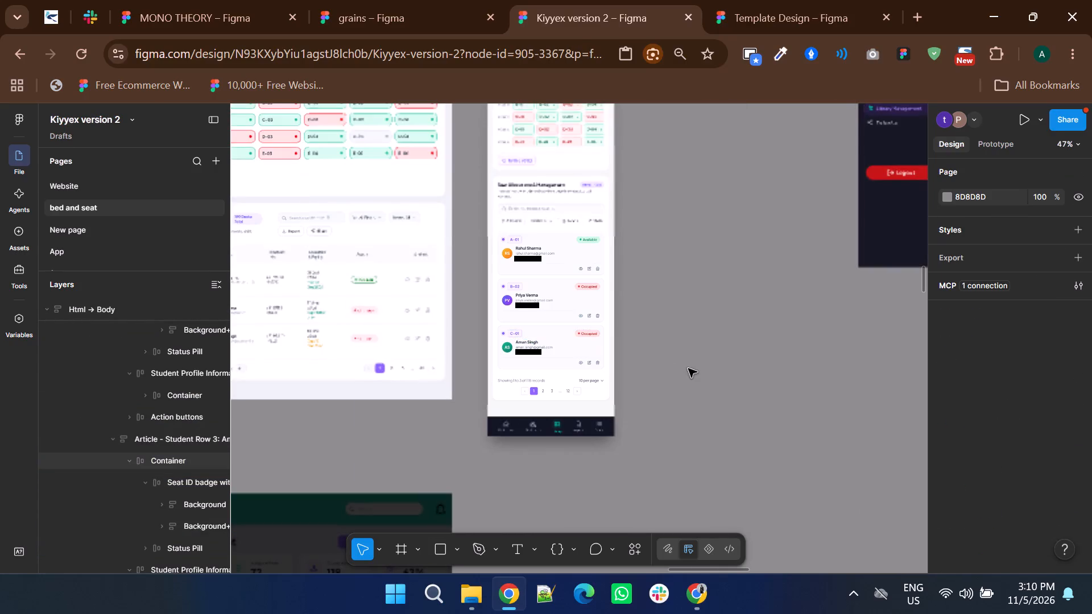
{"action": "scroll", "coordinate": [688, 368], "scroll_direction": "up", "scroll_amount": 1, "text": "shift"}
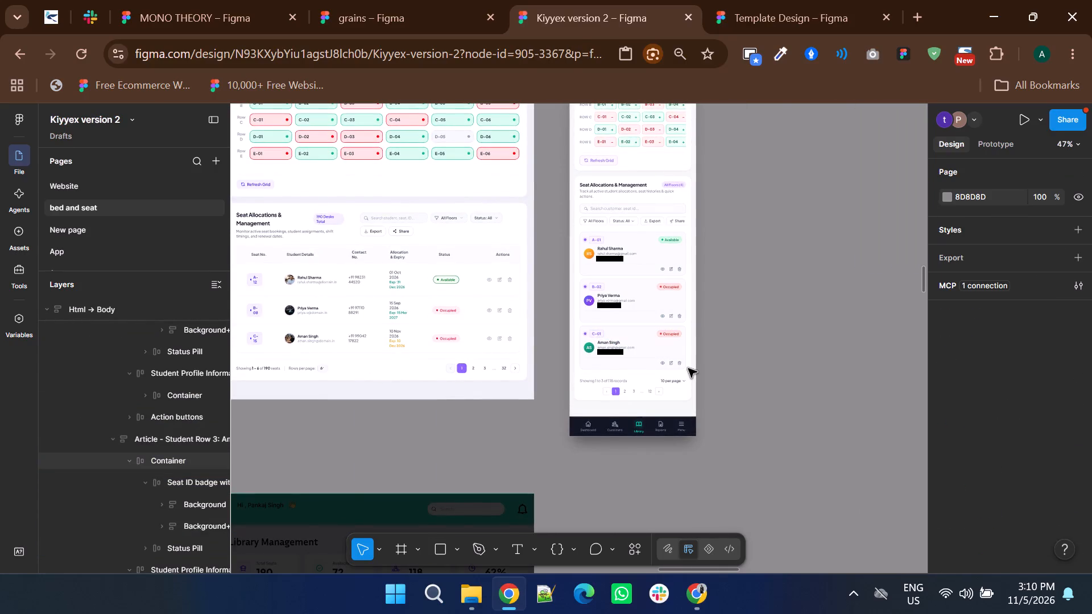
{"action": "scroll", "coordinate": [688, 368], "scroll_direction": "up", "scroll_amount": 1, "text": "shift"}
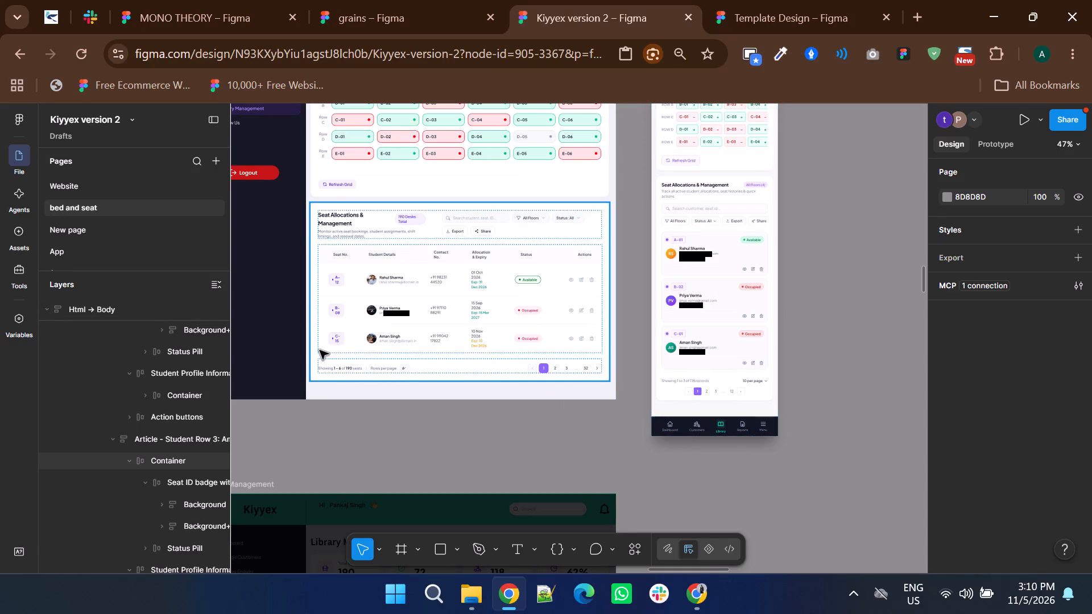
{"action": "scroll", "coordinate": [320, 359], "scroll_direction": "up", "scroll_amount": 3, "text": "ctrl"}
{"action": "scroll", "coordinate": [322, 392], "scroll_direction": "down", "scroll_amount": 2, "text": "ctrl"}
{"action": "scroll", "coordinate": [353, 404], "scroll_direction": "down", "scroll_amount": 1, "text": "shift"}
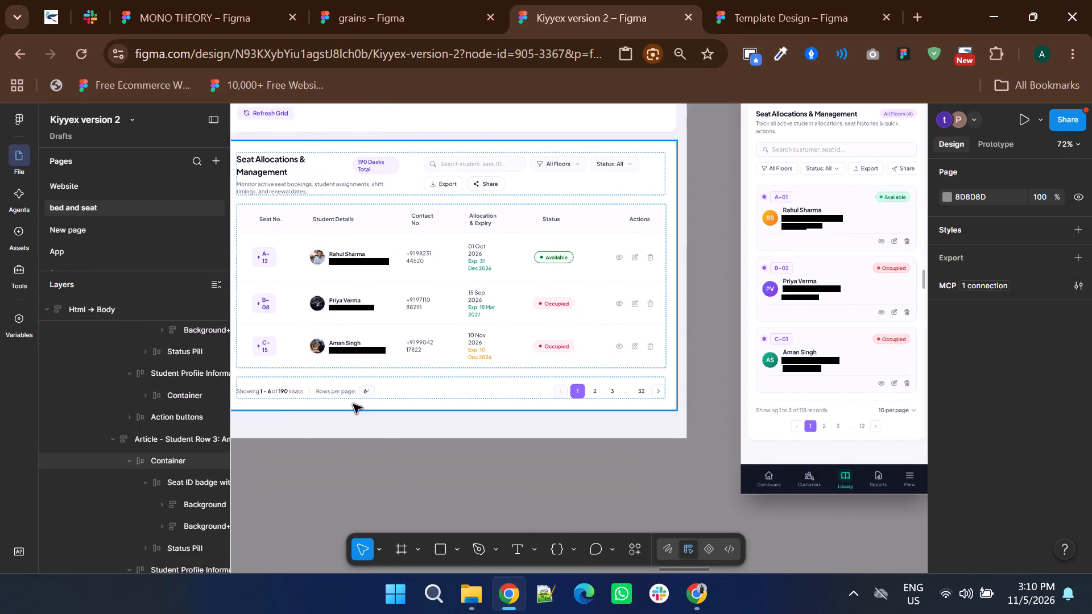
{"action": "scroll", "coordinate": [369, 422], "scroll_direction": "down", "scroll_amount": 1, "text": "ctrl"}
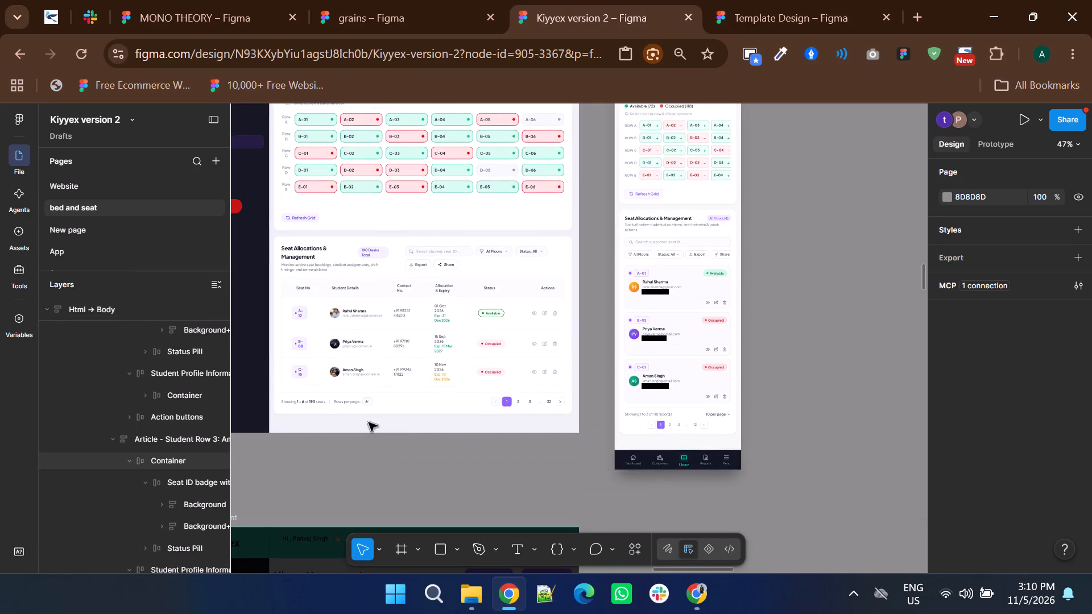
{"action": "scroll", "coordinate": [709, 227], "scroll_direction": "up", "scroll_amount": 3, "text": "ctrl"}
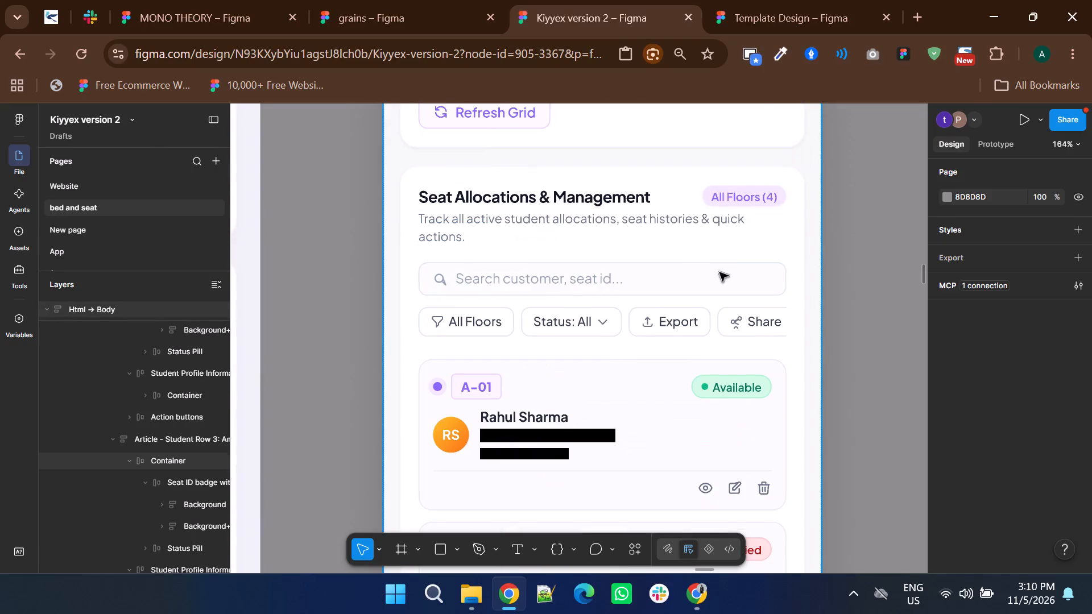
{"action": "scroll", "coordinate": [721, 272], "scroll_direction": "down", "scroll_amount": 2, "text": "ctrl"}
{"action": "scroll", "coordinate": [581, 317], "scroll_direction": "up", "scroll_amount": 3, "text": "shift"}
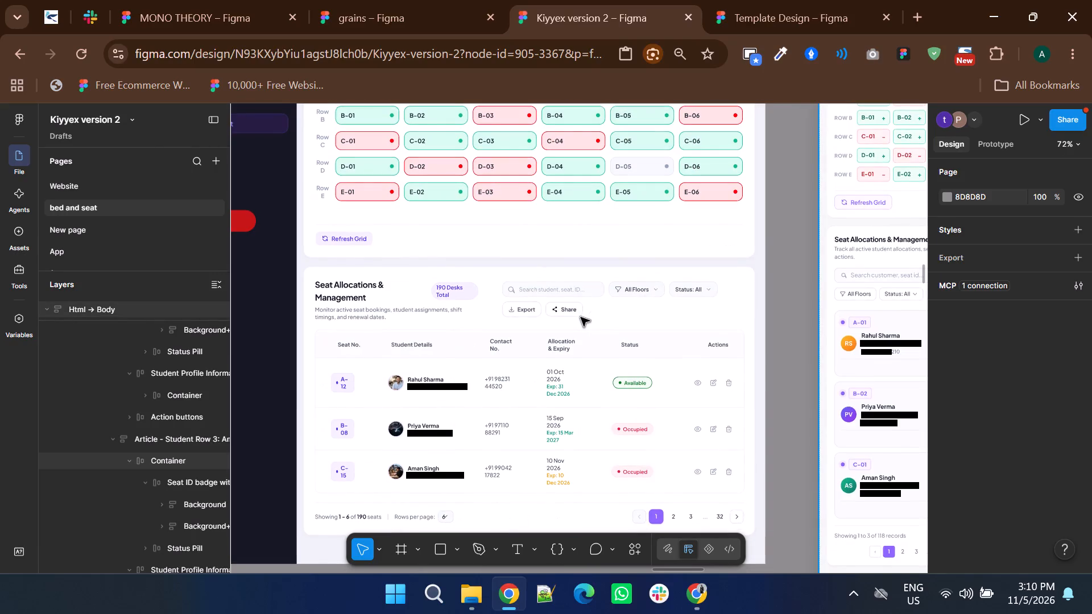
{"action": "scroll", "coordinate": [581, 317], "scroll_direction": "down", "scroll_amount": 2, "text": "shift"}
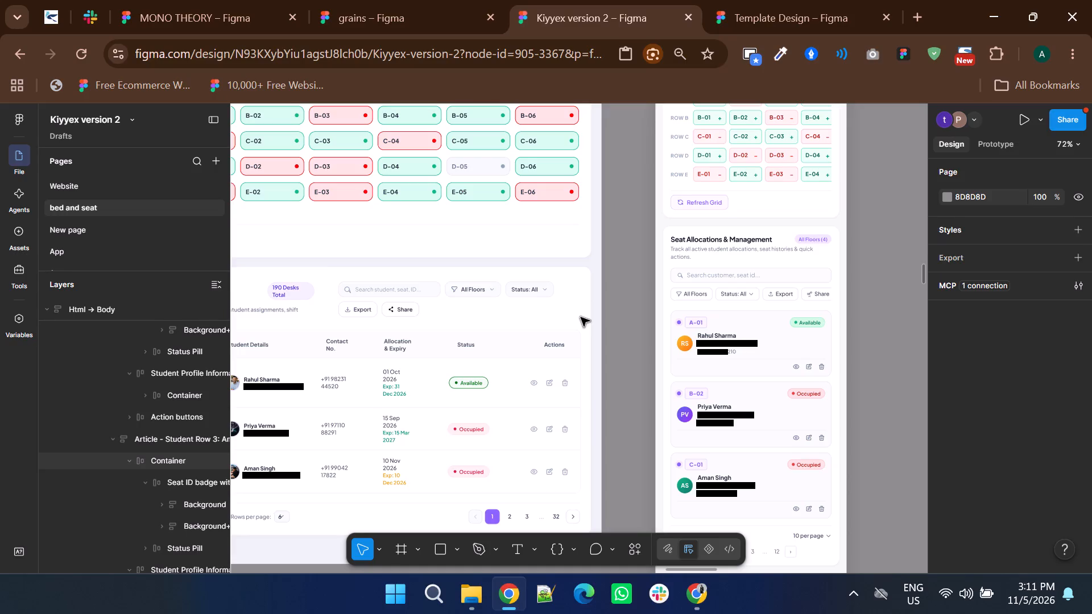
{"action": "scroll", "coordinate": [581, 317], "scroll_direction": "down", "scroll_amount": 2, "text": "ctrl"}
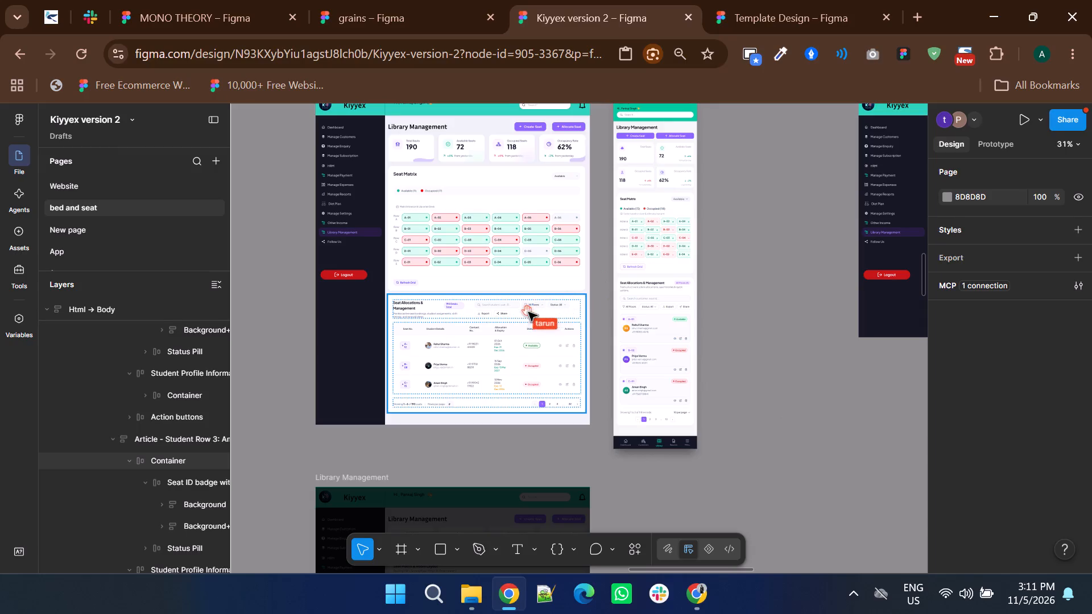
Delete the All Floors filter from the desktop Seat Allocations & Management header.
{"action": "scroll", "coordinate": [528, 312], "scroll_direction": "up", "scroll_amount": 3, "text": "ctrl"}
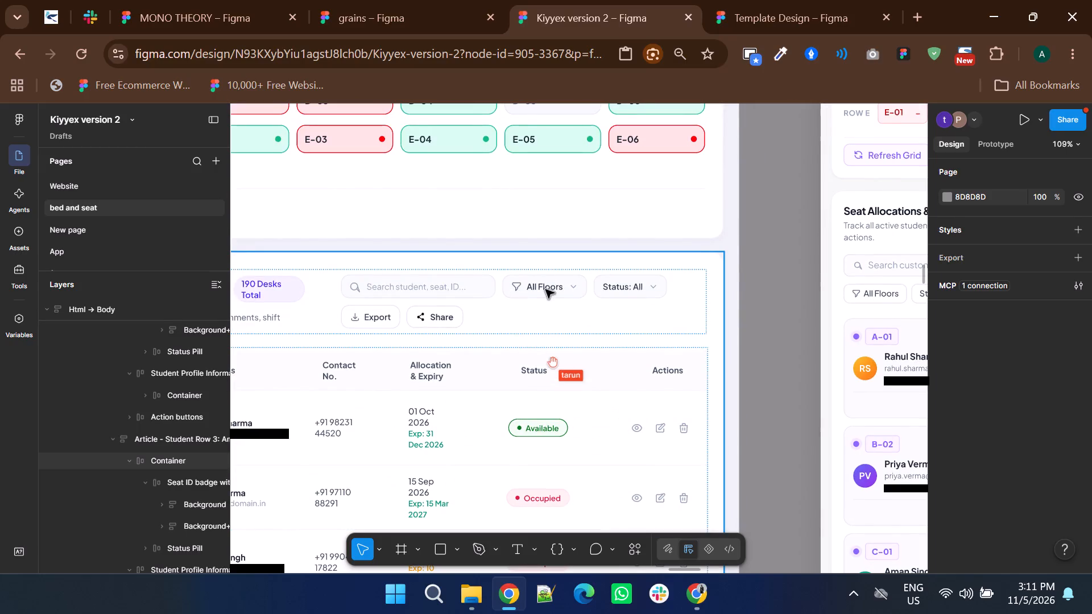
{"action": "triple_click", "coordinate": [545, 289]}
{"action": "triple_click", "coordinate": [545, 289]}
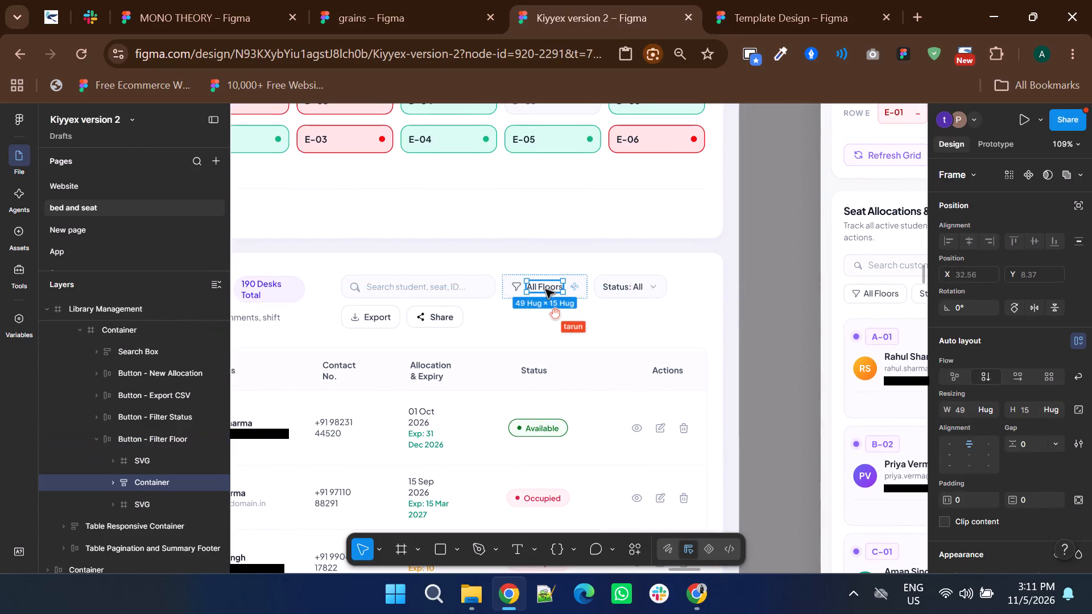
{"action": "left_click", "coordinate": [506, 293]}
{"action": "key", "text": "Delete"}
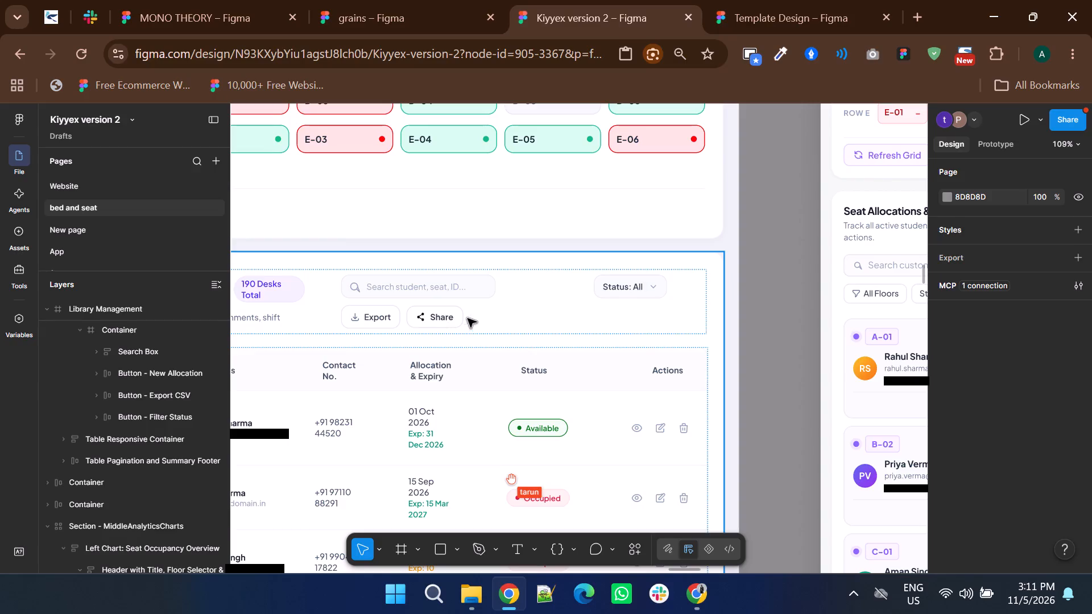
Move the Export and Share buttons together up into the search box row, directly after the search box.
{"action": "triple_click", "coordinate": [450, 318]}
{"action": "left_click", "coordinate": [450, 318]}
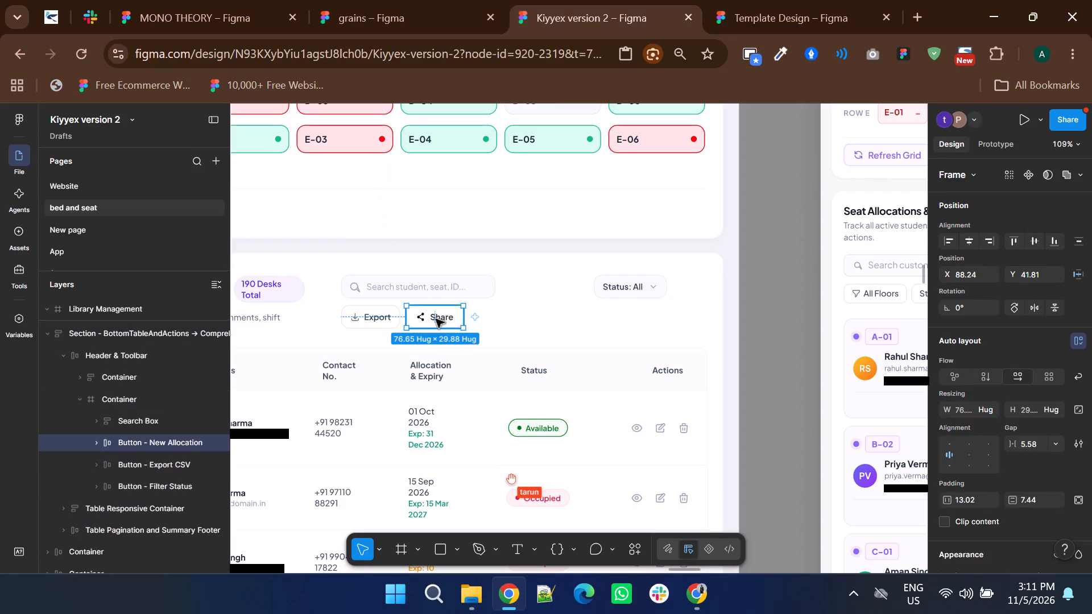
{"action": "left_click", "coordinate": [371, 317], "text": "shift"}
{"action": "left_click_drag", "start_coordinate": [363, 317], "coordinate": [516, 291]}
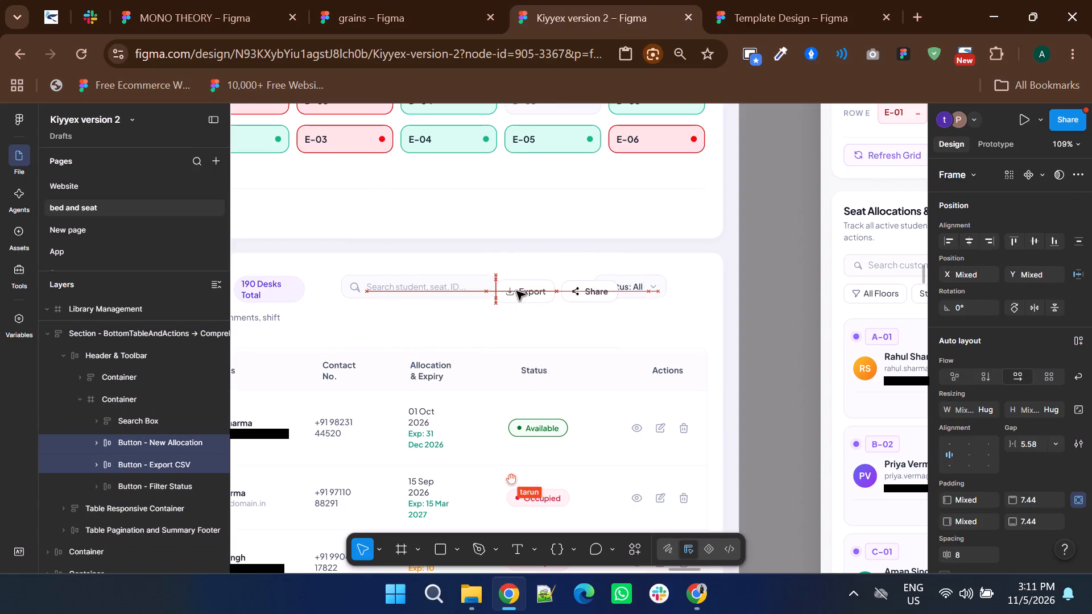
{"action": "left_click_drag", "start_coordinate": [516, 291], "coordinate": [526, 284]}
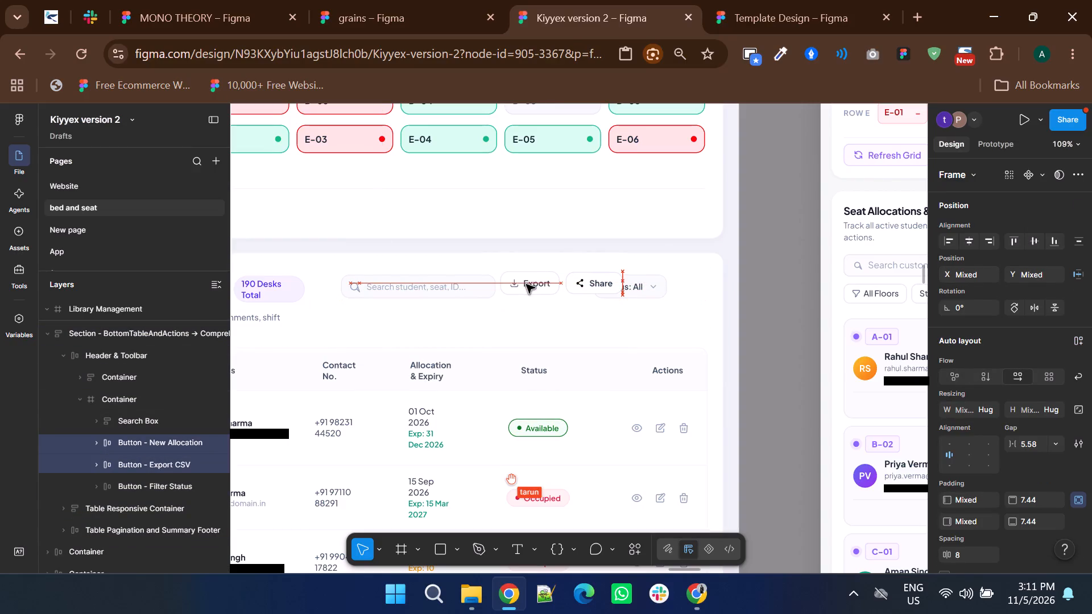
{"action": "left_click_drag", "start_coordinate": [526, 284], "coordinate": [526, 286]}
Space out the toolbar row by moving the Status: All filter past Share to X 393.8 and nudging Share to X 304.04.
{"action": "scroll", "coordinate": [643, 281], "scroll_direction": "up", "scroll_amount": 2, "text": "ctrl"}
{"action": "left_click", "coordinate": [643, 295]}
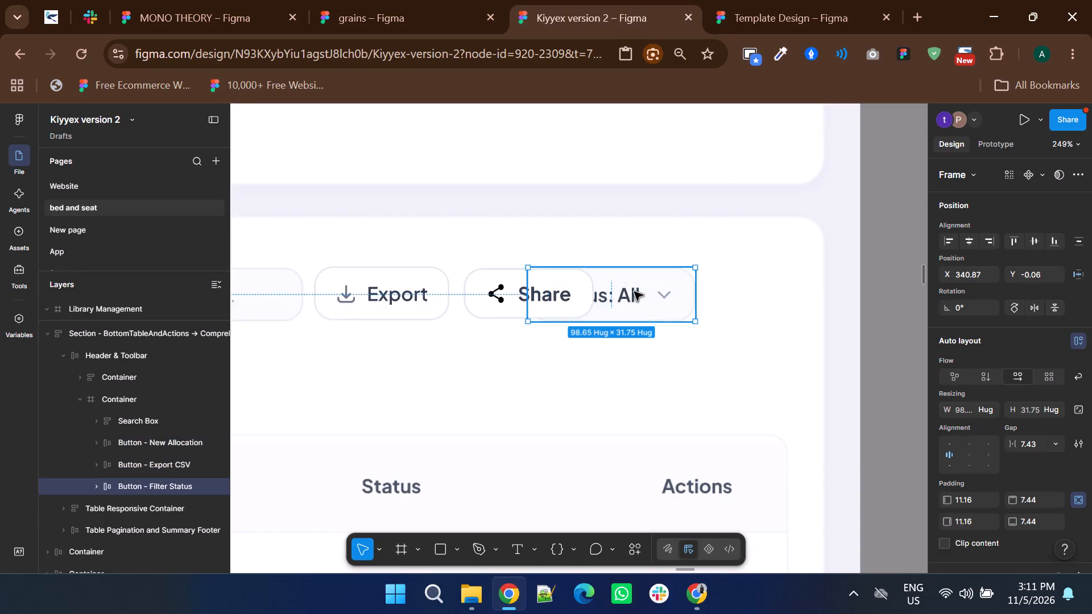
{"action": "left_click_drag", "start_coordinate": [634, 292], "coordinate": [715, 291]}
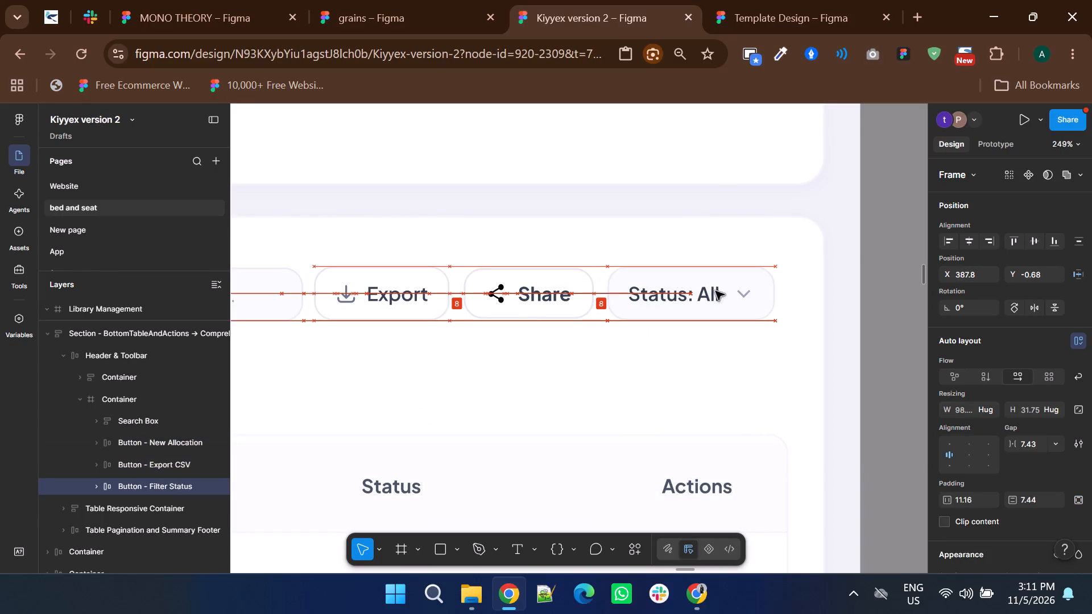
{"action": "left_click_drag", "start_coordinate": [715, 291], "coordinate": [724, 290]}
{"action": "left_click", "coordinate": [561, 300]}
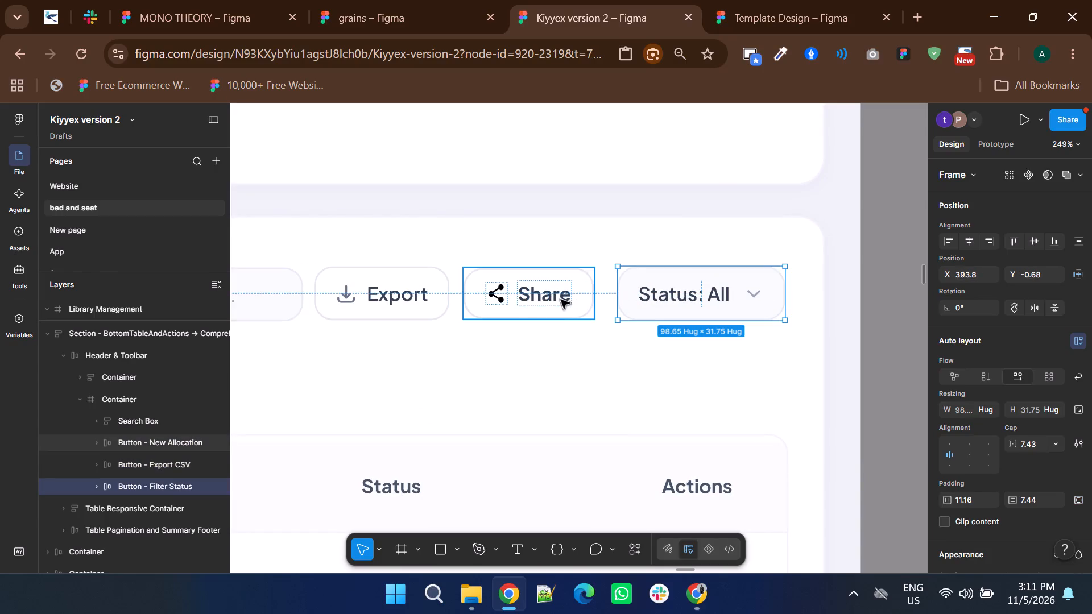
{"action": "key", "text": "Right"}
{"action": "scroll", "coordinate": [457, 351], "scroll_direction": "down", "scroll_amount": 5, "text": "ctrl"}
{"action": "left_click", "coordinate": [737, 368]}
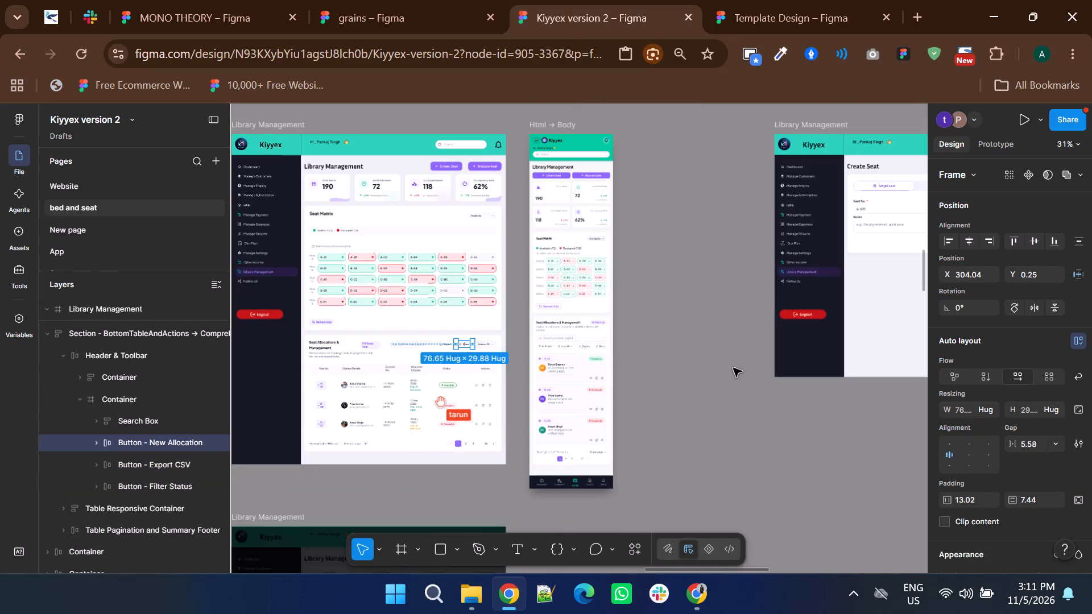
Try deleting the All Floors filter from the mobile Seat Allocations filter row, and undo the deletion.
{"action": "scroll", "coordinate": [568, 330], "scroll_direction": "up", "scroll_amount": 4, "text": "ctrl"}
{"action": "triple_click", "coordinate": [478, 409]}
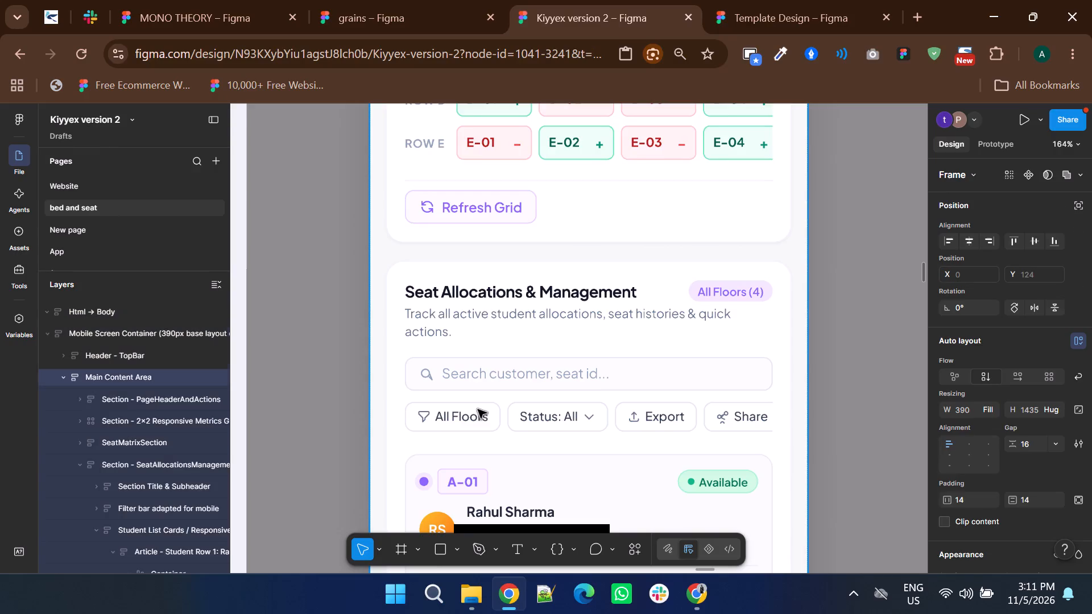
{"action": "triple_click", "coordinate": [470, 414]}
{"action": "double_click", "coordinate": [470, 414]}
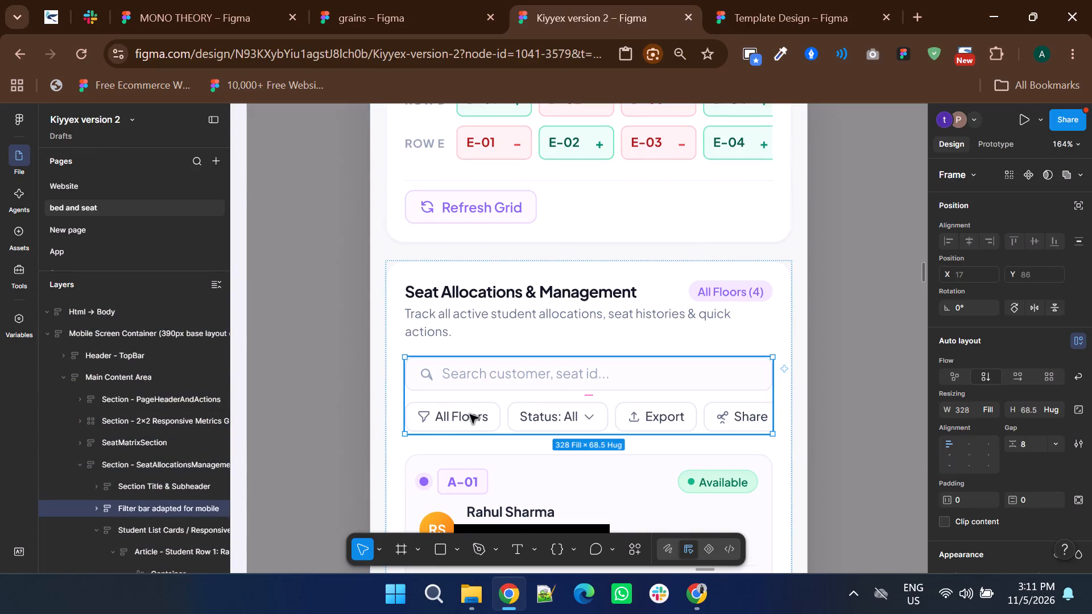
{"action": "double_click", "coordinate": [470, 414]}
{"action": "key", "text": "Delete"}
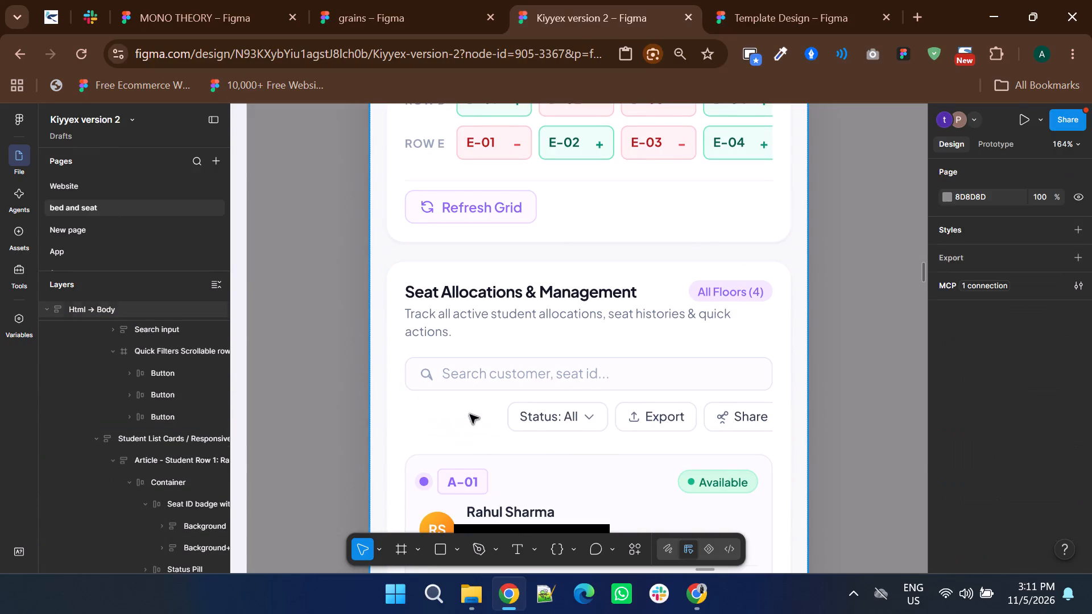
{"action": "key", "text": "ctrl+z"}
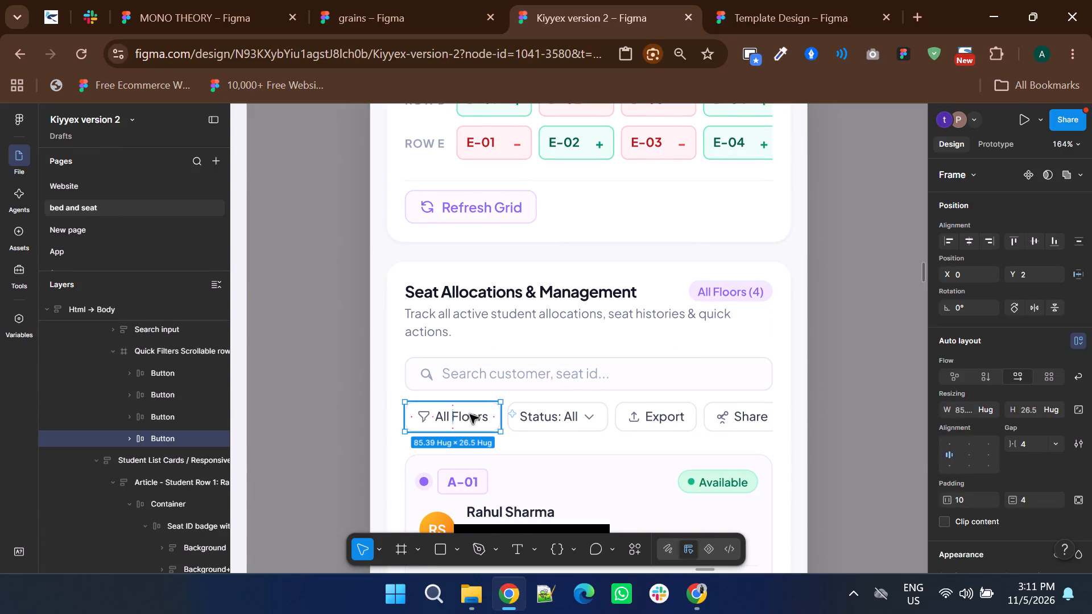
Delete the All Floors filter from the mobile filter row so Status: All, Export and Share shift over to close the gap.
{"action": "left_click", "coordinate": [817, 420]}
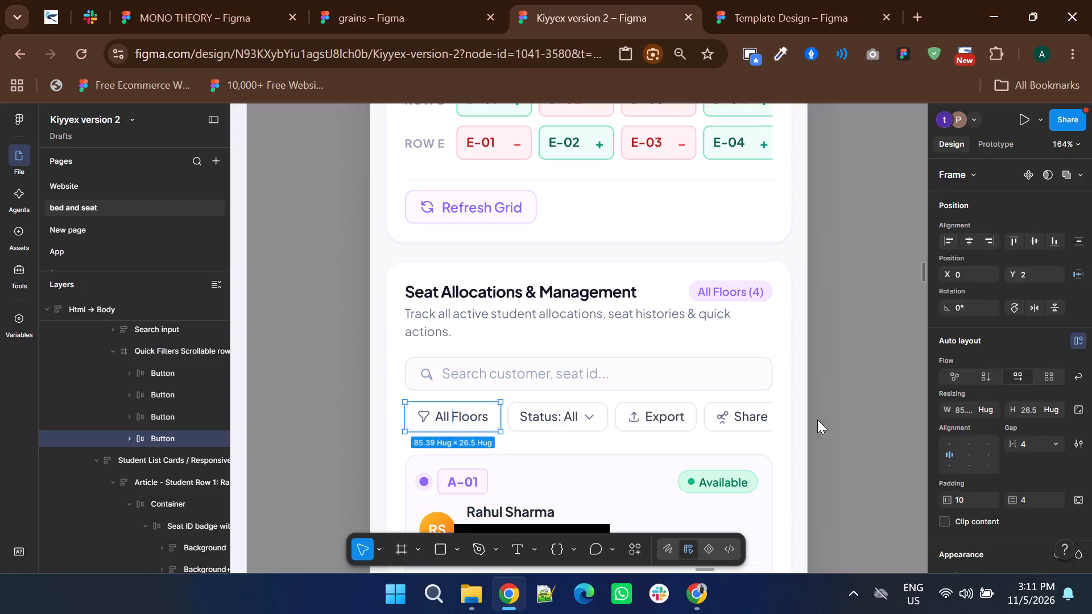
{"action": "triple_click", "coordinate": [563, 424]}
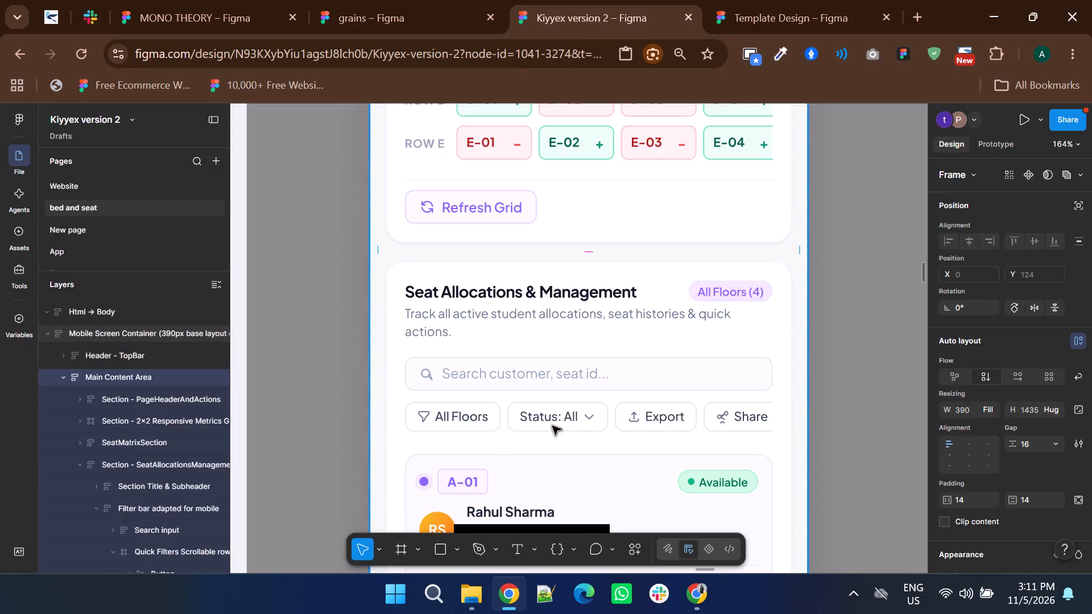
{"action": "double_click", "coordinate": [552, 426]}
{"action": "double_click", "coordinate": [541, 417]}
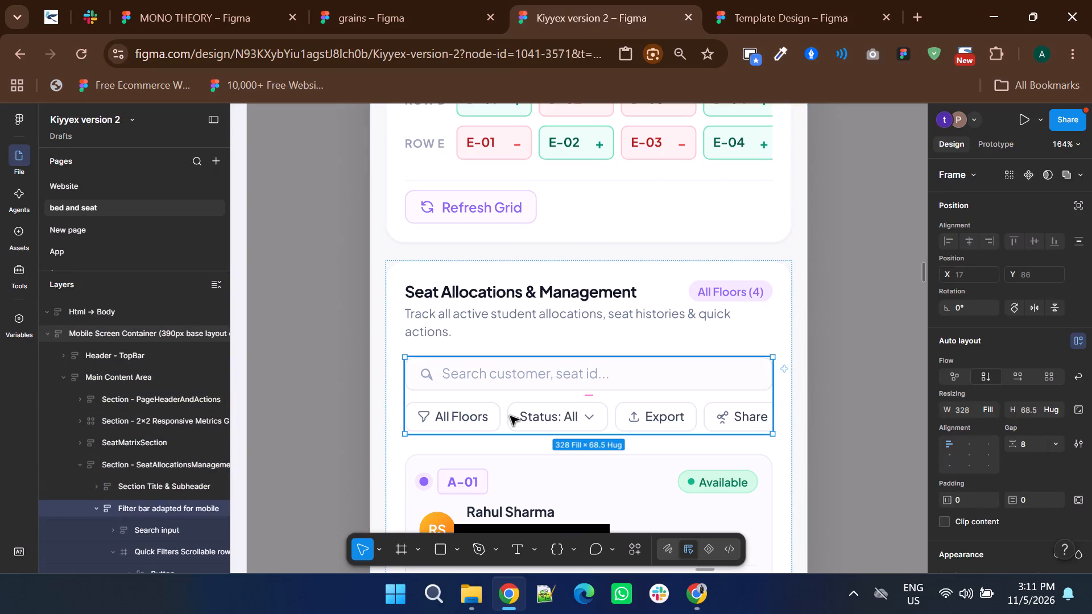
{"action": "double_click", "coordinate": [510, 416]}
{"action": "left_click", "coordinate": [457, 416]}
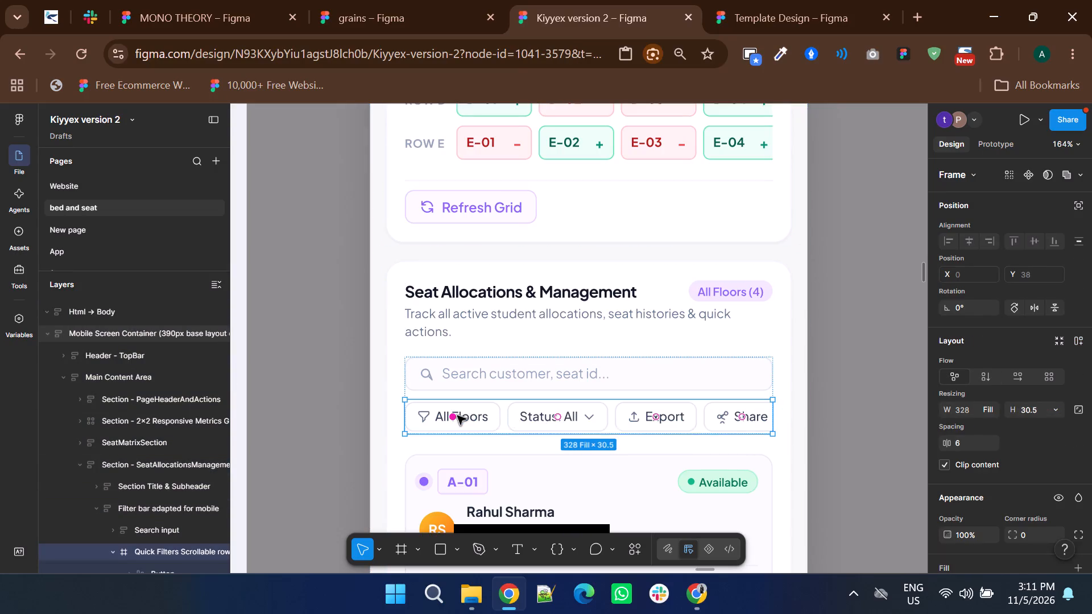
{"action": "key", "text": "Delete"}
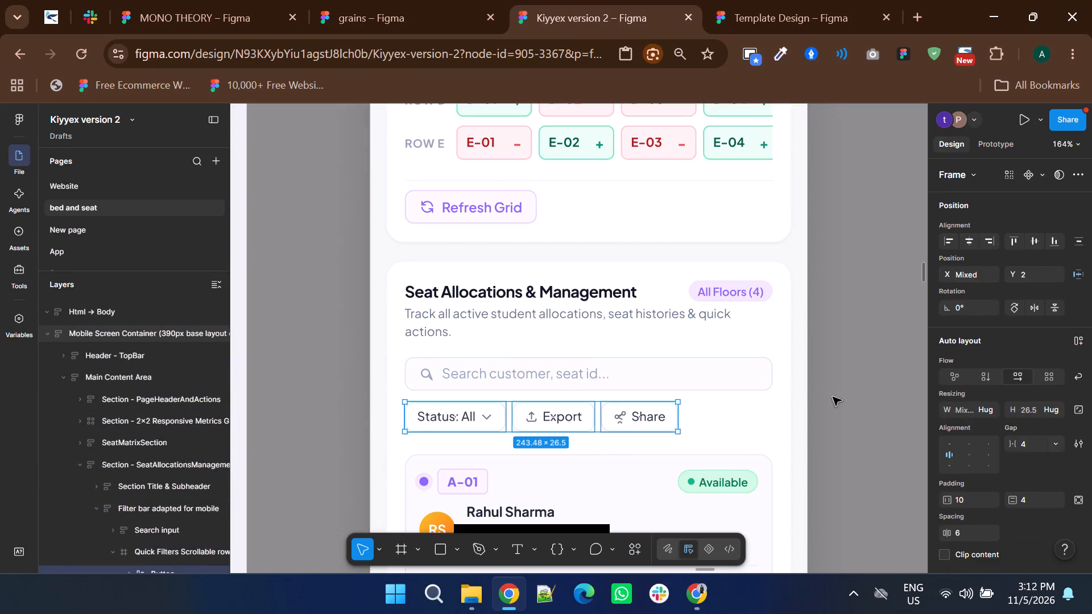
Repair the mobile Share button's icon by moving its detached lower circle onto the end of the lower connecting line.
{"action": "scroll", "coordinate": [627, 425], "scroll_direction": "up", "scroll_amount": 4, "text": "ctrl"}
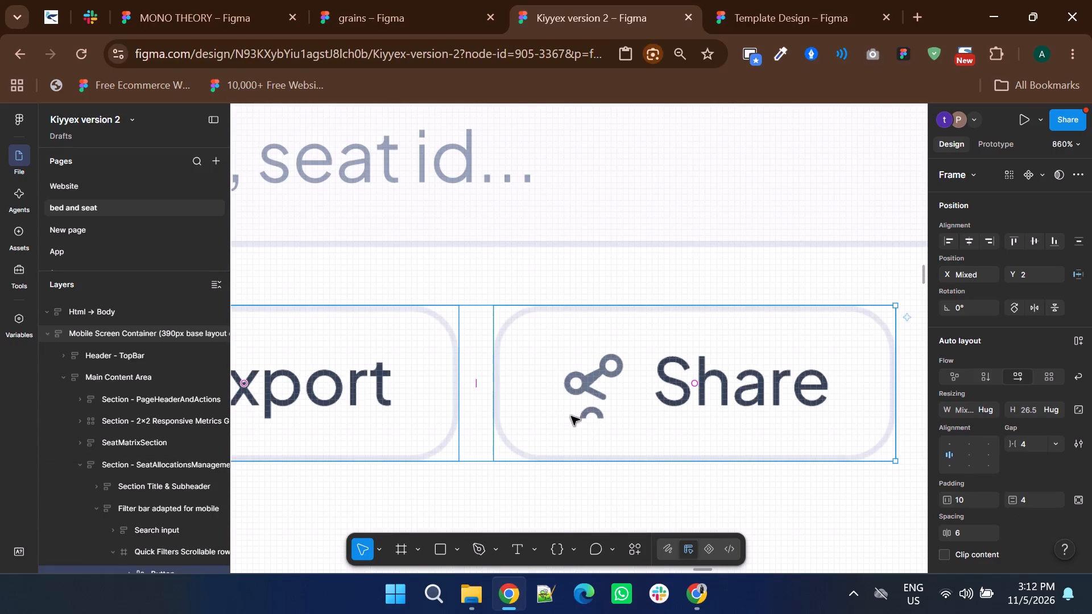
{"action": "left_click", "coordinate": [591, 413], "text": "ctrl"}
{"action": "scroll", "coordinate": [591, 412], "scroll_direction": "up", "scroll_amount": 2, "text": "ctrl"}
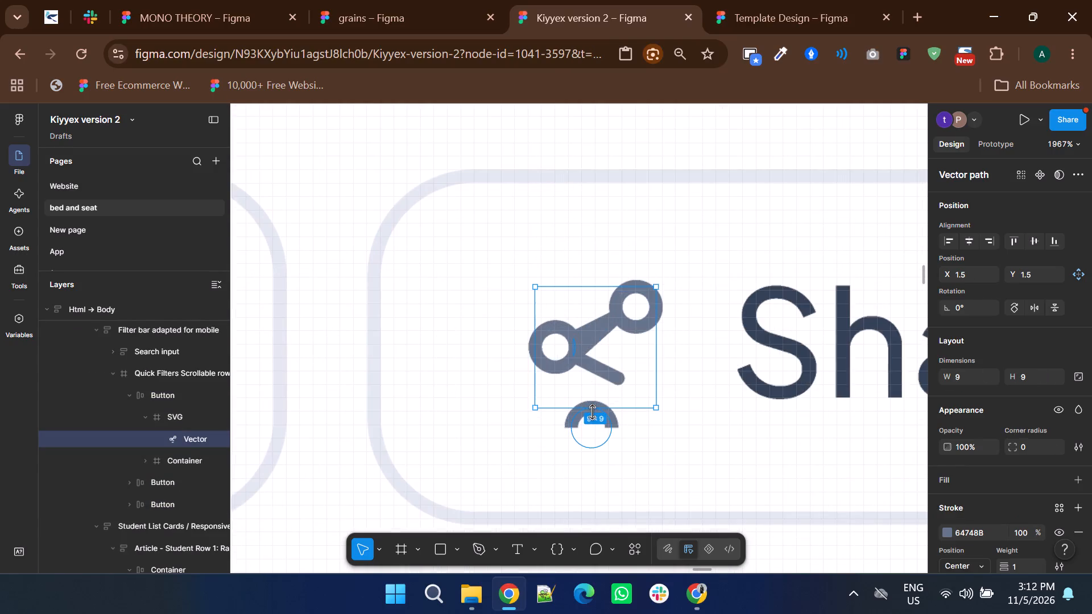
{"action": "double_click", "coordinate": [591, 412]}
{"action": "left_click_drag", "start_coordinate": [561, 392], "coordinate": [642, 460]}
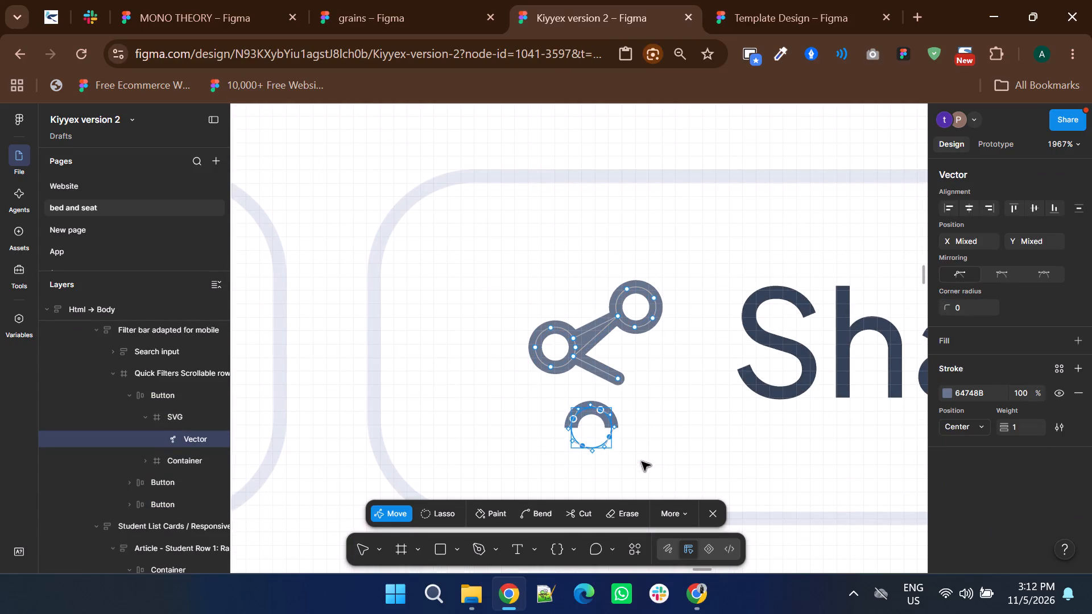
{"action": "left_click_drag", "start_coordinate": [592, 433], "coordinate": [645, 391]}
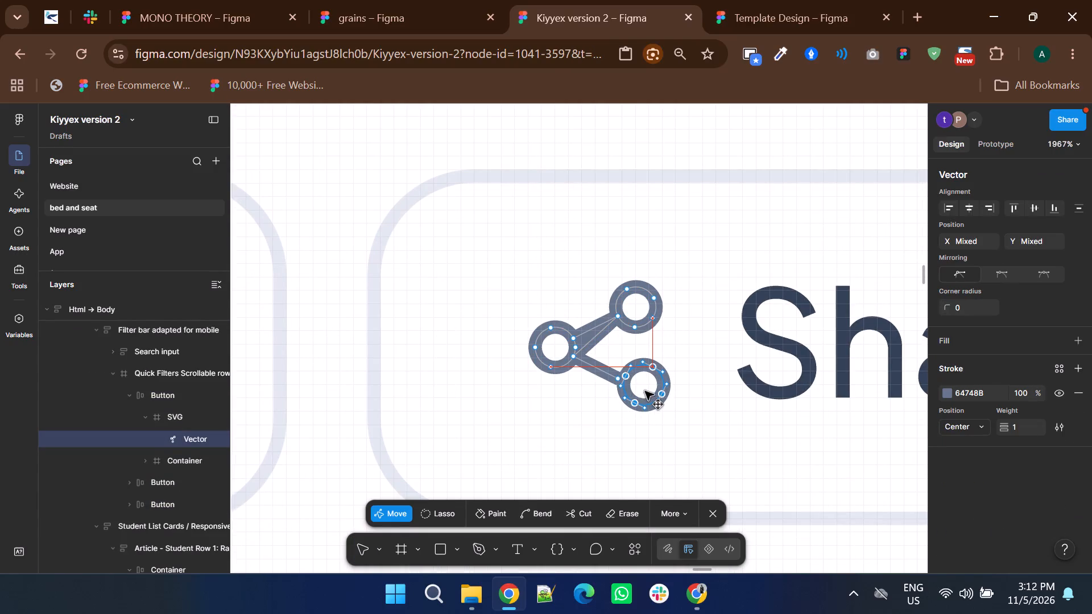
{"action": "left_click_drag", "start_coordinate": [645, 391], "coordinate": [645, 390]}
{"action": "scroll", "coordinate": [543, 349], "scroll_direction": "down", "scroll_amount": 6, "text": "ctrl"}
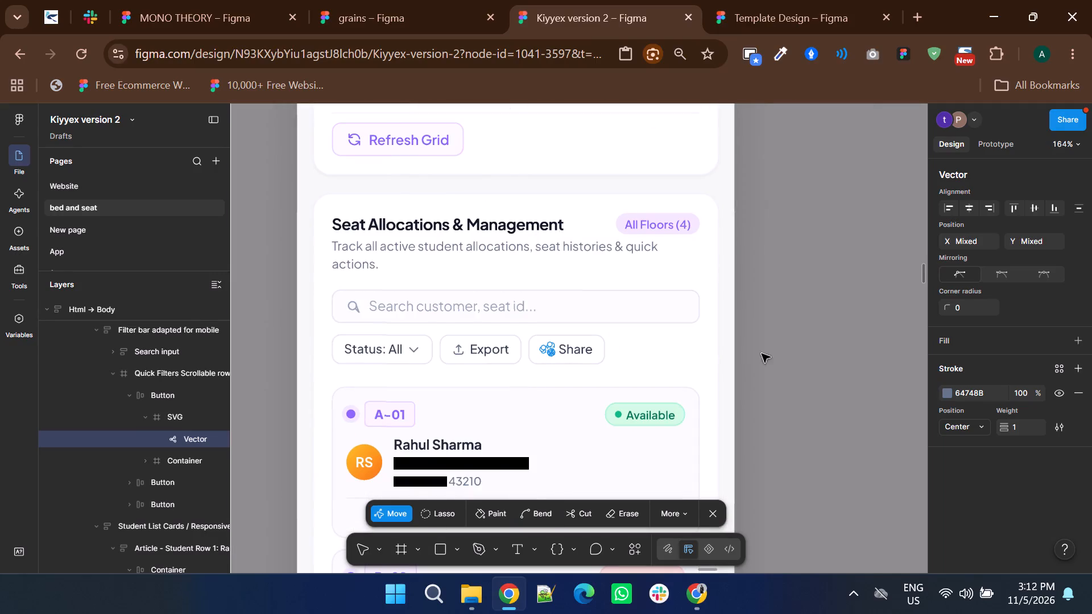
{"action": "triple_click", "coordinate": [785, 352]}
Delete the All Floors (4) badge beside the mobile Seat Allocations & Management heading.
{"action": "triple_click", "coordinate": [670, 219]}
{"action": "triple_click", "coordinate": [670, 219]}
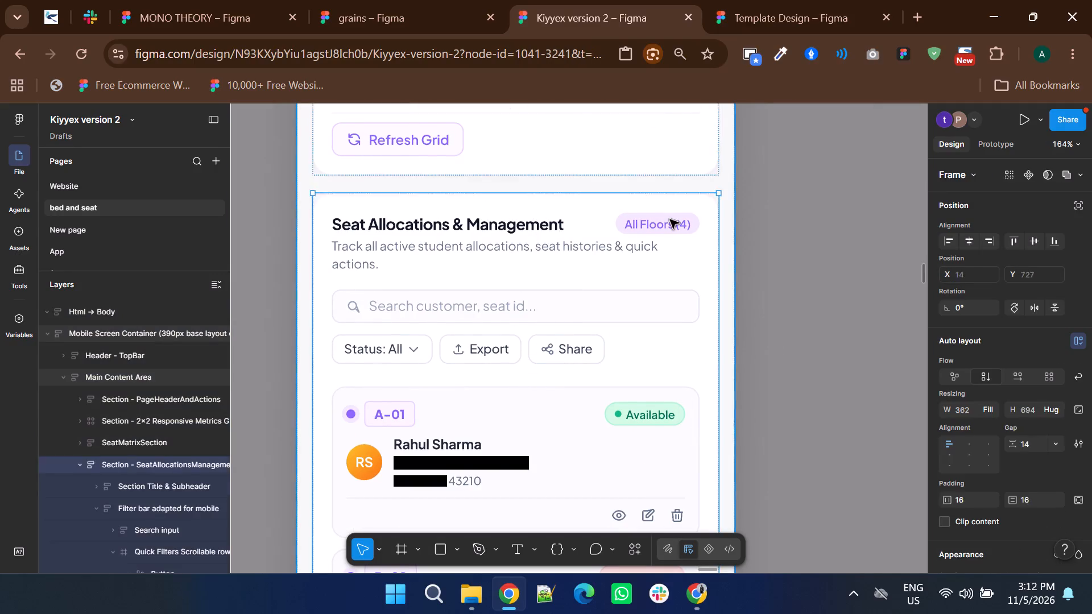
{"action": "left_click", "coordinate": [670, 219]}
{"action": "key", "text": "Delete"}
Review the desktop and mobile Library Management screens side by side, including the Seat Matrix and Seat Allocations sections.
{"action": "scroll", "coordinate": [806, 288], "scroll_direction": "down", "scroll_amount": 3, "text": "ctrl"}
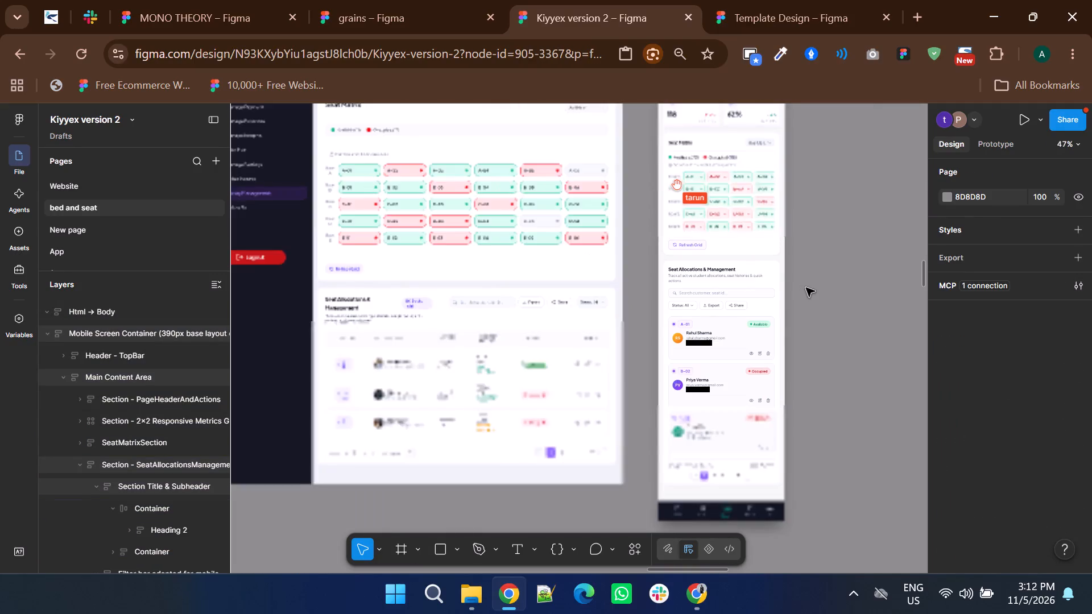
{"action": "scroll", "coordinate": [806, 288], "scroll_direction": "down", "scroll_amount": 1, "text": "shift"}
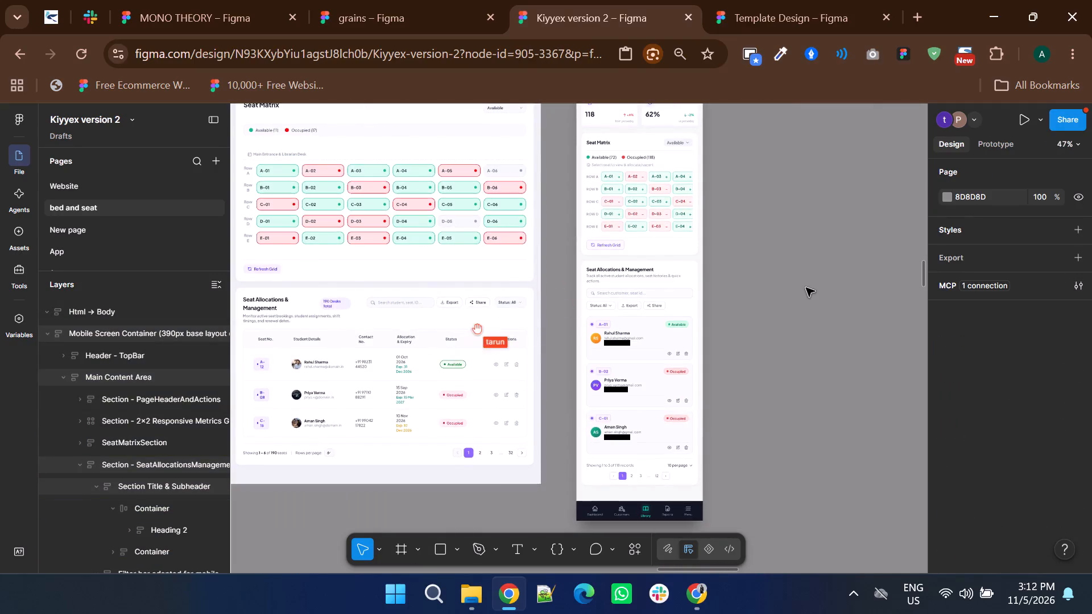
{"action": "scroll", "coordinate": [806, 288], "scroll_direction": "down", "scroll_amount": 1, "text": "ctrl"}
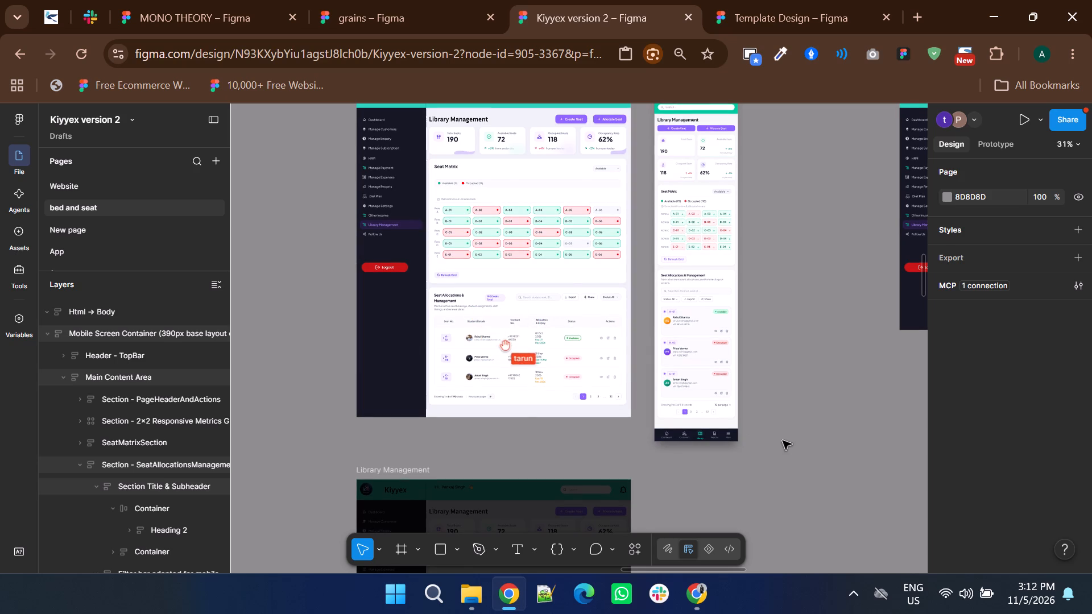
{"action": "scroll", "coordinate": [783, 441], "scroll_direction": "down", "scroll_amount": 1, "text": "shift"}
{"action": "scroll", "coordinate": [707, 459], "scroll_direction": "up", "scroll_amount": 1}
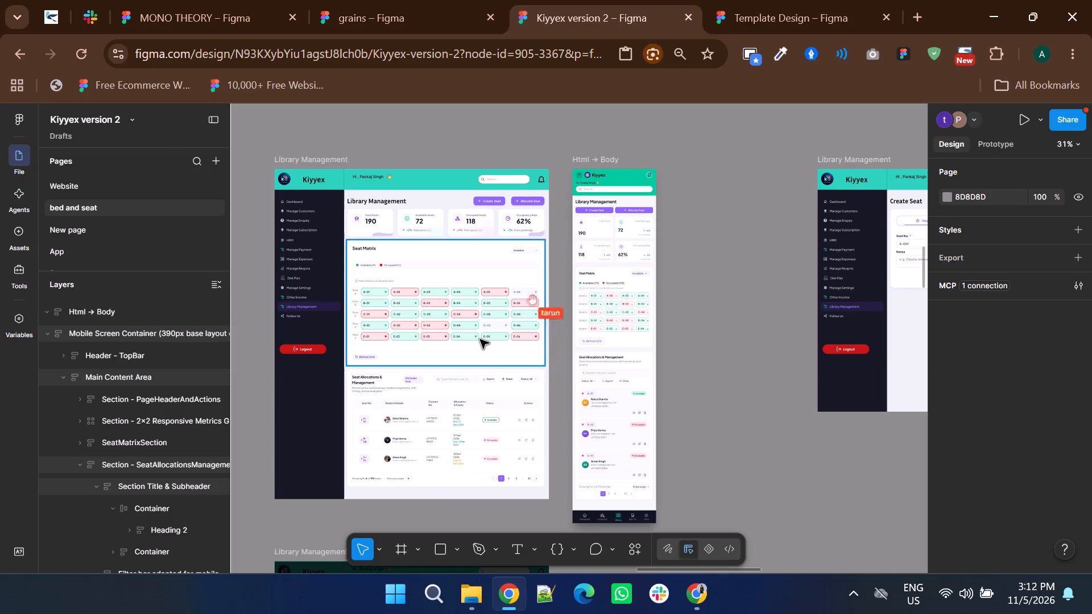
{"action": "scroll", "coordinate": [543, 299], "scroll_direction": "up", "scroll_amount": 5, "text": "ctrl"}
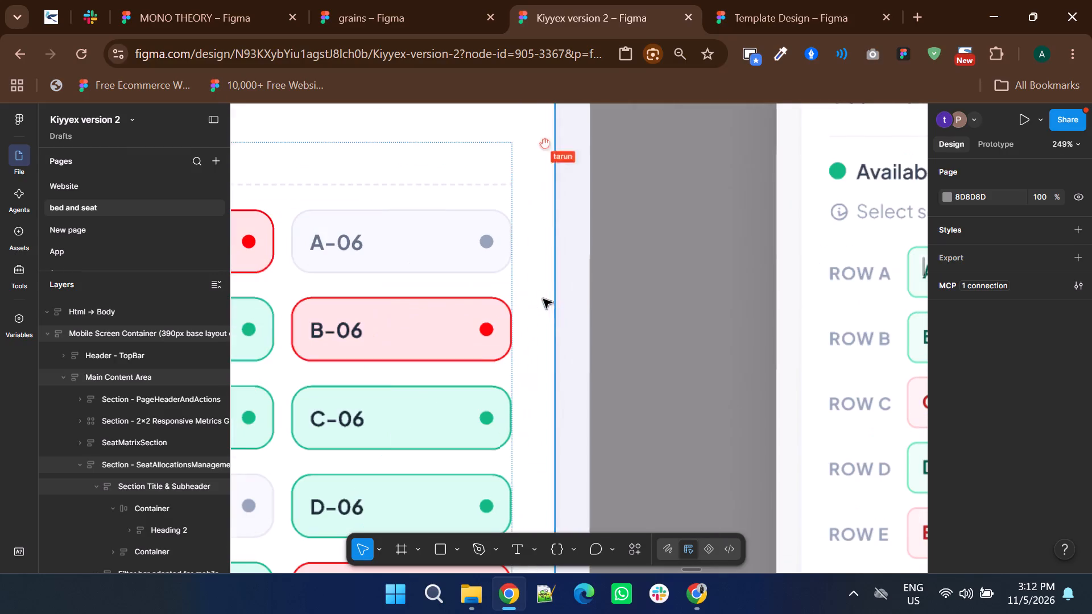
{"action": "left_click", "coordinate": [631, 298]}
{"action": "scroll", "coordinate": [631, 298], "scroll_direction": "down", "scroll_amount": 4, "text": "ctrl"}
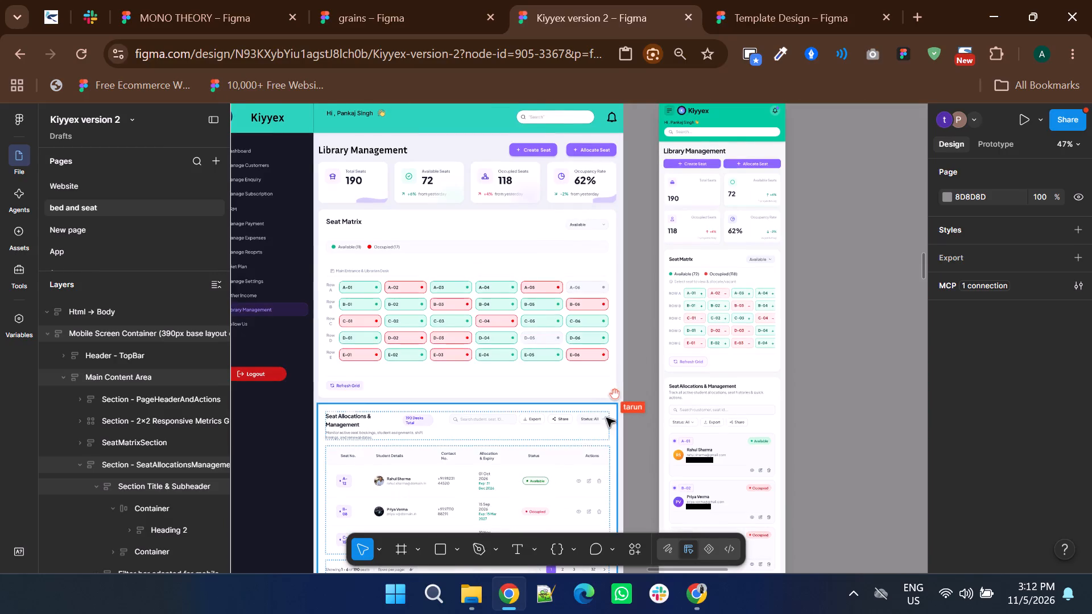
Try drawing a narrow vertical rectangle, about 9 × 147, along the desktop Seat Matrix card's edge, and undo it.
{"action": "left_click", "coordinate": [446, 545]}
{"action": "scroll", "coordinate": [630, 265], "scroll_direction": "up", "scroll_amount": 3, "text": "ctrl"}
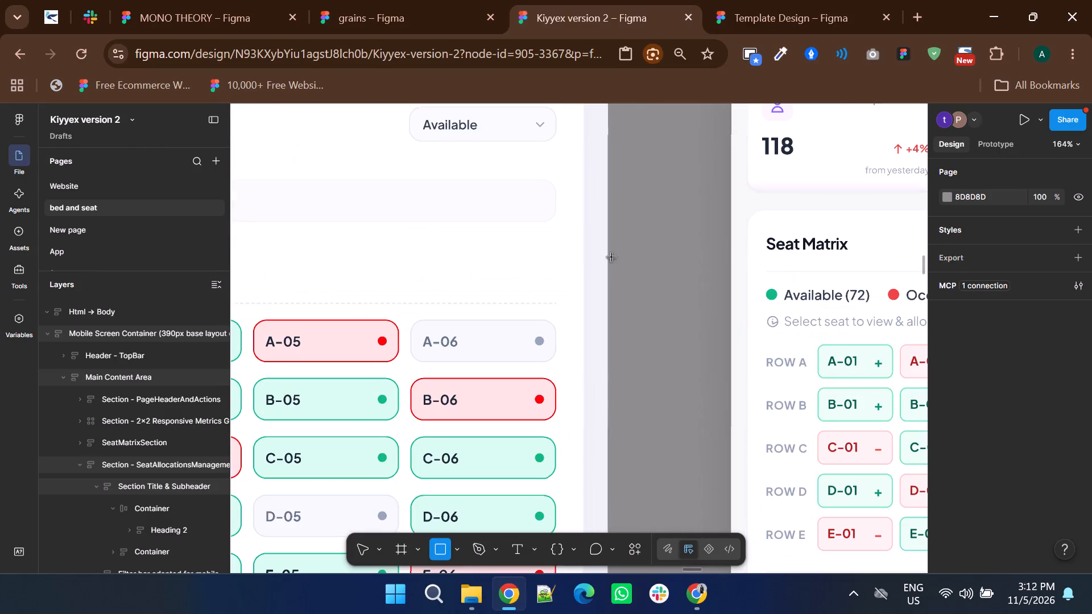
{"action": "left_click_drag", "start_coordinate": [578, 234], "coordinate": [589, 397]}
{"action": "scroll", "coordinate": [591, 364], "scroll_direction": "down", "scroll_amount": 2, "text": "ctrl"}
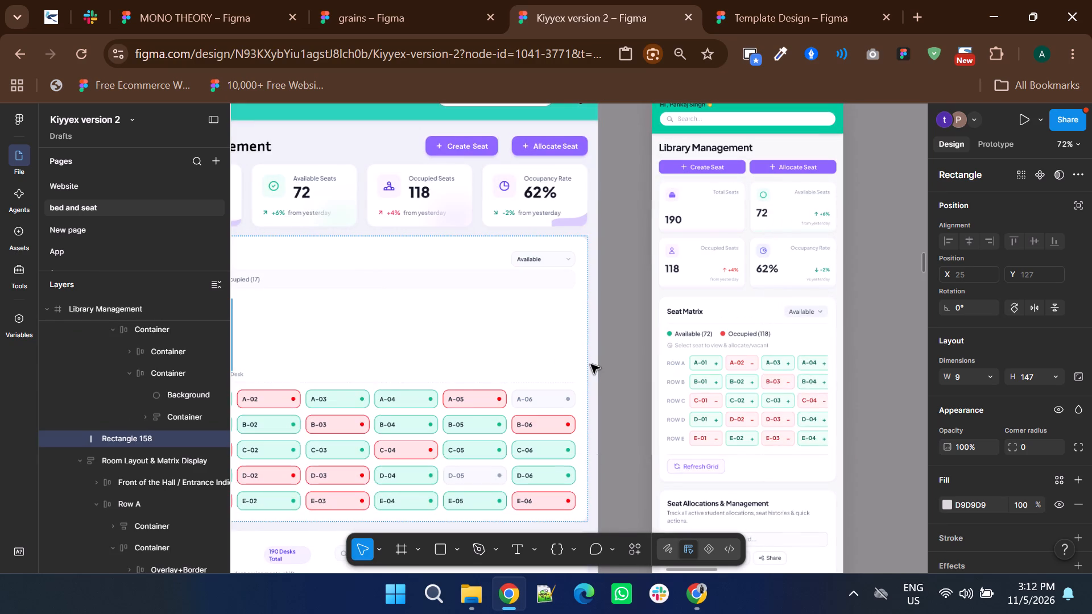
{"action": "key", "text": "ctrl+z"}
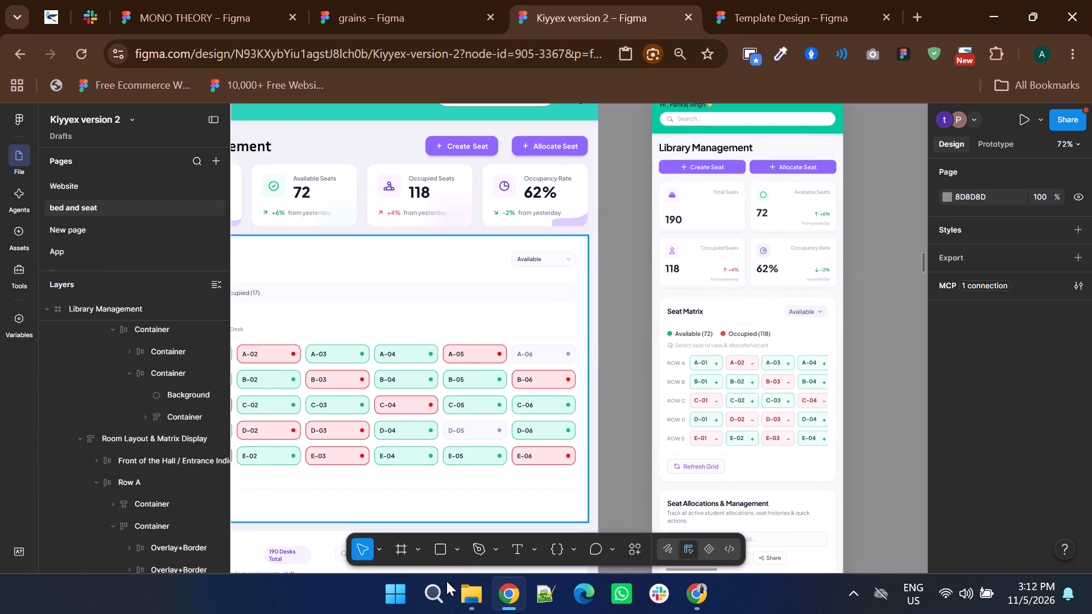
Draw a tall, narrow rectangle, about 19 × 441, in the gap between the desktop and mobile Library Management screens.
{"action": "left_click", "coordinate": [440, 555]}
{"action": "left_click_drag", "start_coordinate": [616, 287], "coordinate": [645, 442]}
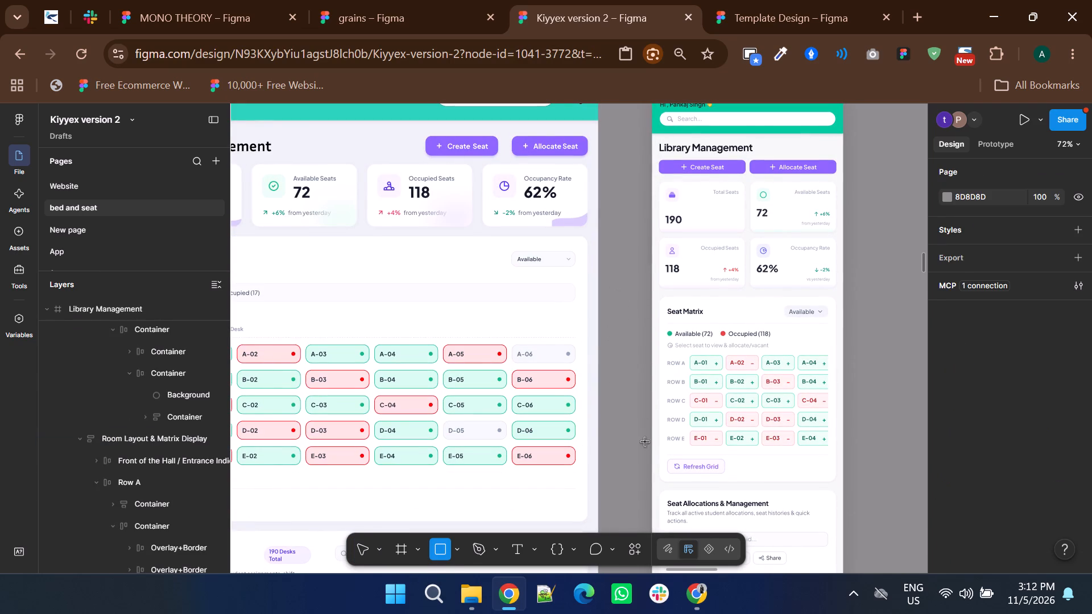
{"action": "left_click_drag", "start_coordinate": [645, 442], "coordinate": [628, 503]}
{"action": "scroll", "coordinate": [615, 437], "scroll_direction": "up", "scroll_amount": 3, "text": "ctrl"}
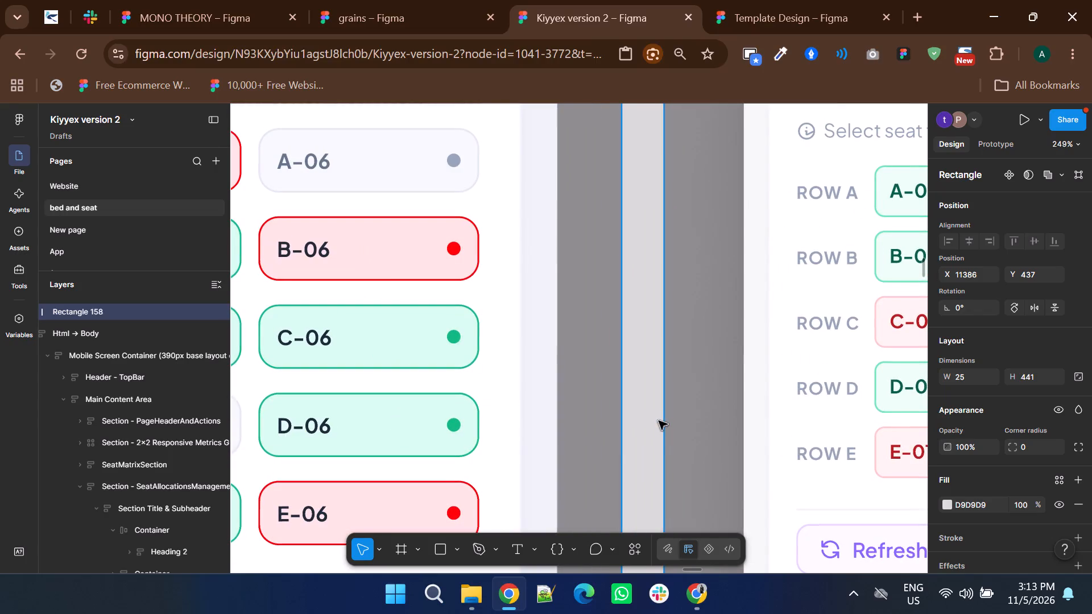
{"action": "left_click_drag", "start_coordinate": [660, 421], "coordinate": [653, 422]}
{"action": "scroll", "coordinate": [653, 422], "scroll_direction": "down", "scroll_amount": 2, "text": "ctrl"}
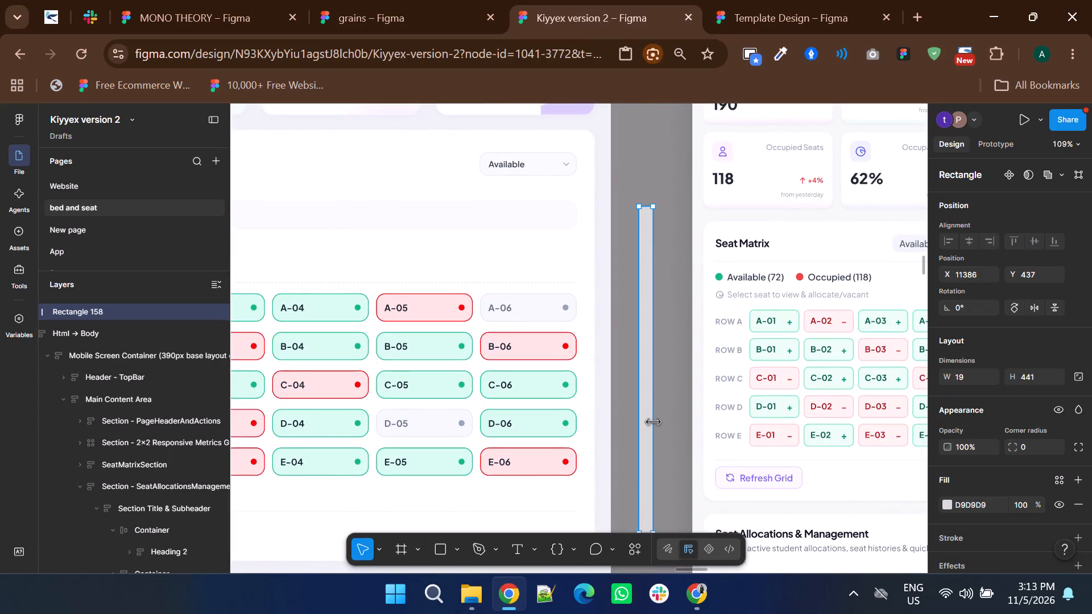
Duplicate the tall rectangle in place and shorten the copy from its bottom end to a height of about 223.
{"action": "key", "text": "ctrl+d"}
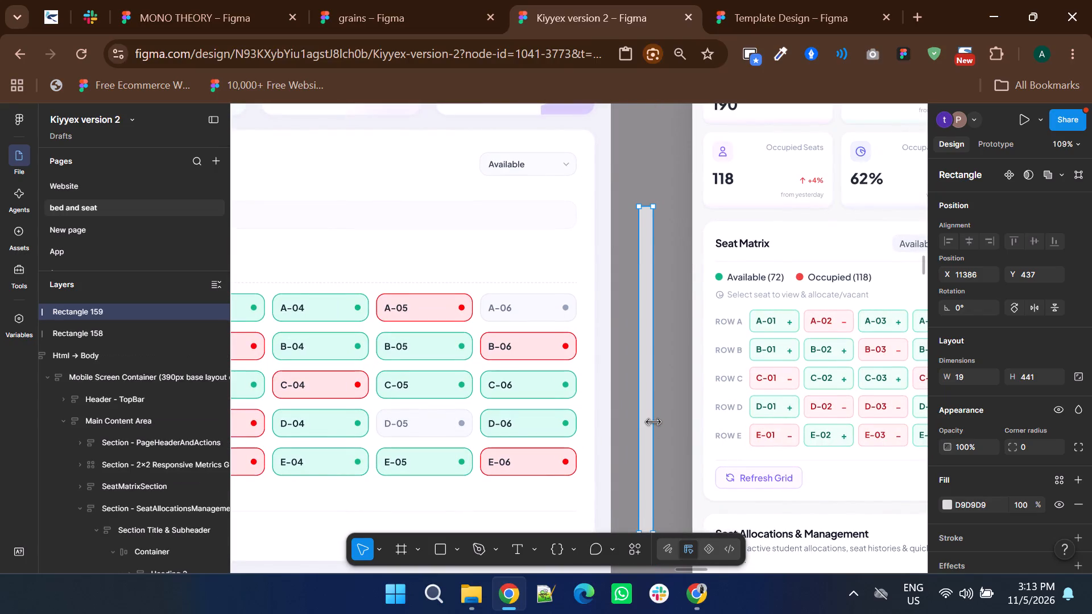
{"action": "scroll", "coordinate": [646, 417], "scroll_direction": "down", "scroll_amount": 2}
{"action": "left_click_drag", "start_coordinate": [647, 371], "coordinate": [661, 266], "text": "ctrl"}
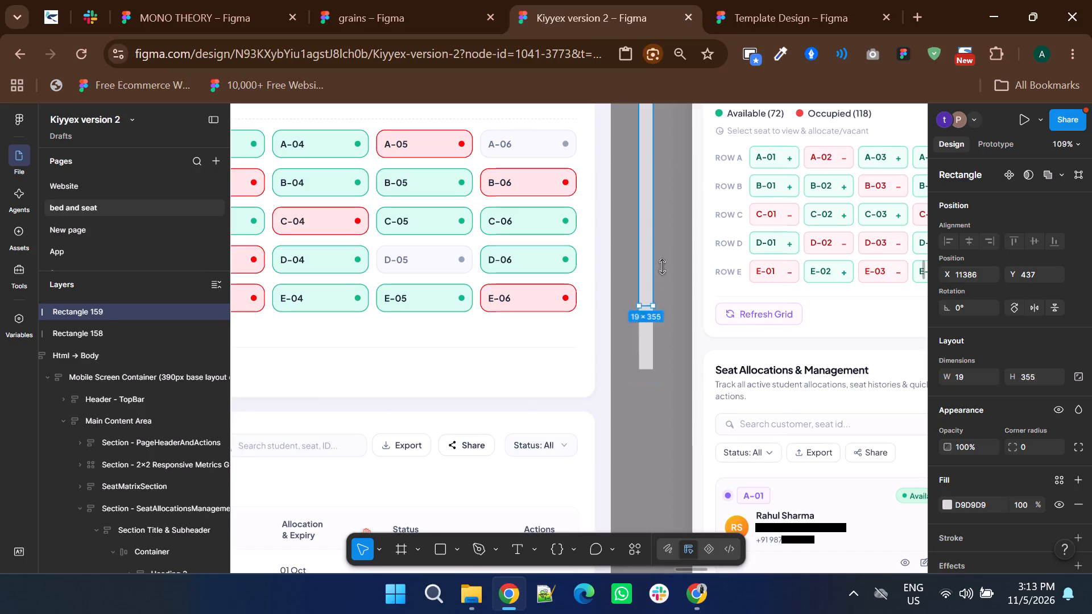
{"action": "left_click_drag", "start_coordinate": [661, 266], "coordinate": [664, 208], "text": "ctrl"}
{"action": "scroll", "coordinate": [644, 294], "scroll_direction": "up", "scroll_amount": 1}
Set the corner radius of the longer rectangle to 19.
{"action": "left_click", "coordinate": [644, 327]}
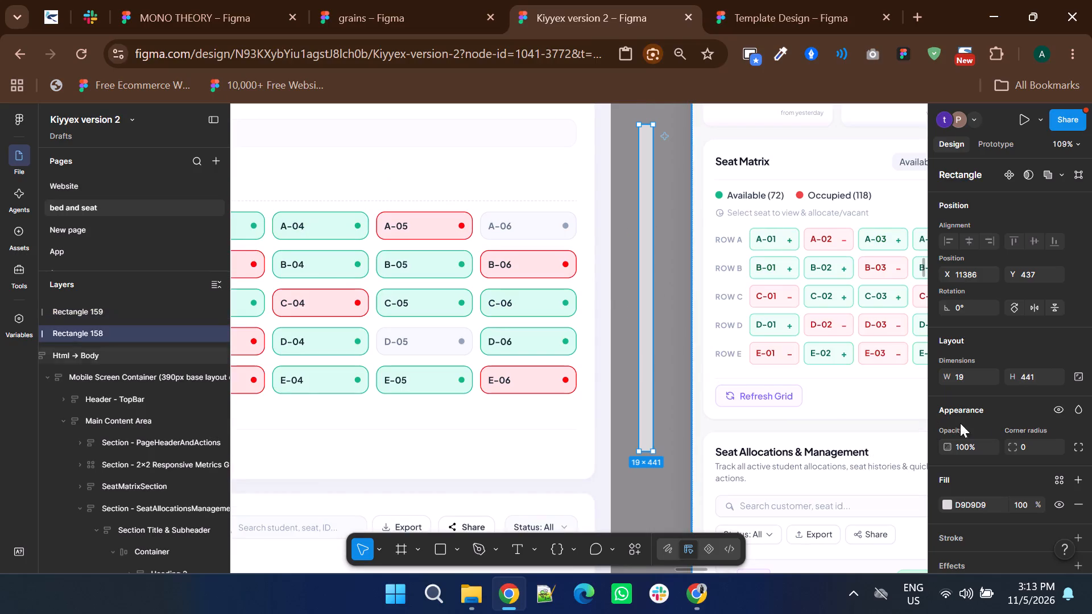
{"action": "left_click", "coordinate": [1036, 445]}
{"action": "key", "text": "Up"}
{"action": "key", "text": "Up"}
{"action": "key", "text": "Up"}
{"action": "key", "text": "Up"}
{"action": "key", "text": "Up"}
{"action": "key", "text": "Up"}
{"action": "key", "text": "Up"}
{"action": "key", "text": "Up"}
{"action": "key", "text": "Up"}
{"action": "key", "text": "Up"}
{"action": "key", "text": "Up"}
{"action": "key", "text": "Up"}
{"action": "key", "text": "Up"}
{"action": "key", "text": "Up"}
{"action": "key", "text": "Up"}
{"action": "key", "text": "Up"}
{"action": "key", "text": "Up"}
{"action": "key", "text": "Up"}
{"action": "key", "text": "Up"}
{"action": "key", "text": "Up"}
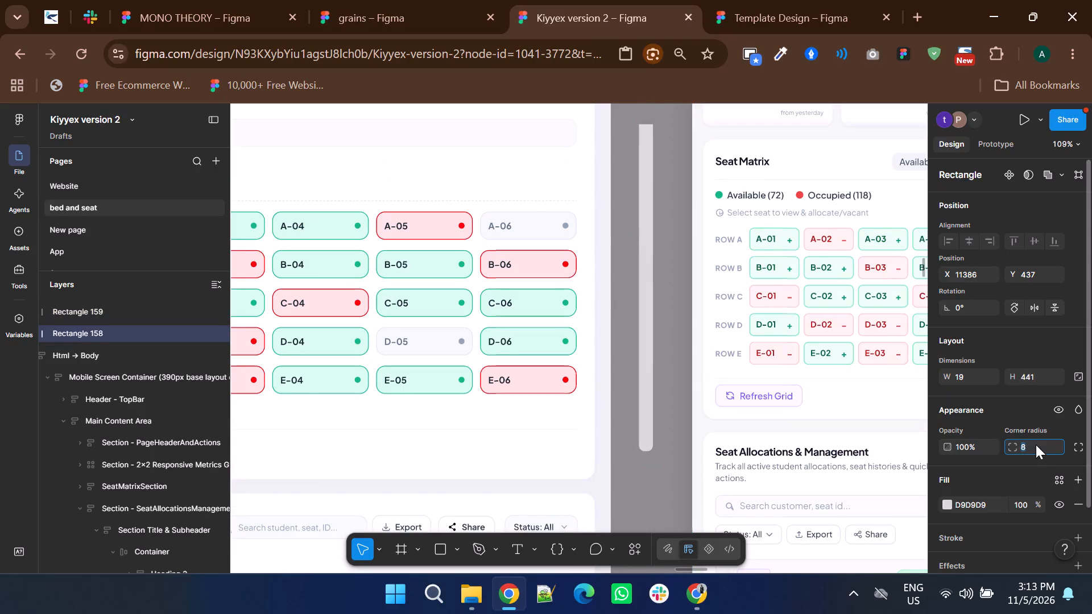
Set the corner radius of the shorter rectangle to 24.
{"action": "scroll", "coordinate": [742, 437], "scroll_direction": "up", "scroll_amount": 2}
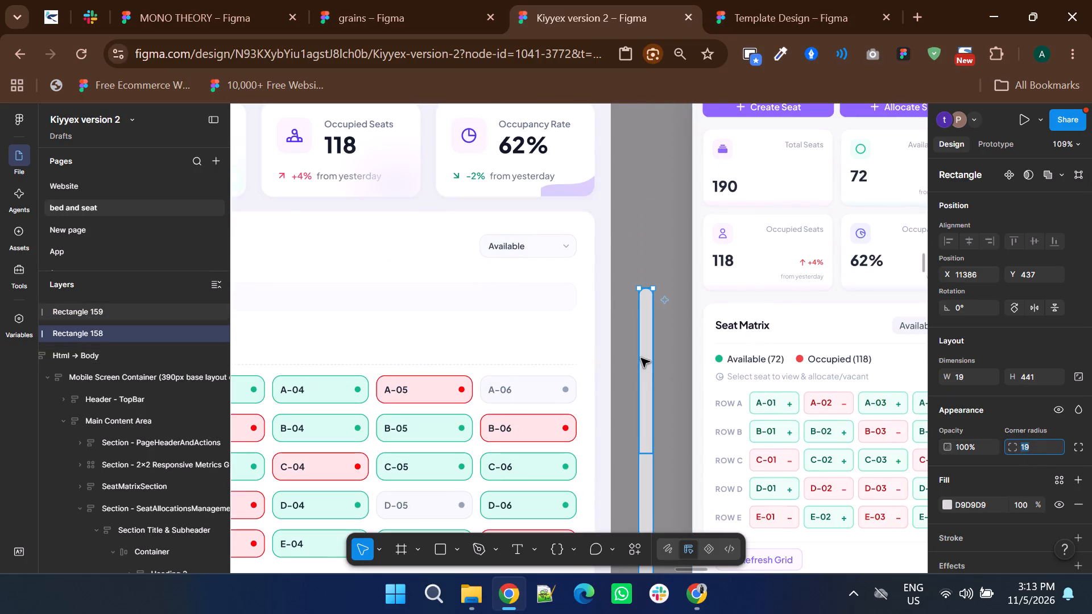
{"action": "left_click", "coordinate": [641, 358]}
{"action": "left_click", "coordinate": [1029, 446]}
{"action": "key", "text": "Up"}
{"action": "key", "text": "Up"}
{"action": "key", "text": "Up"}
{"action": "key", "text": "Up"}
{"action": "key", "text": "Up"}
{"action": "key", "text": "Up"}
{"action": "key", "text": "Up"}
{"action": "key", "text": "Up"}
{"action": "key", "text": "Up"}
{"action": "key", "text": "Up"}
{"action": "key", "text": "Up"}
{"action": "key", "text": "Up"}
{"action": "key", "text": "Up"}
{"action": "key", "text": "Up"}
{"action": "key", "text": "Up"}
{"action": "key", "text": "Up"}
{"action": "key", "text": "Up"}
{"action": "key", "text": "Up"}
{"action": "key", "text": "Up"}
{"action": "key", "text": "Up"}
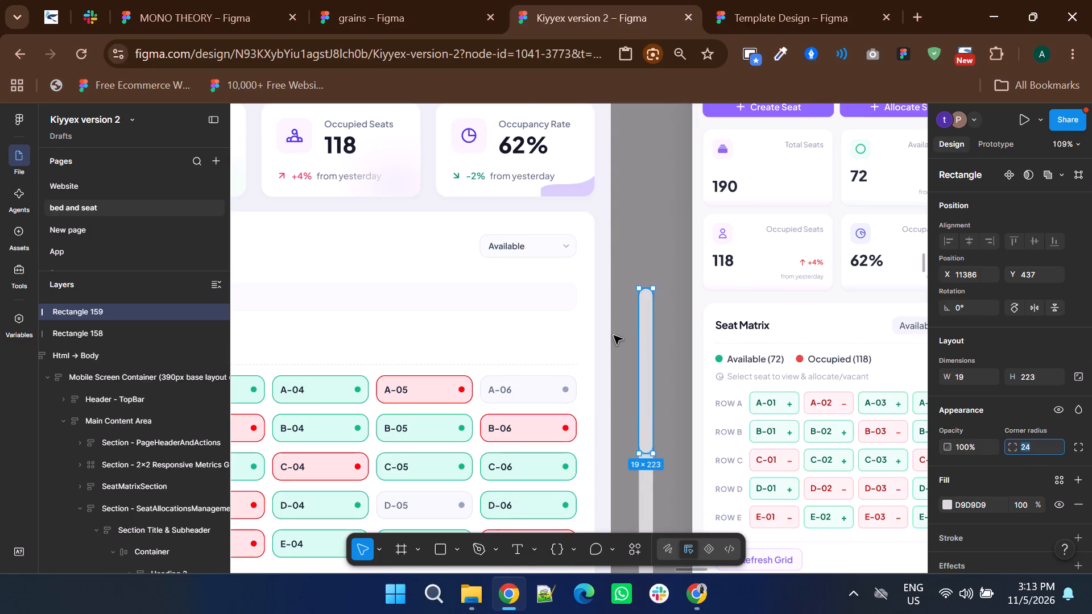
Group the two tall rounded rectangles between the desktop and mobile screens into a single scrollbar element.
{"action": "scroll", "coordinate": [614, 335], "scroll_direction": "down", "scroll_amount": 2, "text": "ctrl"}
{"action": "left_click", "coordinate": [636, 425]}
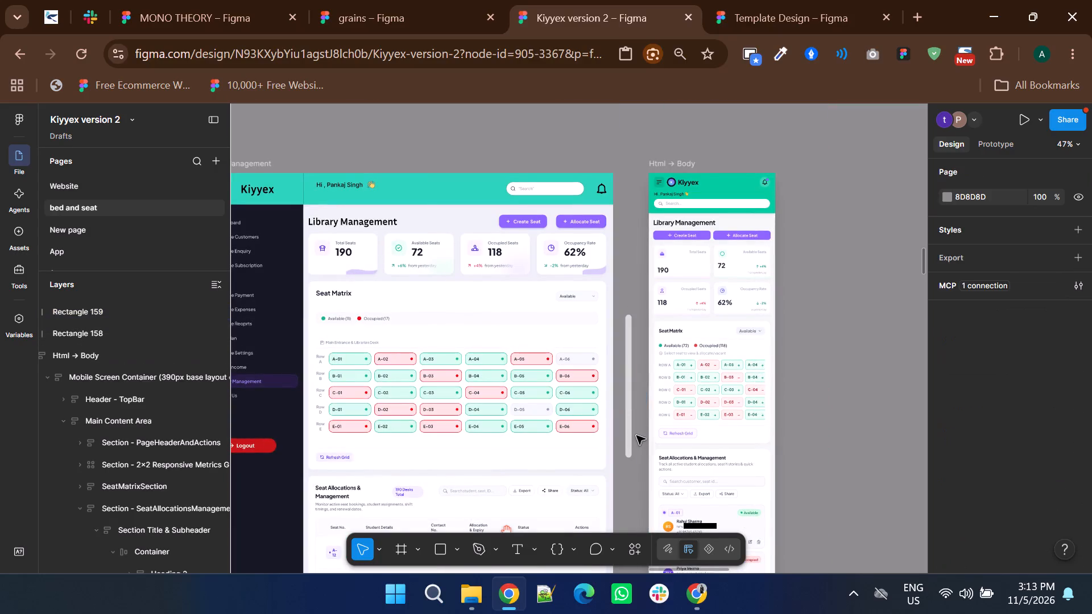
{"action": "left_click_drag", "start_coordinate": [636, 435], "coordinate": [617, 355]}
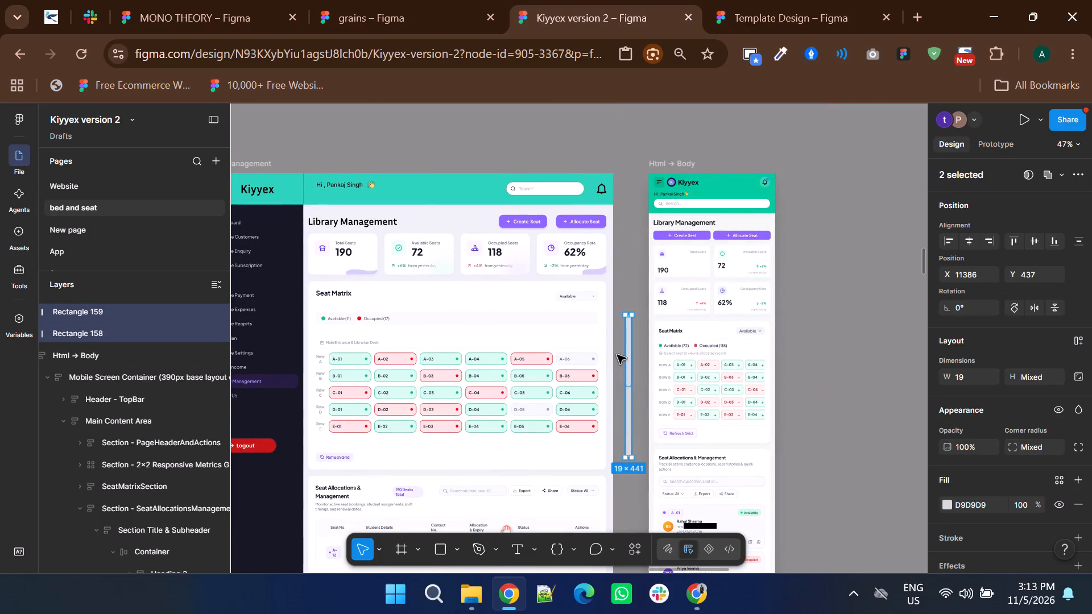
{"action": "key", "text": "ctrl+g"}
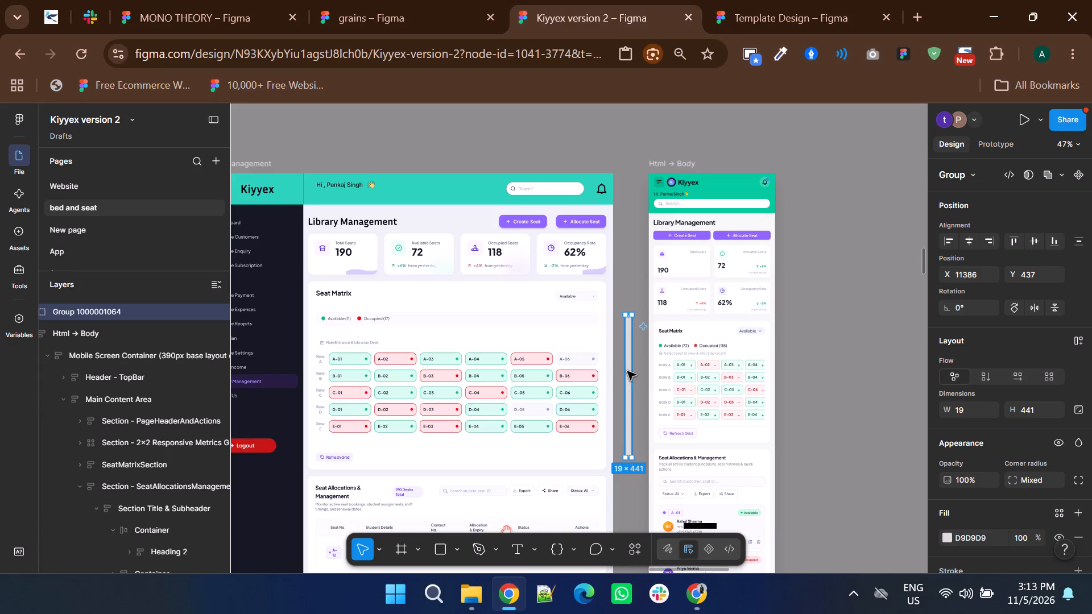
Move the scrollbar group into the desktop Seat Matrix card and set it to ignore auto layout.
{"action": "left_click_drag", "start_coordinate": [627, 366], "coordinate": [598, 376]}
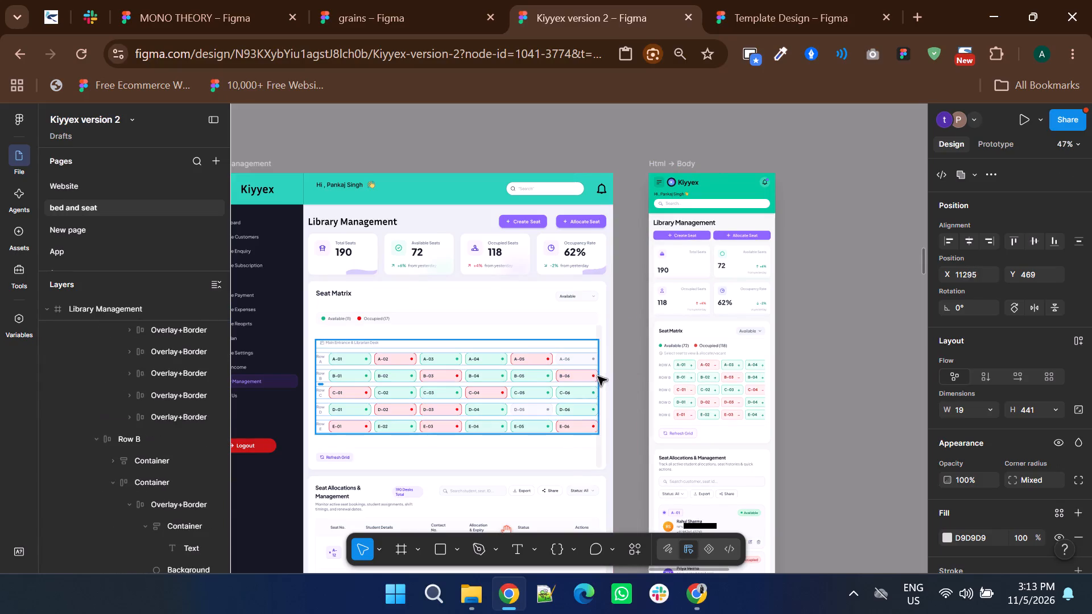
{"action": "left_click_drag", "start_coordinate": [598, 376], "coordinate": [601, 376]}
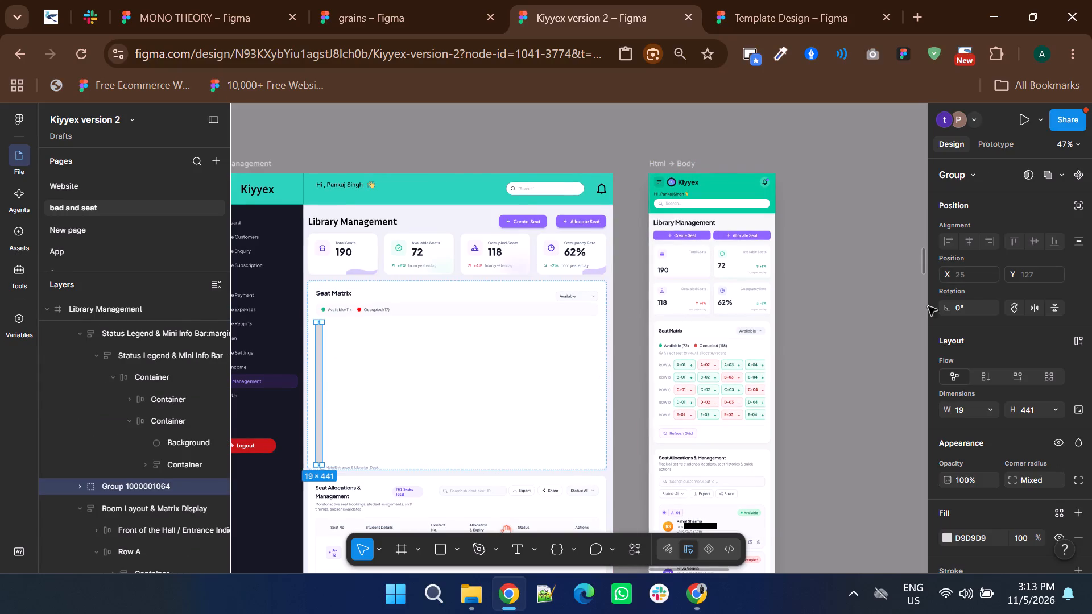
{"action": "left_click", "coordinate": [1078, 208]}
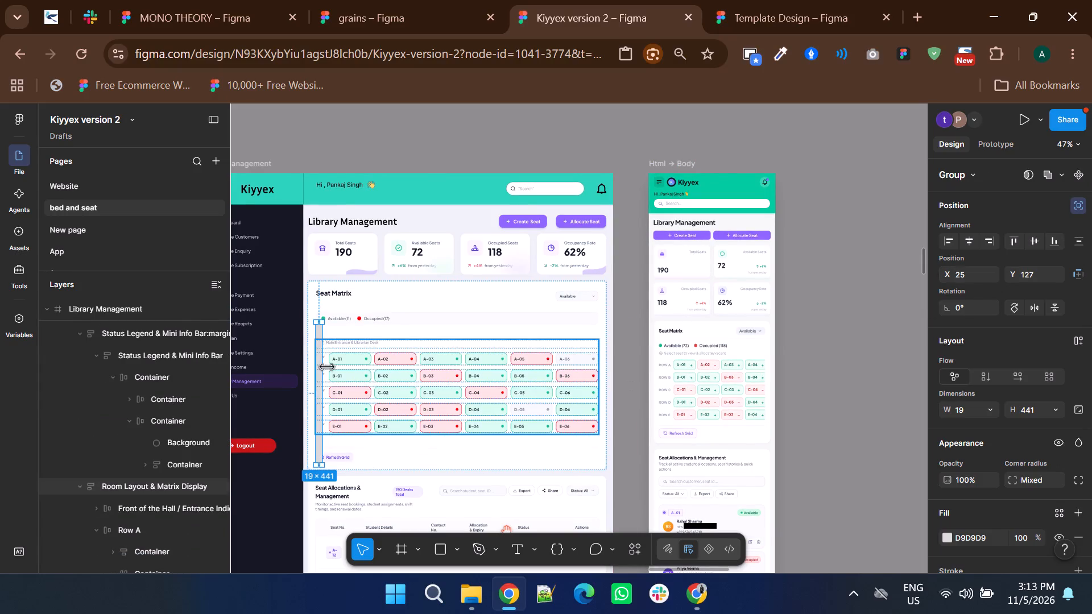
Position the scrollbar group along the Seat Matrix card's right edge, beside the seat grid, at about X 1240, Y 448.
{"action": "left_click_drag", "start_coordinate": [321, 367], "coordinate": [607, 363]}
{"action": "scroll", "coordinate": [607, 363], "scroll_direction": "up", "scroll_amount": 5, "text": "ctrl"}
{"action": "left_click_drag", "start_coordinate": [606, 363], "coordinate": [584, 364]}
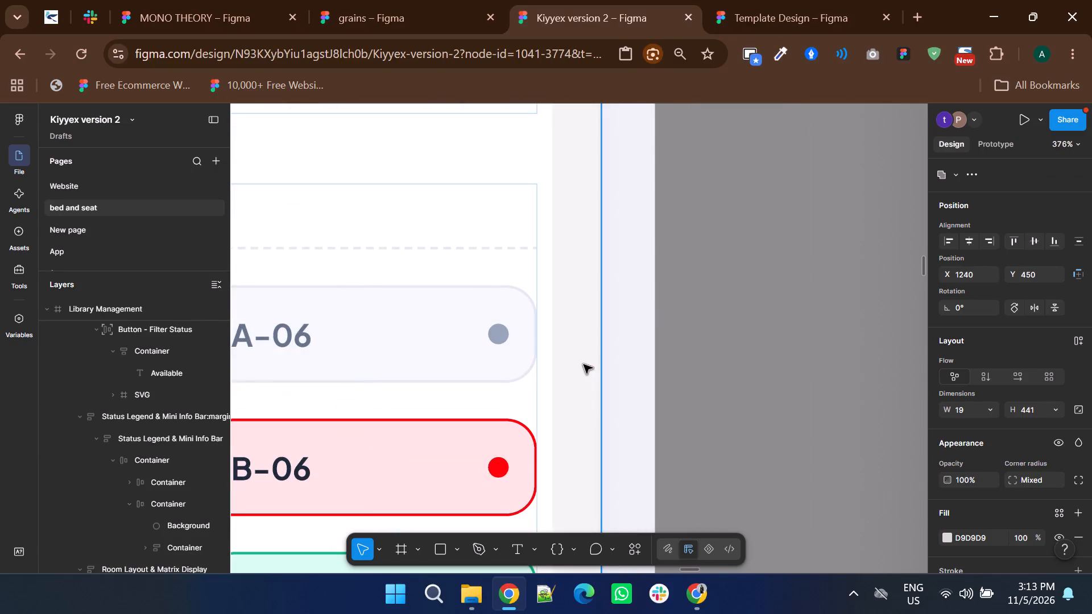
{"action": "left_click_drag", "start_coordinate": [584, 364], "coordinate": [564, 364]}
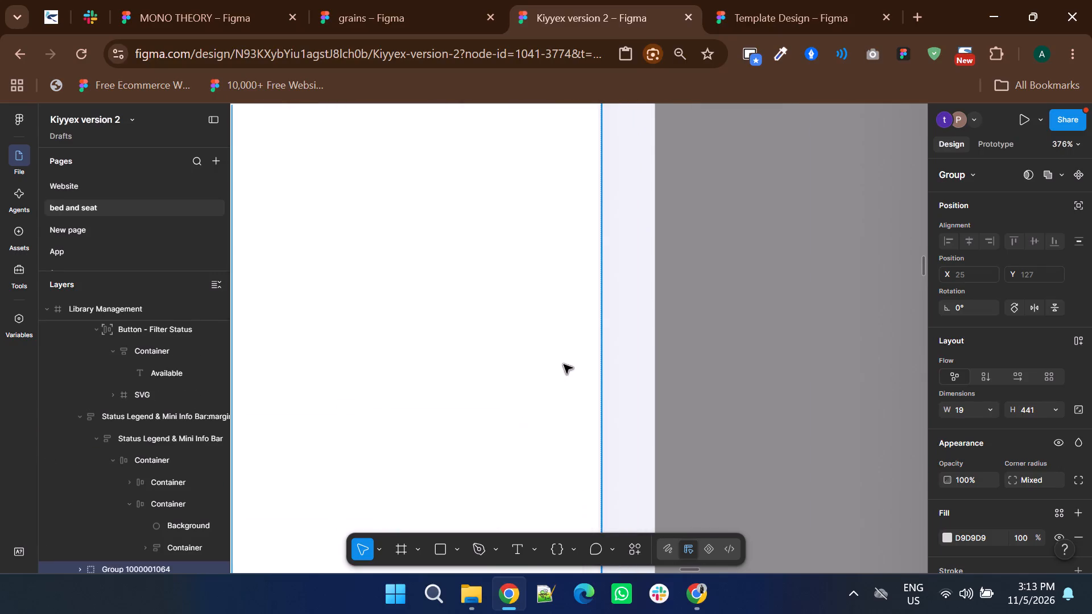
{"action": "key", "text": "ctrl+z"}
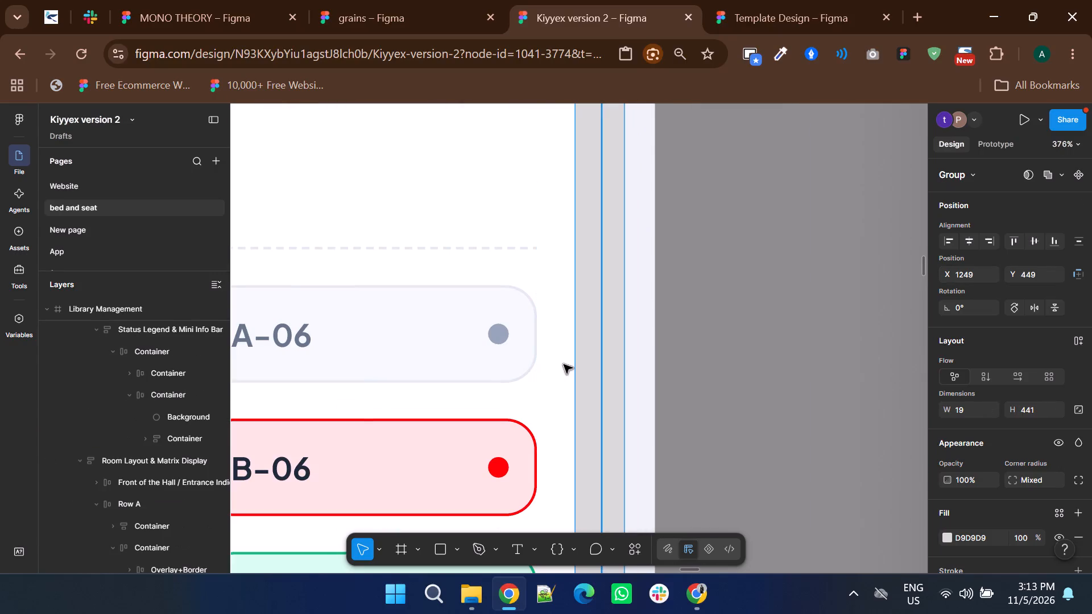
{"action": "left_click_drag", "start_coordinate": [594, 372], "coordinate": [561, 371]}
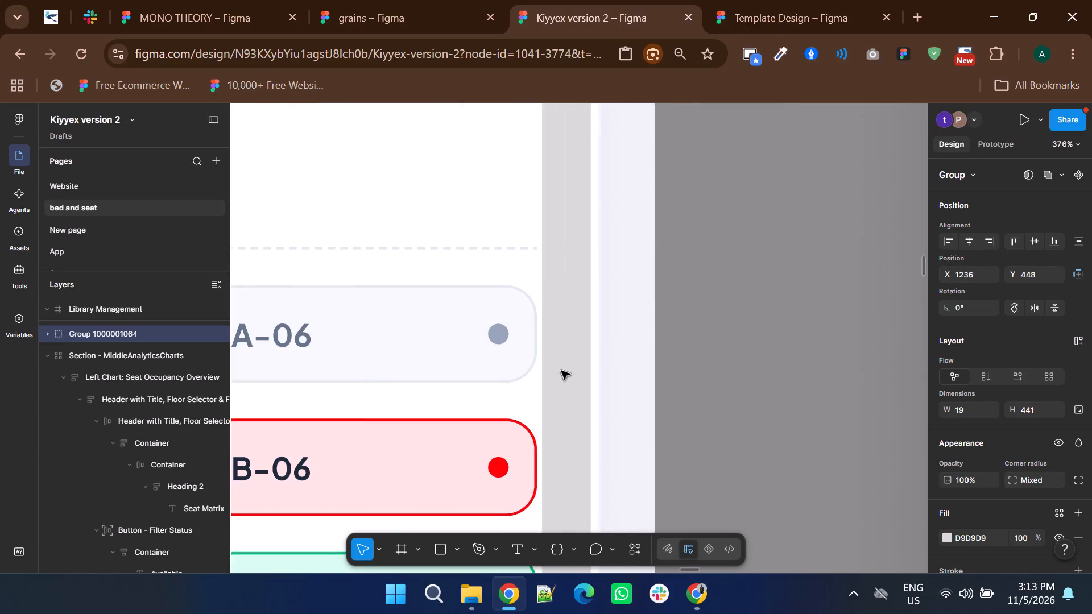
{"action": "left_click_drag", "start_coordinate": [561, 371], "coordinate": [567, 368]}
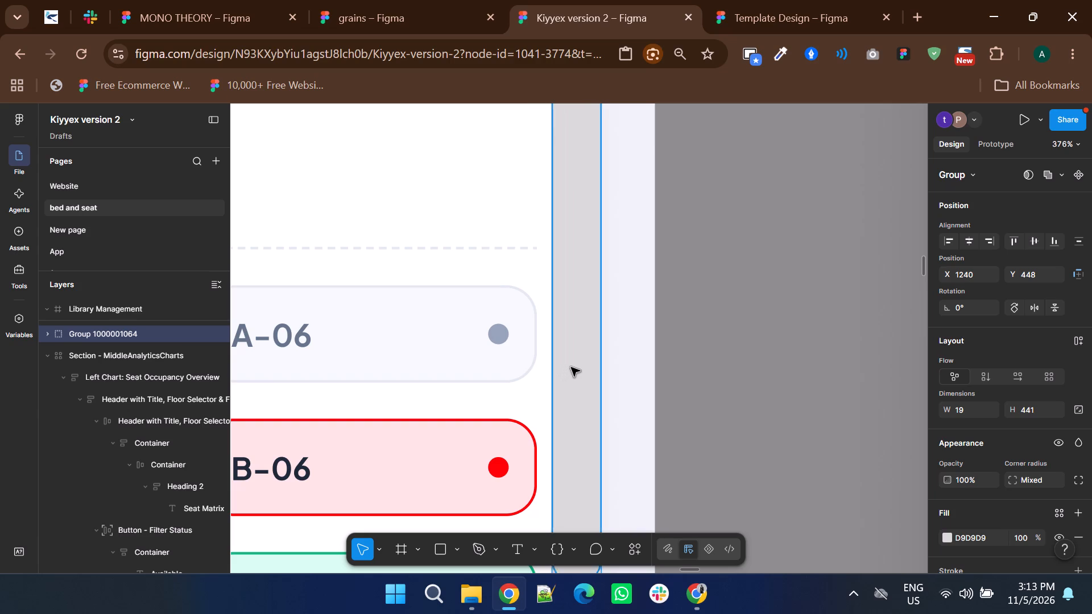
Narrow the scrollbar group from its left side to a width of about 13, keeping its right edge in place.
{"action": "scroll", "coordinate": [571, 367], "scroll_direction": "down", "scroll_amount": 4, "text": "ctrl"}
{"action": "scroll", "coordinate": [571, 370], "scroll_direction": "up", "scroll_amount": 4, "text": "ctrl"}
{"action": "left_click_drag", "start_coordinate": [553, 365], "coordinate": [567, 365], "text": "ctrl"}
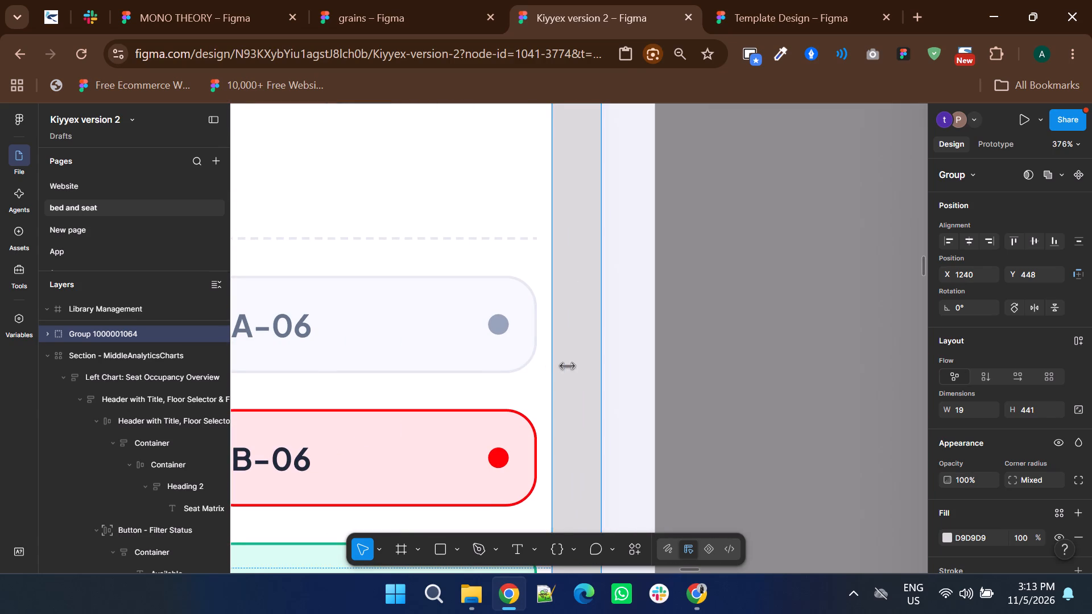
{"action": "left_click_drag", "start_coordinate": [567, 365], "coordinate": [568, 365], "text": "ctrl"}
{"action": "left_click", "coordinate": [763, 365]}
{"action": "scroll", "coordinate": [763, 365], "scroll_direction": "down", "scroll_amount": 3, "text": "ctrl"}
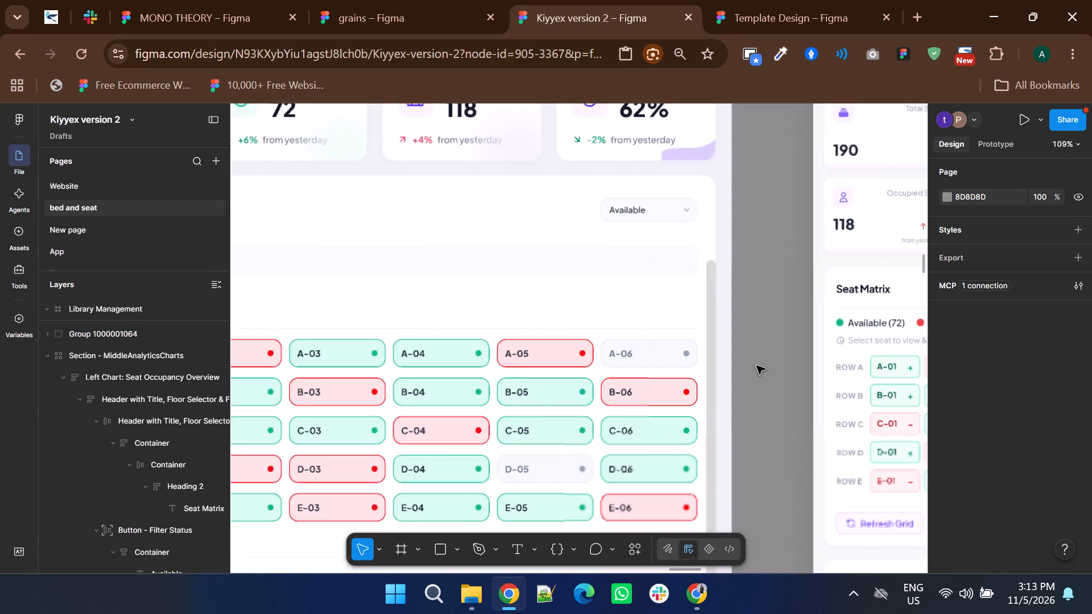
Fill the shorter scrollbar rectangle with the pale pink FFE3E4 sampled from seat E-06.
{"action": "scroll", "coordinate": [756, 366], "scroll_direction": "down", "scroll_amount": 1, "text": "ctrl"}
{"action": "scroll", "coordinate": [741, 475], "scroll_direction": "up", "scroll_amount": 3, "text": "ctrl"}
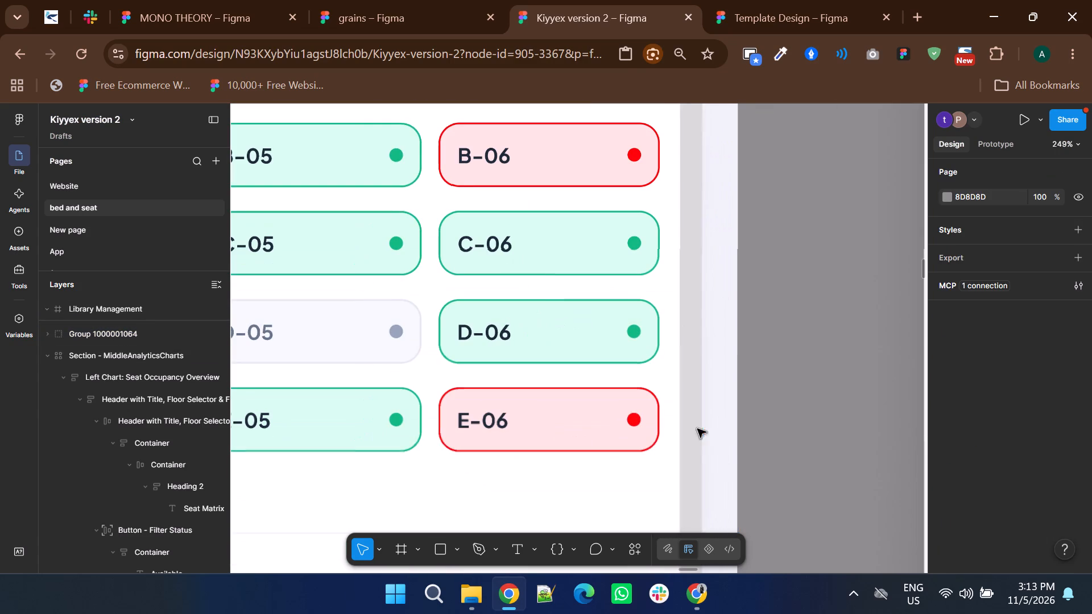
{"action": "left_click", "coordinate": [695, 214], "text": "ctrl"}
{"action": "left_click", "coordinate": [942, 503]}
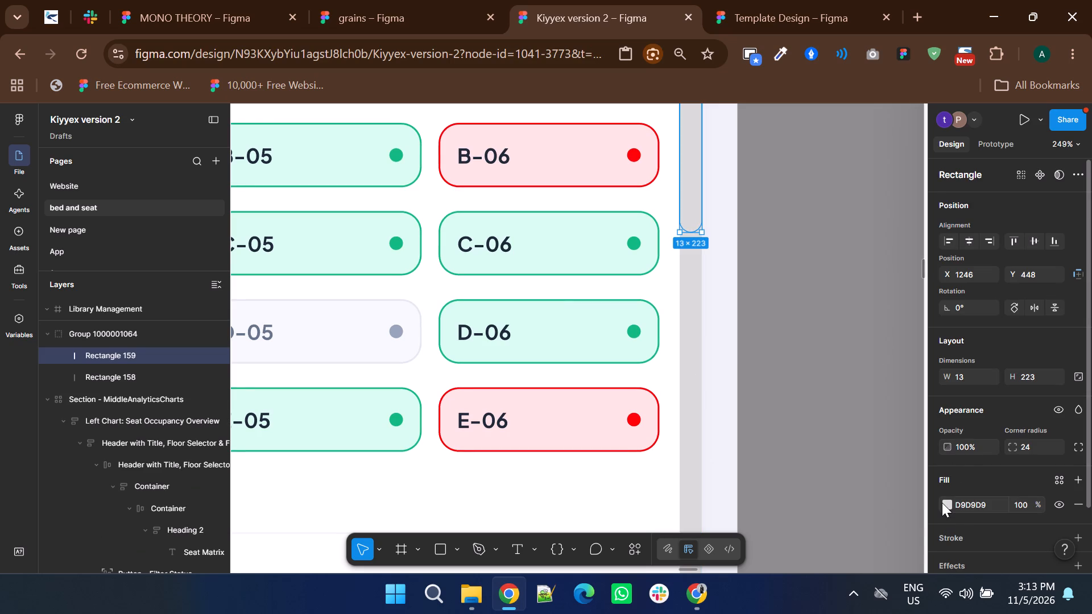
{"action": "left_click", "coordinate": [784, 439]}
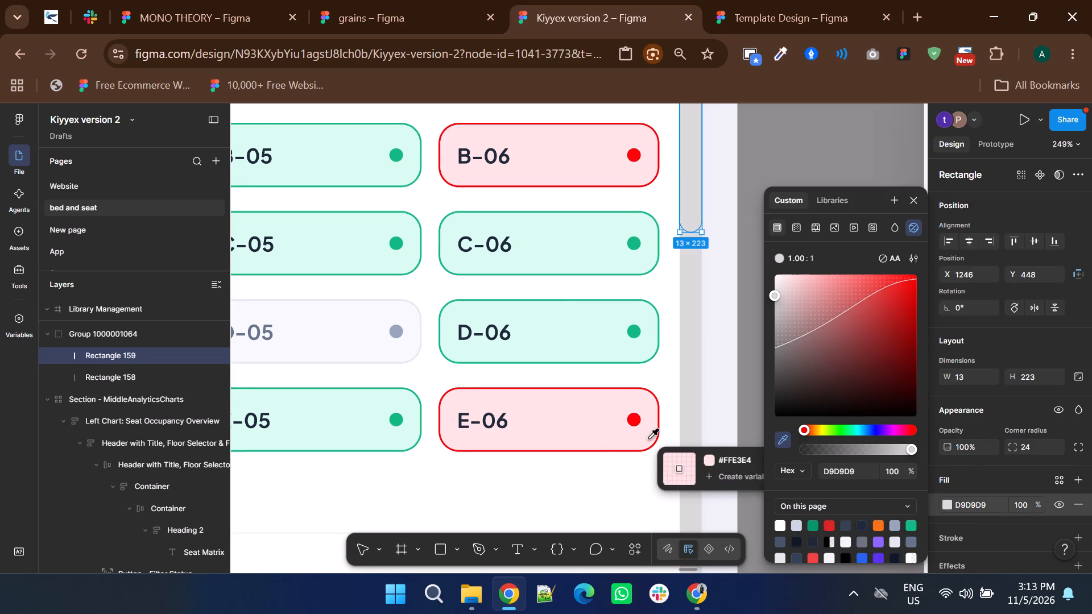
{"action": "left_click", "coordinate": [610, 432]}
Fill the longer scrollbar rectangle with the pale pink FFE3E4 sampled from seat E-06.
{"action": "left_click", "coordinate": [693, 445], "text": "ctrl"}
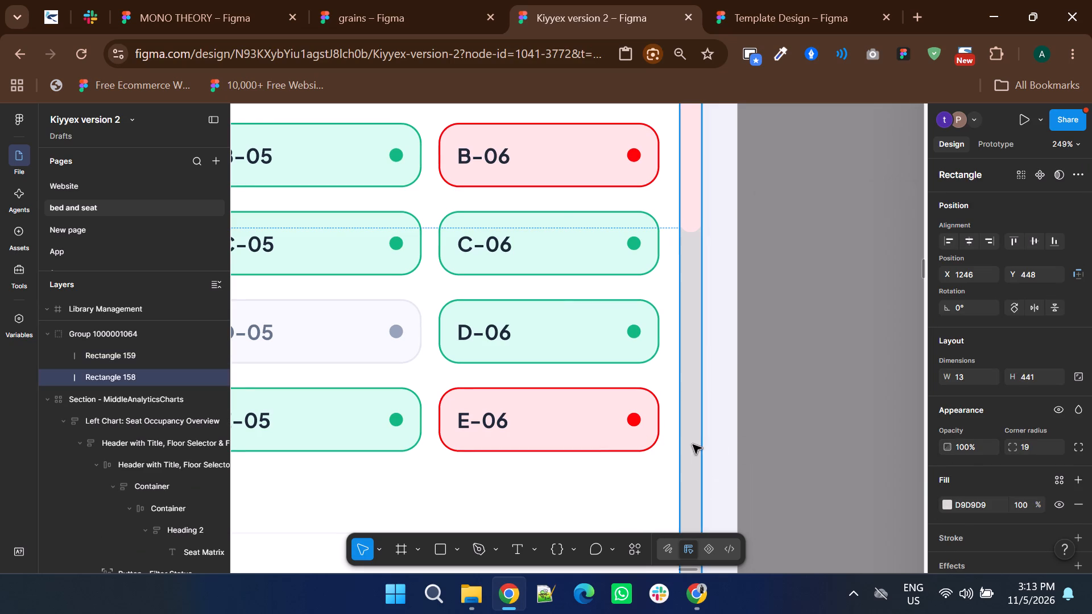
{"action": "left_click", "coordinate": [949, 502]}
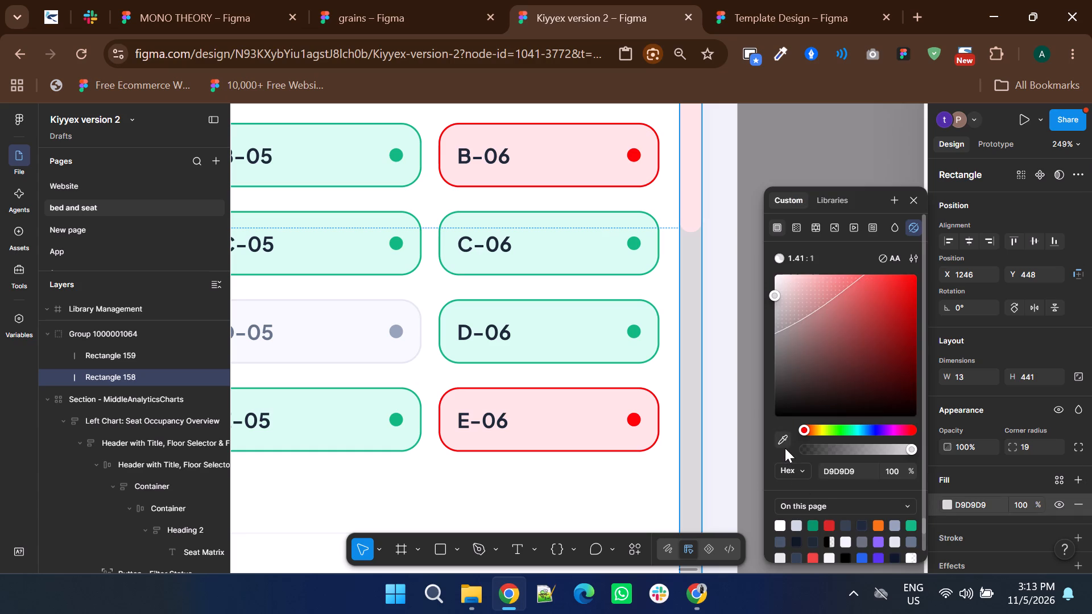
{"action": "left_click", "coordinate": [785, 448]}
{"action": "left_click", "coordinate": [616, 438]}
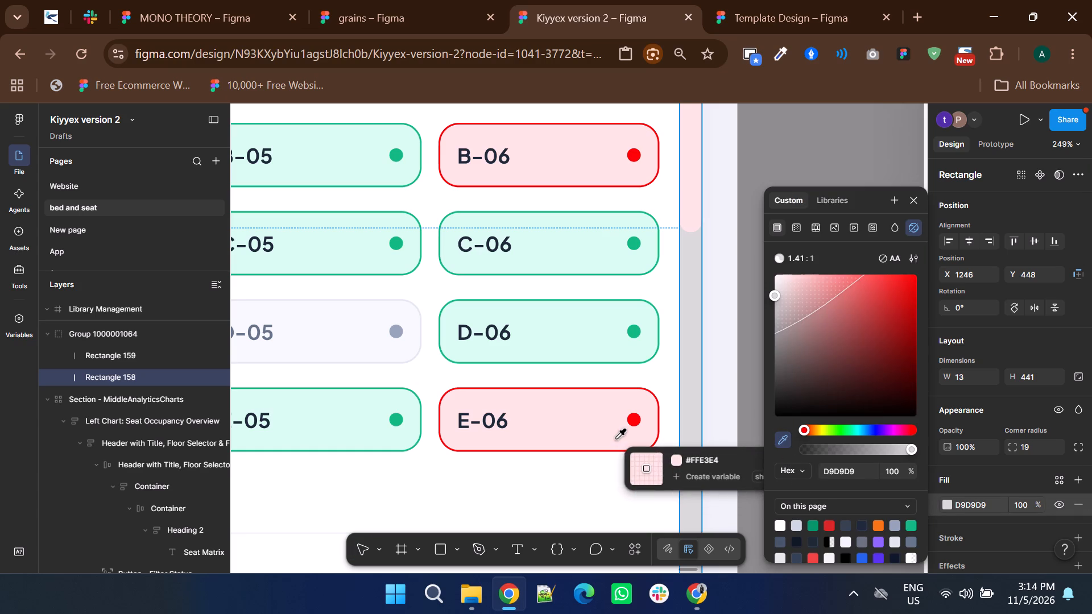
Fill the shorter scrollbar rectangle with the red FF0206 sampled from an occupied seat's status dot.
{"action": "scroll", "coordinate": [685, 412], "scroll_direction": "up", "scroll_amount": 2}
{"action": "left_click", "coordinate": [695, 244], "text": "ctrl"}
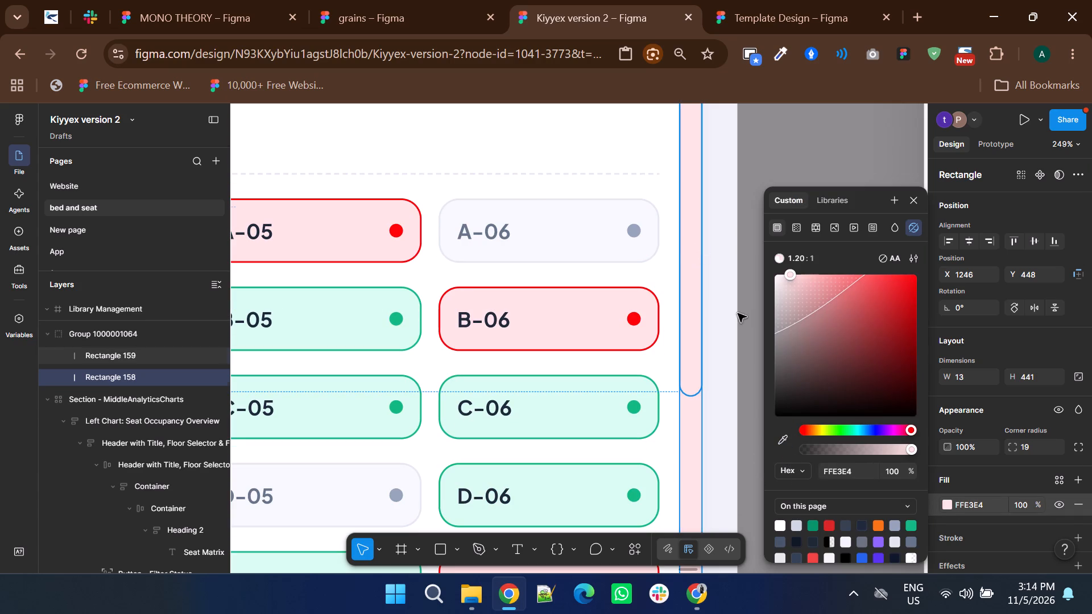
{"action": "left_click", "coordinate": [947, 507]}
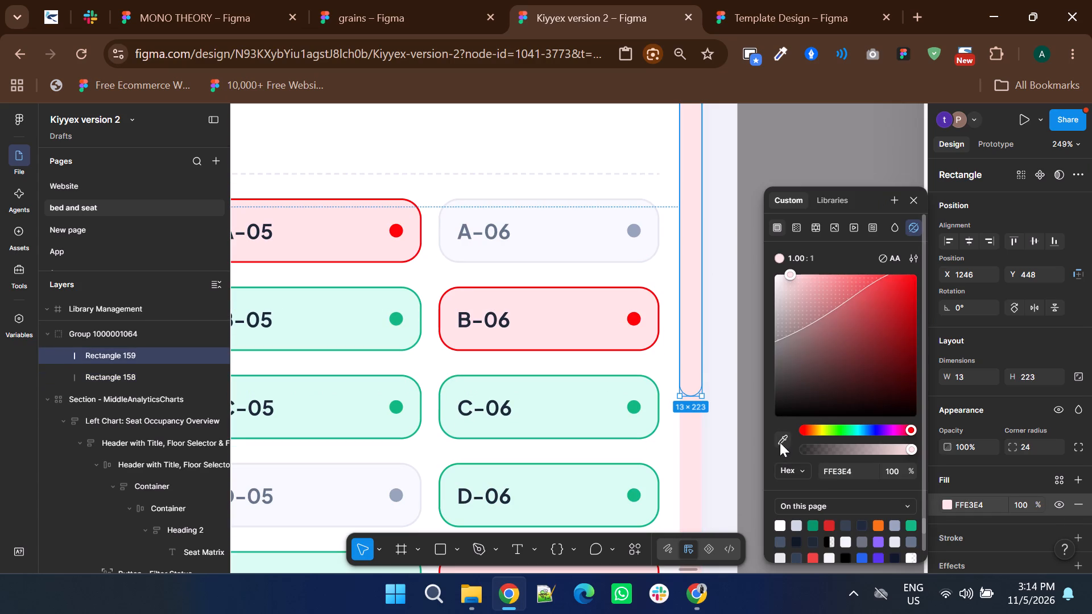
{"action": "left_click", "coordinate": [781, 437]}
{"action": "scroll", "coordinate": [652, 327], "scroll_direction": "up", "scroll_amount": 4, "text": "ctrl"}
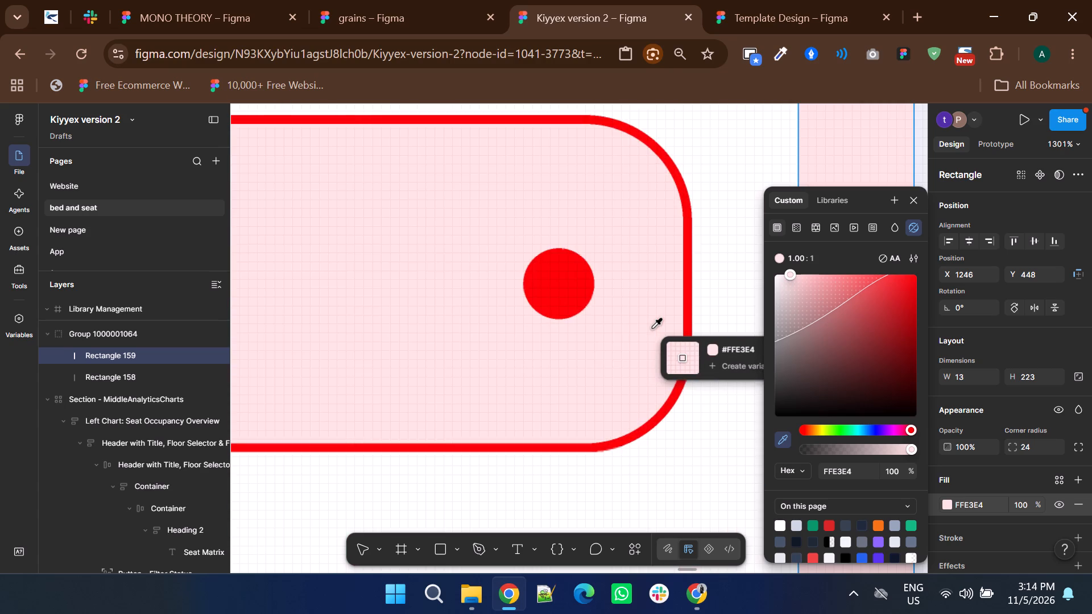
{"action": "left_click", "coordinate": [568, 298]}
{"action": "scroll", "coordinate": [588, 372], "scroll_direction": "down", "scroll_amount": 6, "text": "ctrl"}
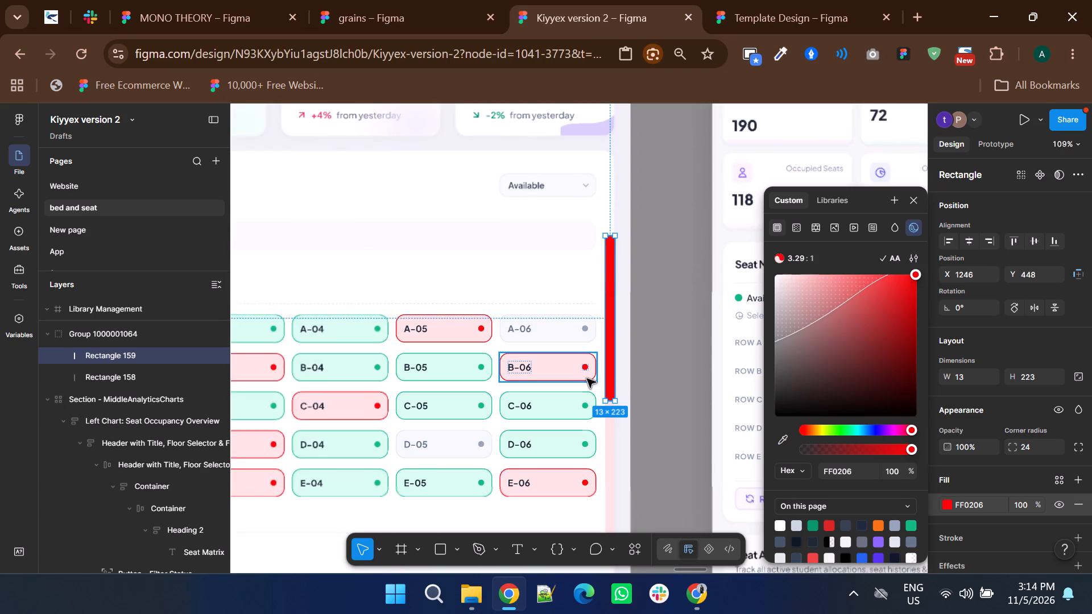
{"action": "left_click", "coordinate": [651, 380]}
Narrow both scrollbar rectangles together from their left side to a width of about 9.
{"action": "scroll", "coordinate": [652, 349], "scroll_direction": "down", "scroll_amount": 2, "text": "ctrl"}
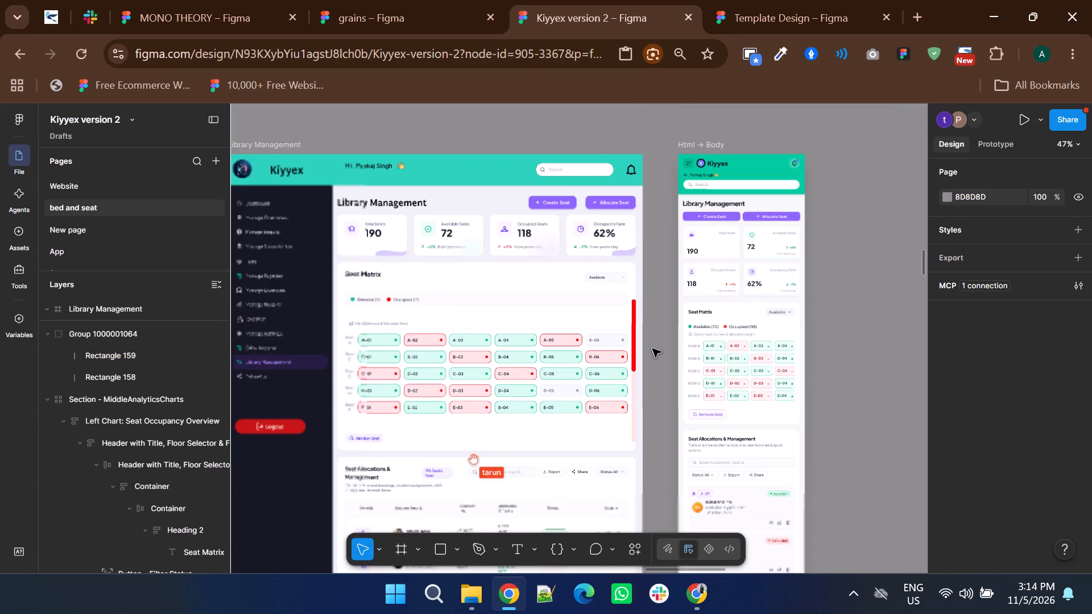
{"action": "scroll", "coordinate": [626, 337], "scroll_direction": "up", "scroll_amount": 5, "text": "ctrl"}
{"action": "left_click", "coordinate": [682, 325], "text": "ctrl"}
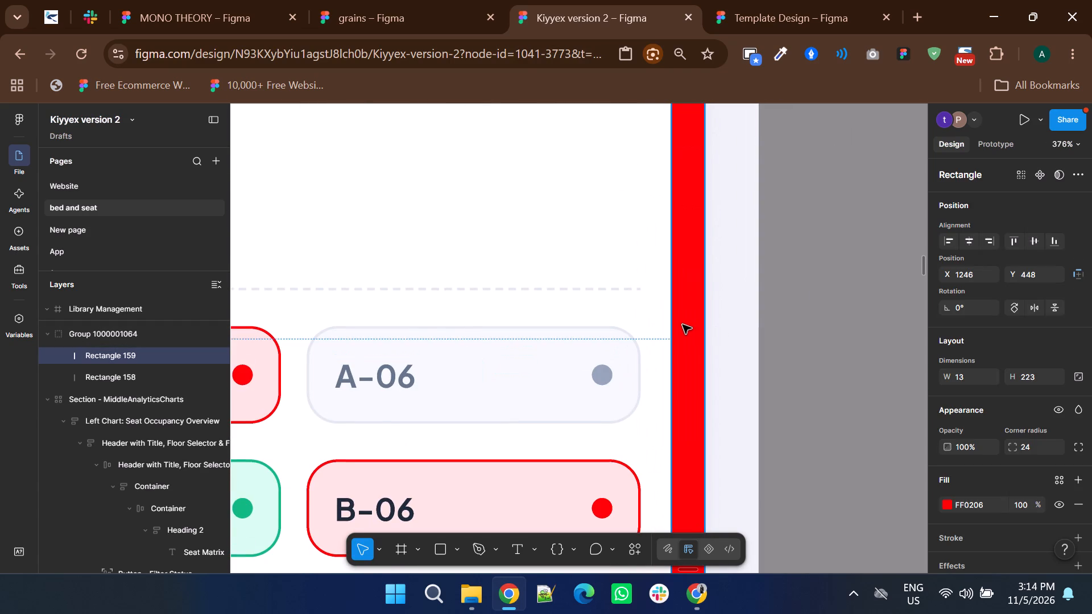
{"action": "scroll", "coordinate": [677, 336], "scroll_direction": "down", "scroll_amount": 4}
{"action": "left_click", "coordinate": [686, 345], "text": "ctrl+shift"}
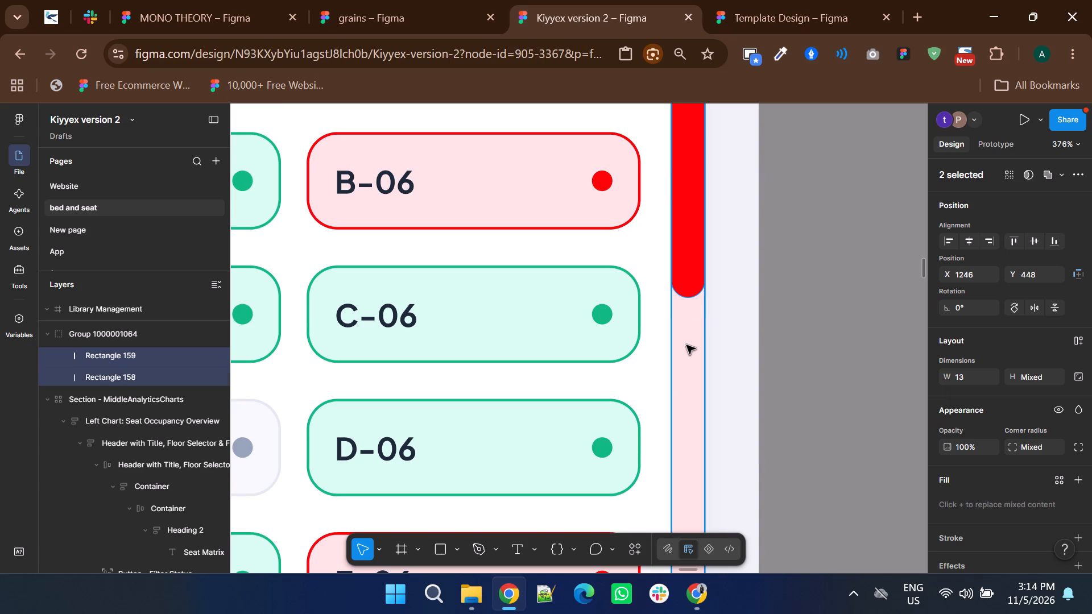
{"action": "left_click_drag", "start_coordinate": [673, 336], "coordinate": [677, 336]}
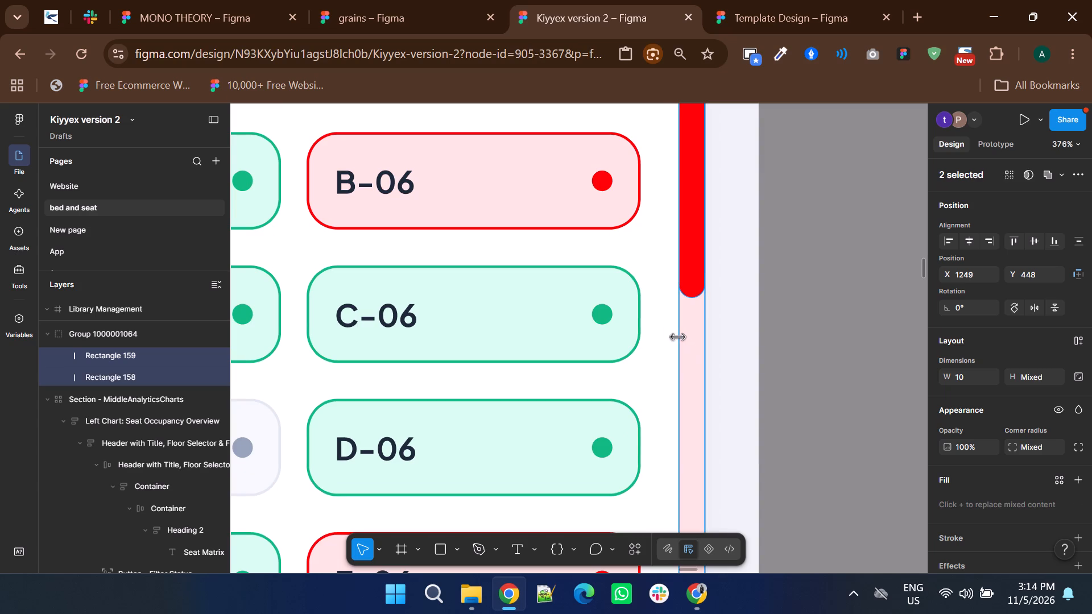
{"action": "left_click_drag", "start_coordinate": [677, 336], "coordinate": [679, 336]}
{"action": "left_click_drag", "start_coordinate": [679, 336], "coordinate": [682, 336]}
{"action": "left_click", "coordinate": [825, 358]}
Soften the shorter scrollbar rectangle by lowering the opacity of its FF0206 fill to a mid-level translucent red.
{"action": "scroll", "coordinate": [808, 375], "scroll_direction": "down", "scroll_amount": 2, "text": "ctrl"}
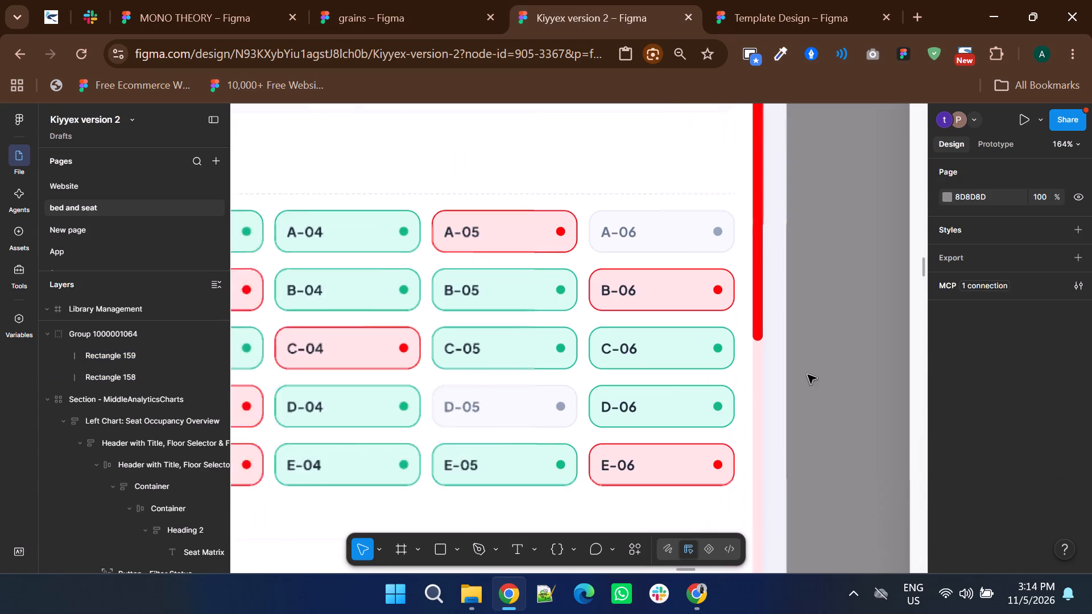
{"action": "scroll", "coordinate": [808, 375], "scroll_direction": "down", "scroll_amount": 2, "text": "shift"}
{"action": "scroll", "coordinate": [604, 423], "scroll_direction": "down", "scroll_amount": 2, "text": "ctrl"}
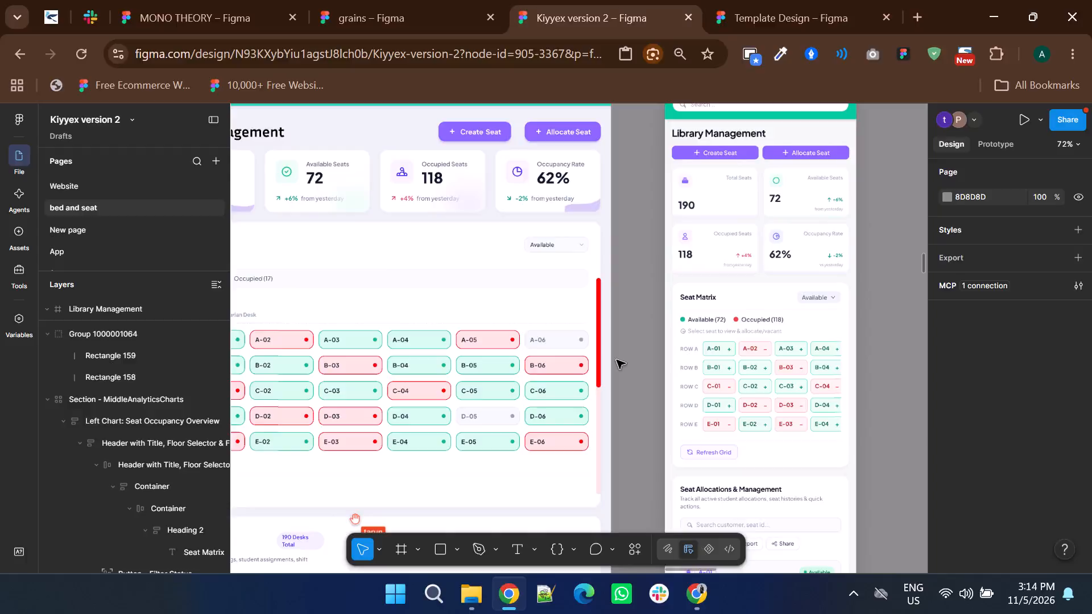
{"action": "left_click", "coordinate": [618, 360]}
{"action": "scroll", "coordinate": [635, 361], "scroll_direction": "down", "scroll_amount": 1, "text": "ctrl"}
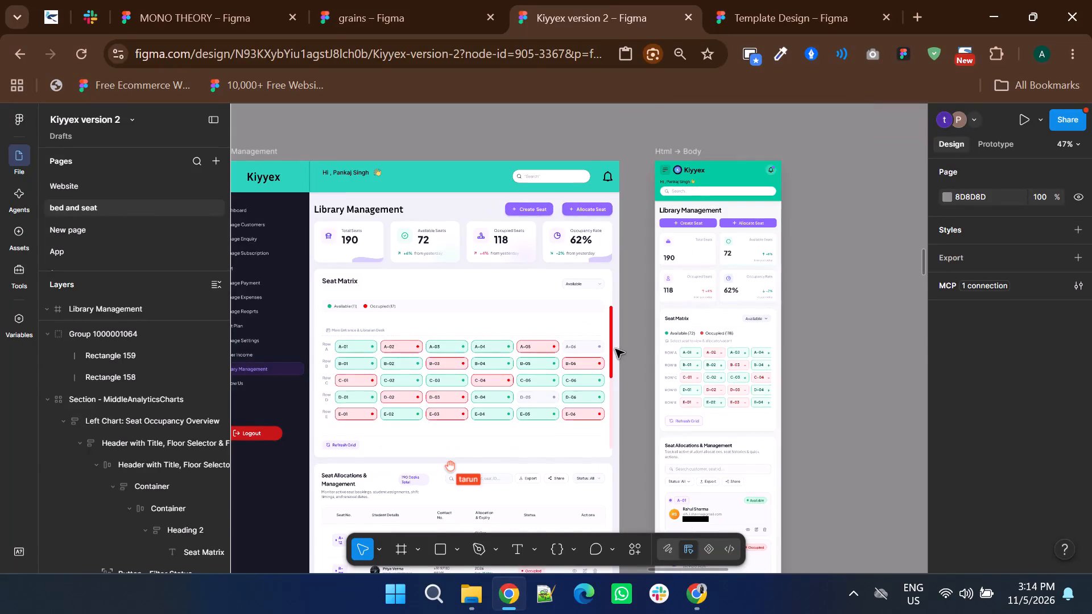
{"action": "scroll", "coordinate": [609, 349], "scroll_direction": "up", "scroll_amount": 4, "text": "ctrl"}
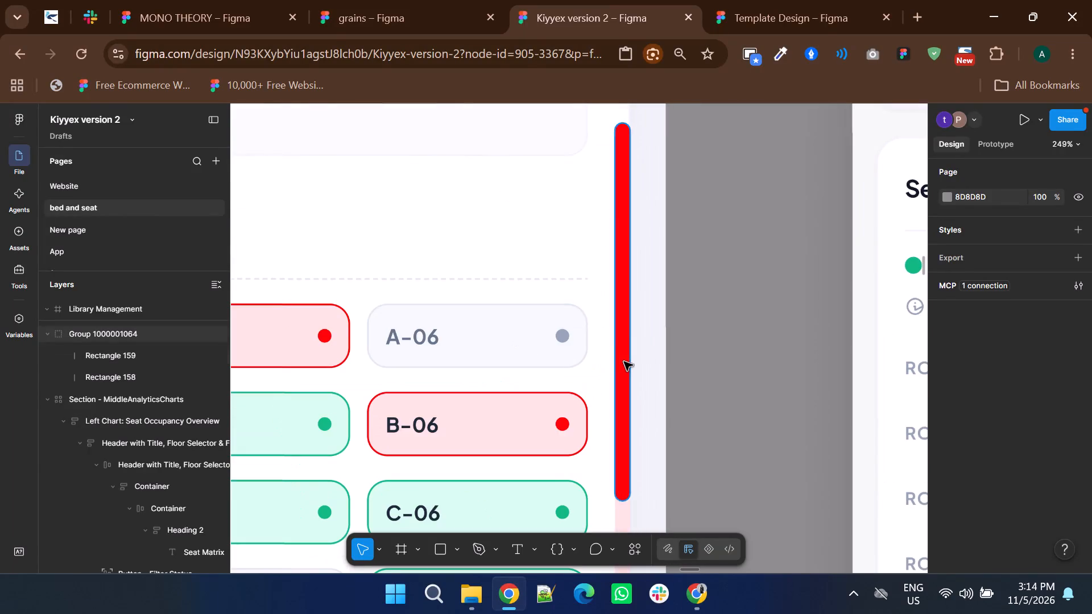
{"action": "left_click", "coordinate": [624, 362], "text": "ctrl"}
{"action": "scroll", "coordinate": [624, 362], "scroll_direction": "down", "scroll_amount": 2}
{"action": "left_click", "coordinate": [942, 504]}
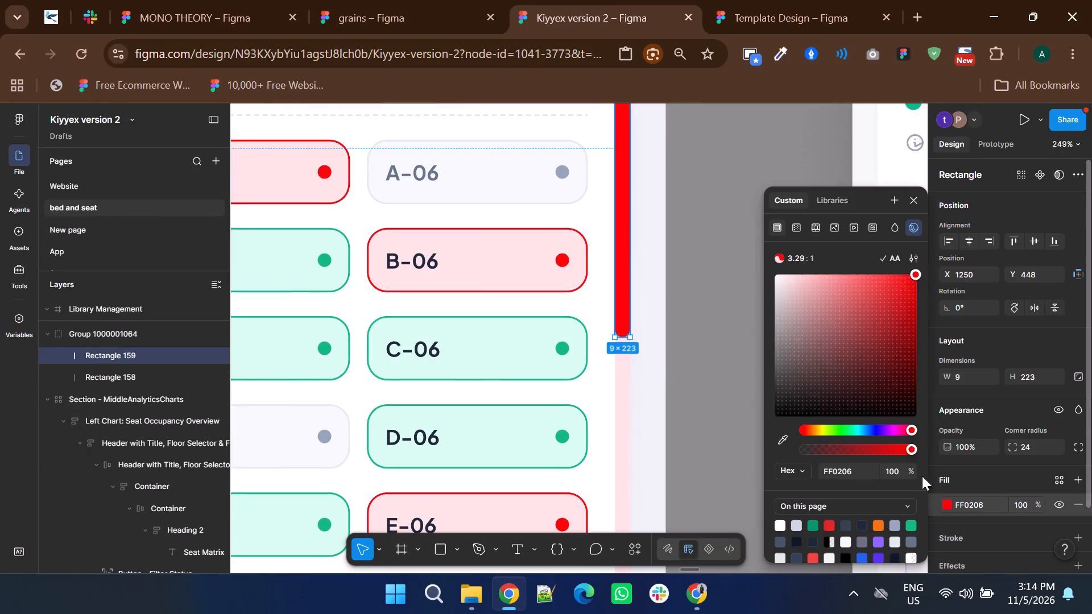
{"action": "left_click", "coordinate": [839, 447]}
{"action": "left_click_drag", "start_coordinate": [839, 447], "coordinate": [844, 447]}
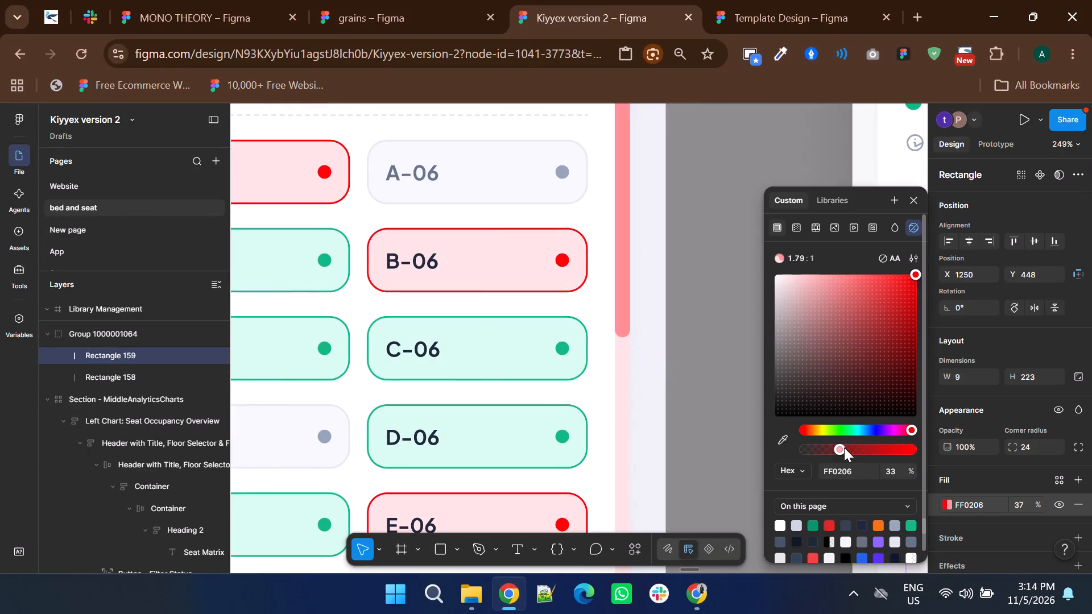
{"action": "left_click_drag", "start_coordinate": [844, 447], "coordinate": [853, 447]}
Lower the opacity of the longer scrollbar rectangle's FFE3E4 fill to about 88%.
{"action": "left_click", "coordinate": [629, 381], "text": "ctrl"}
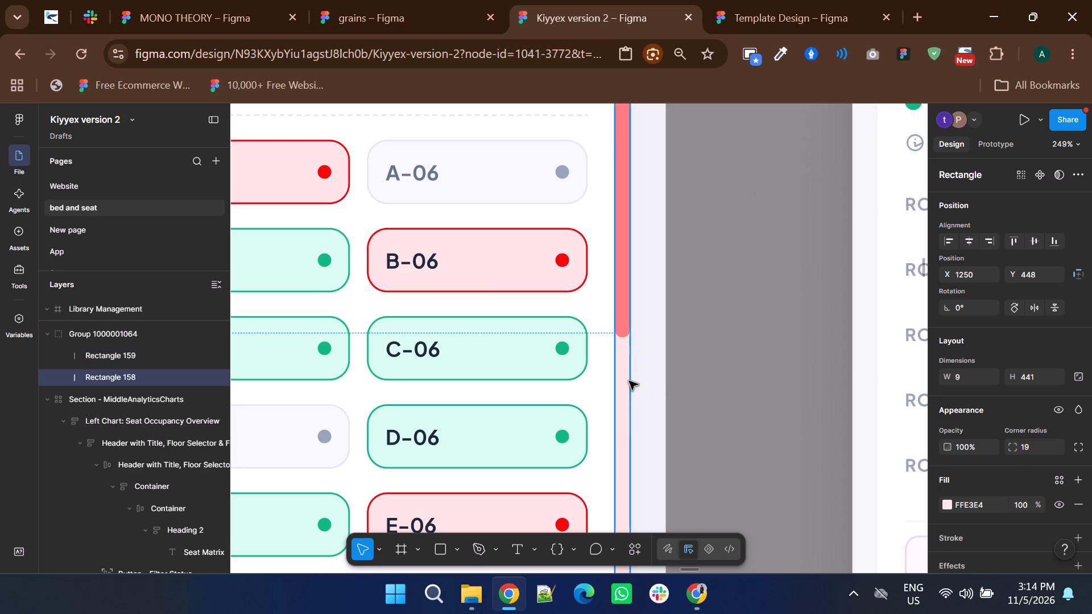
{"action": "left_click", "coordinate": [953, 503]}
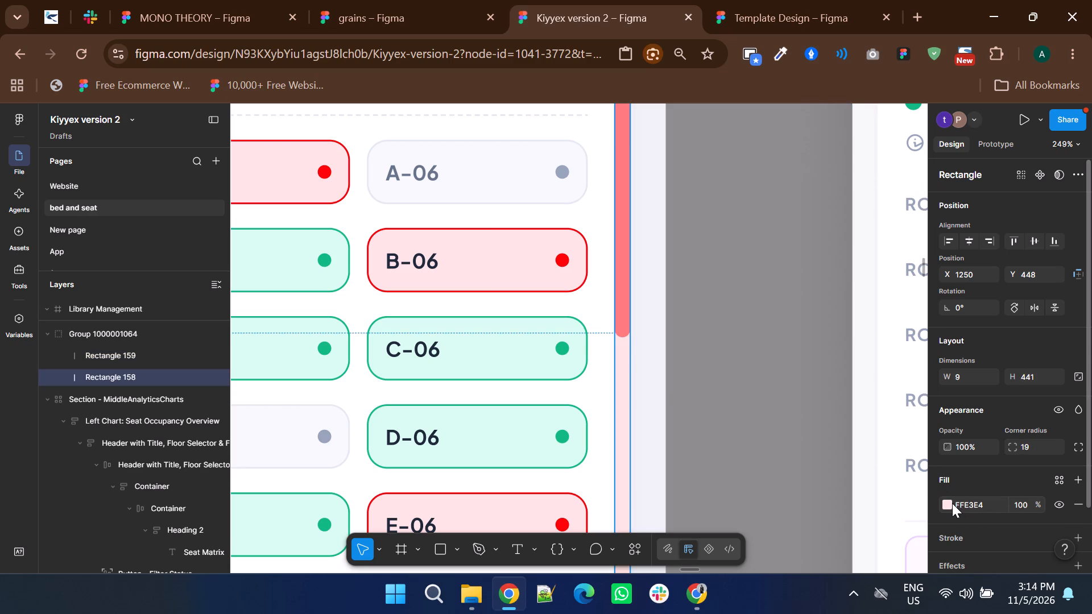
{"action": "left_click", "coordinate": [948, 503]}
{"action": "left_click_drag", "start_coordinate": [857, 445], "coordinate": [855, 444]}
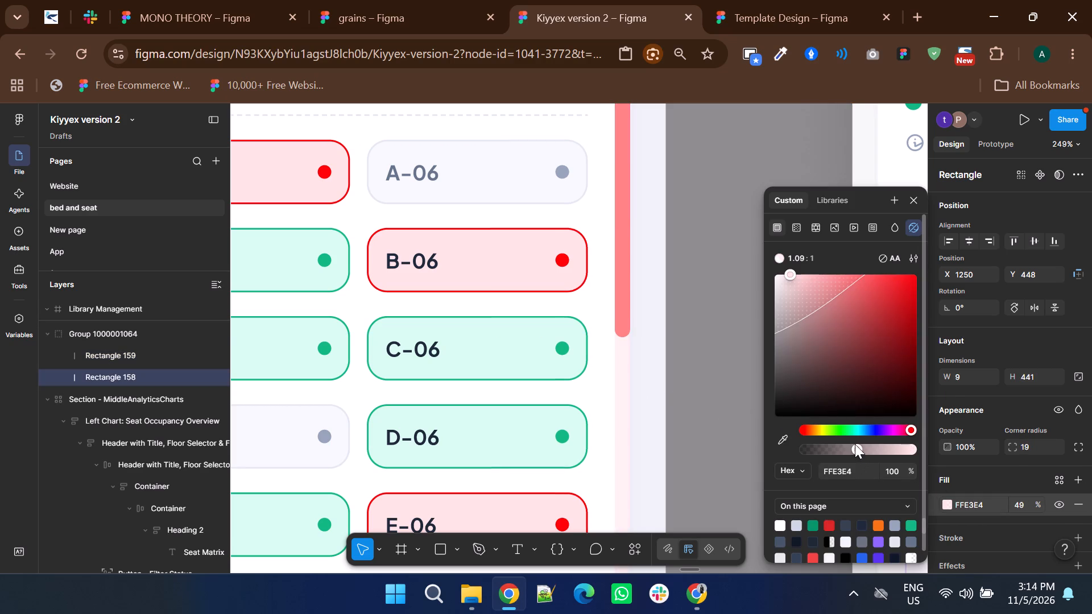
{"action": "left_click_drag", "start_coordinate": [855, 444], "coordinate": [875, 444]}
{"action": "left_click_drag", "start_coordinate": [875, 447], "coordinate": [881, 447]}
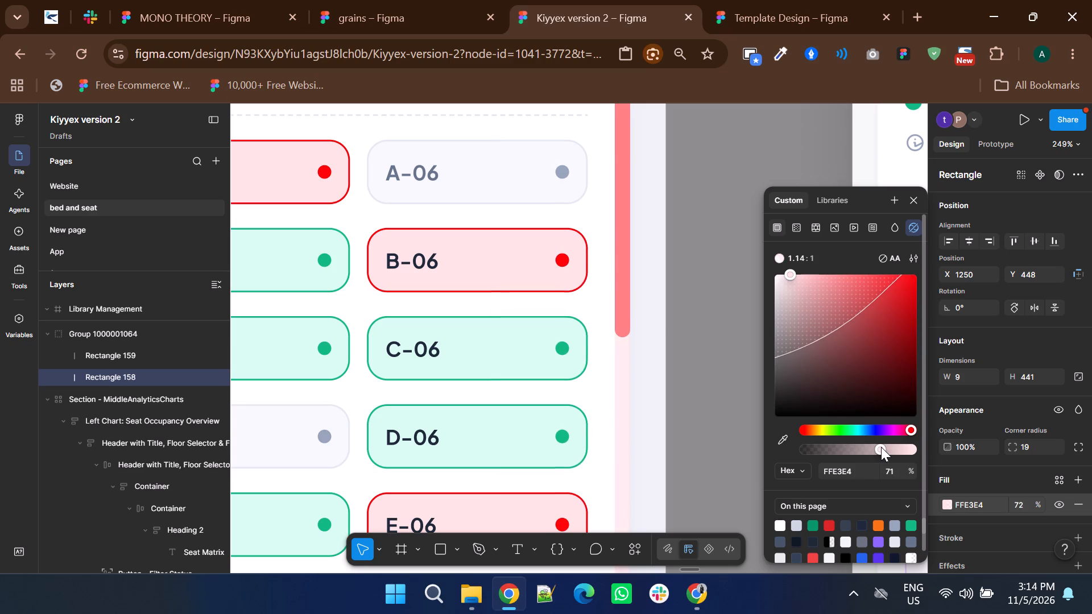
{"action": "left_click_drag", "start_coordinate": [881, 447], "coordinate": [892, 446]}
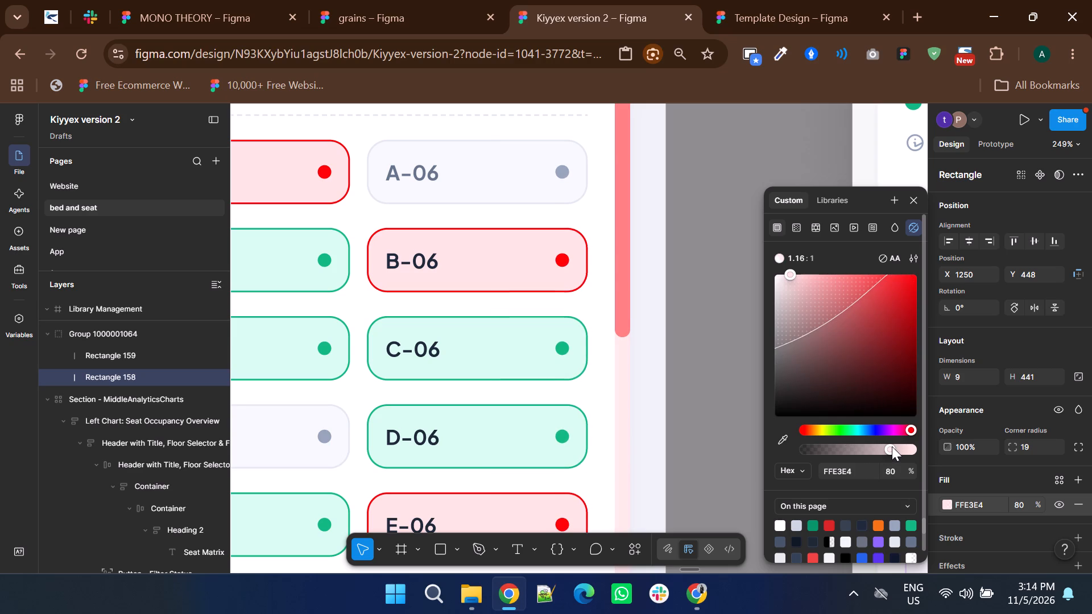
{"action": "left_click_drag", "start_coordinate": [892, 446], "coordinate": [899, 446]}
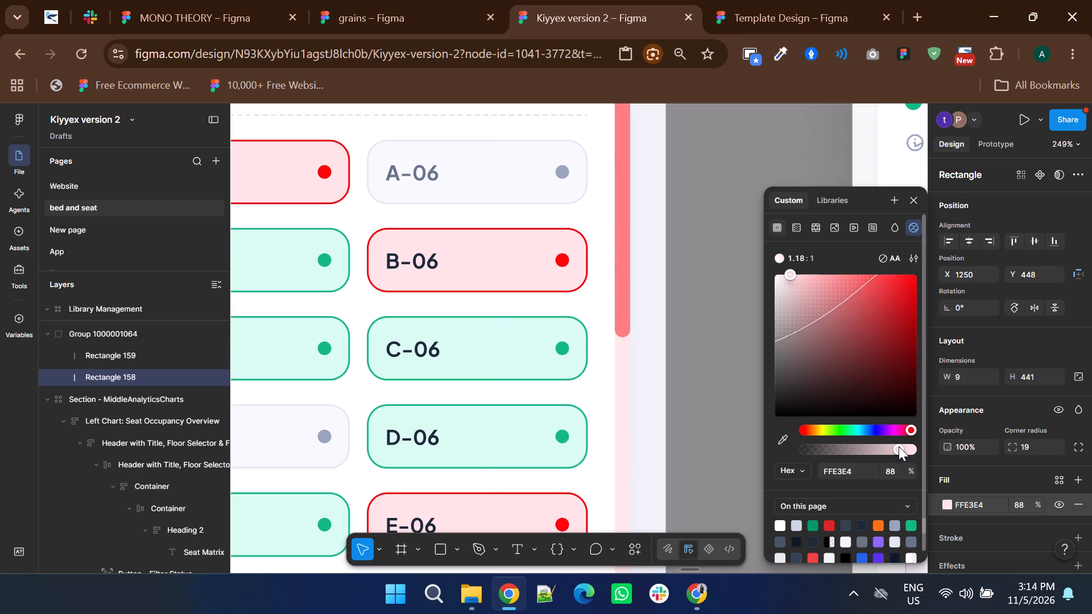
{"action": "double_click", "coordinate": [729, 351]}
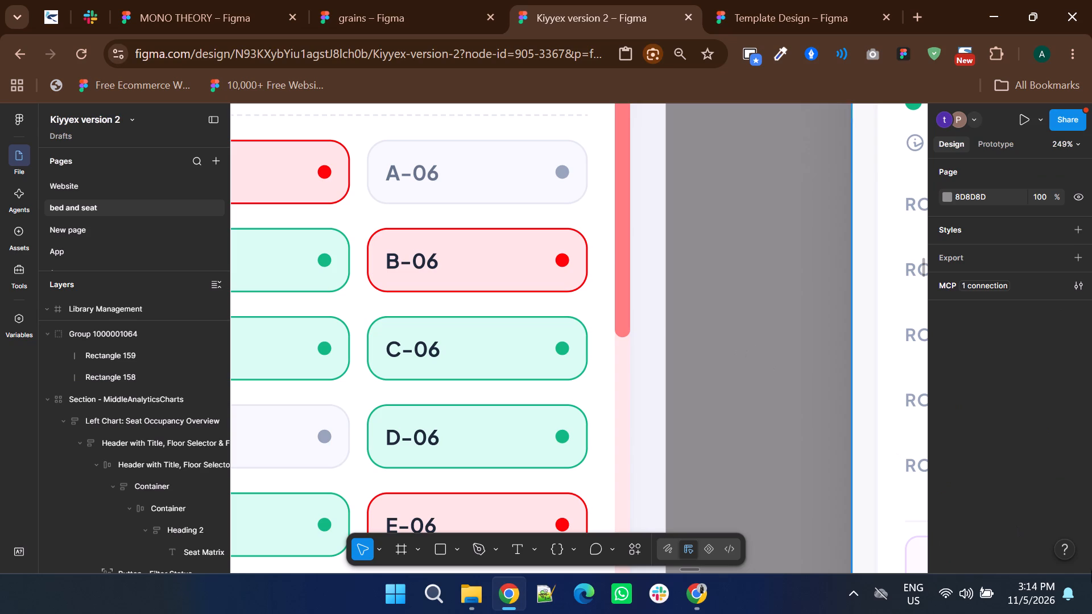
{"action": "scroll", "coordinate": [710, 239], "scroll_direction": "down", "scroll_amount": 1, "text": "ctrl"}
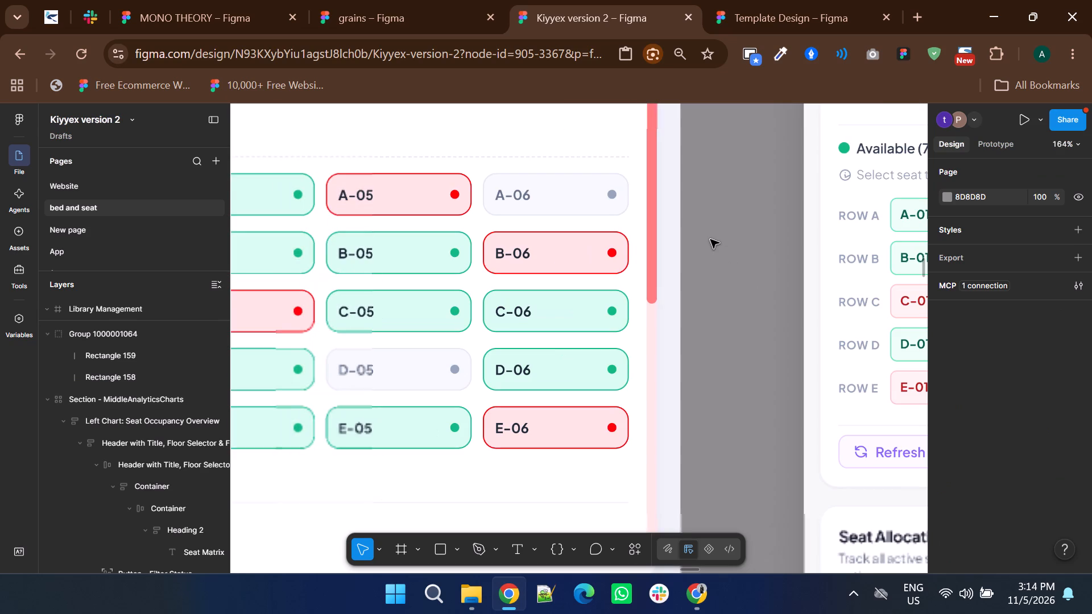
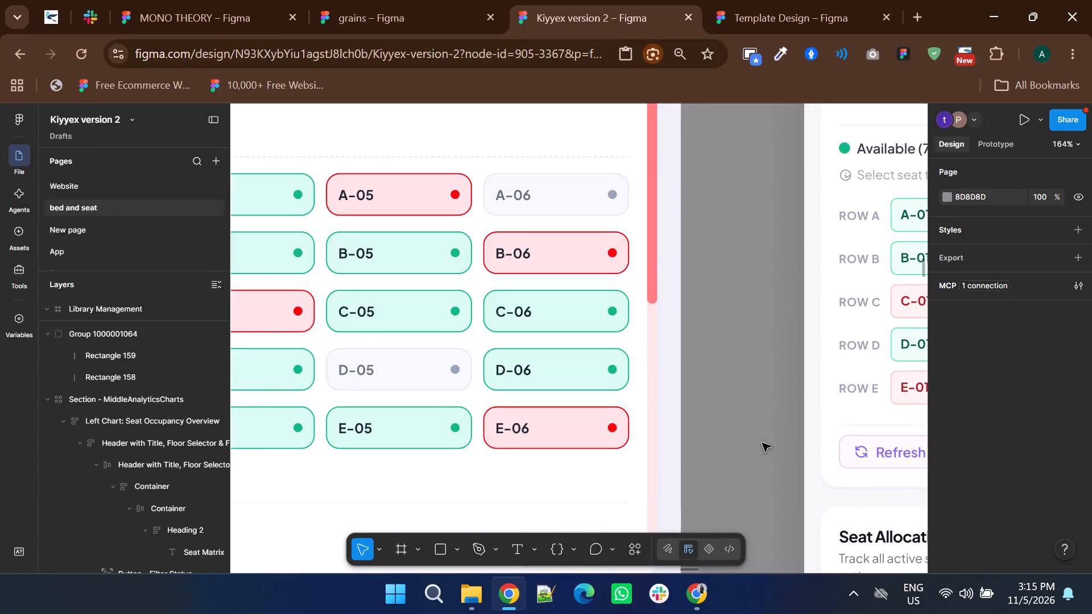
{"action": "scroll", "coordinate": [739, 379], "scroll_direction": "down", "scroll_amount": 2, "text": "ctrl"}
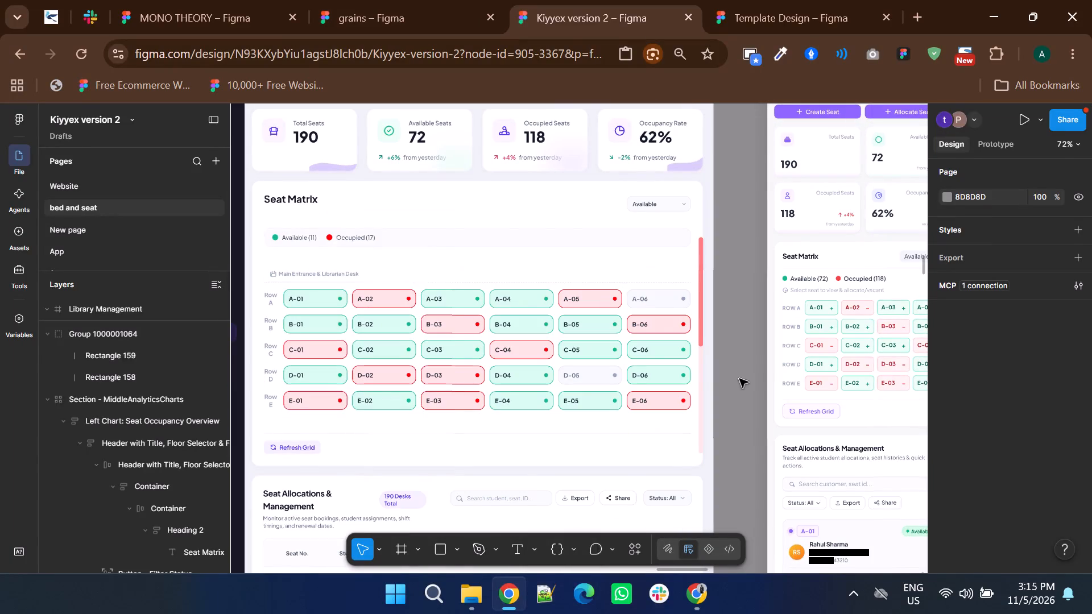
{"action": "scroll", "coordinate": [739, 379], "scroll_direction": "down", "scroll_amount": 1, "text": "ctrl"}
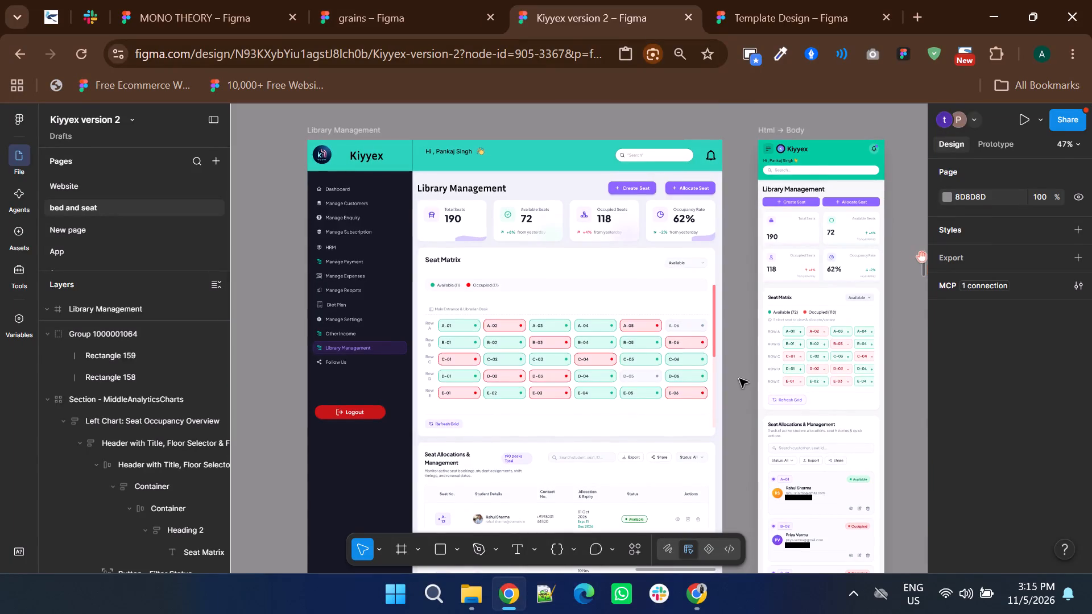
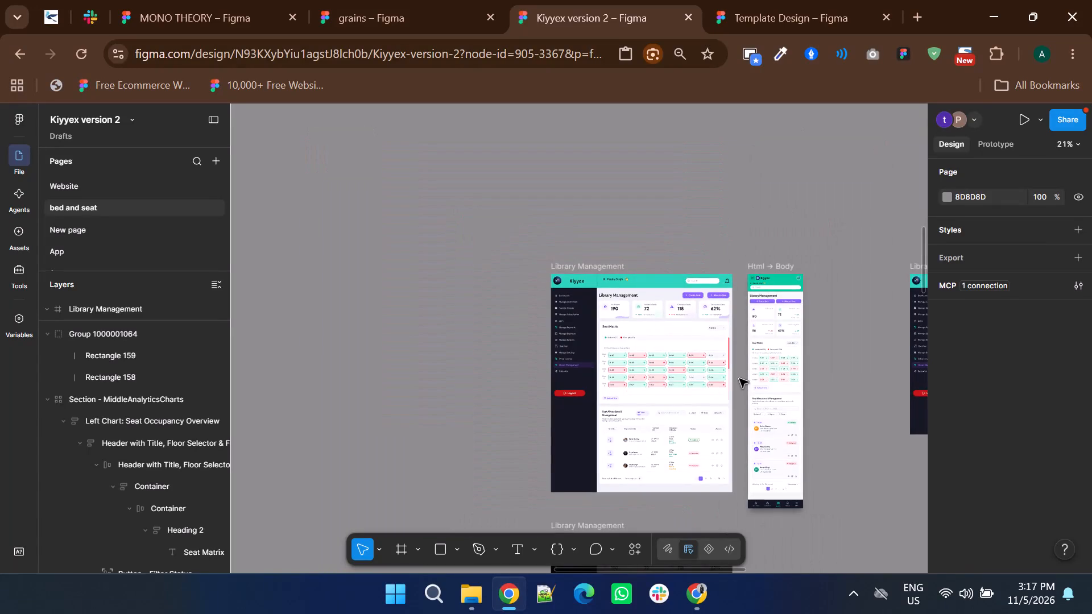
Capture a screenshot of the desktop Create Seat screen with the single-seat form.
{"action": "scroll", "coordinate": [739, 379], "scroll_direction": "down", "scroll_amount": 3, "text": "shift"}
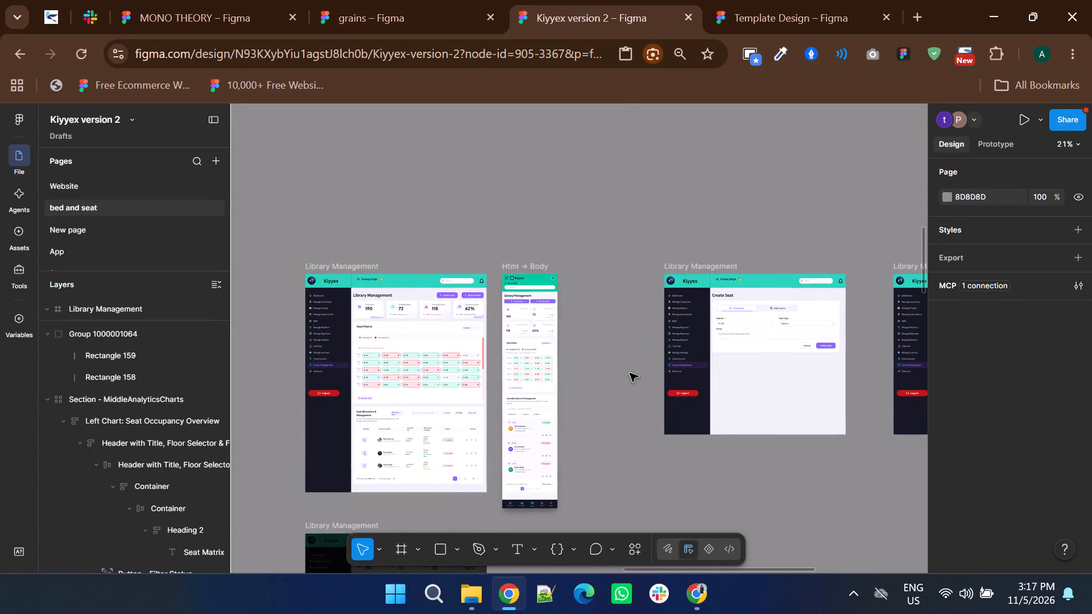
{"action": "scroll", "coordinate": [511, 421], "scroll_direction": "up", "scroll_amount": 5, "text": "ctrl"}
{"action": "scroll", "coordinate": [517, 403], "scroll_direction": "down", "scroll_amount": 6, "text": "ctrl"}
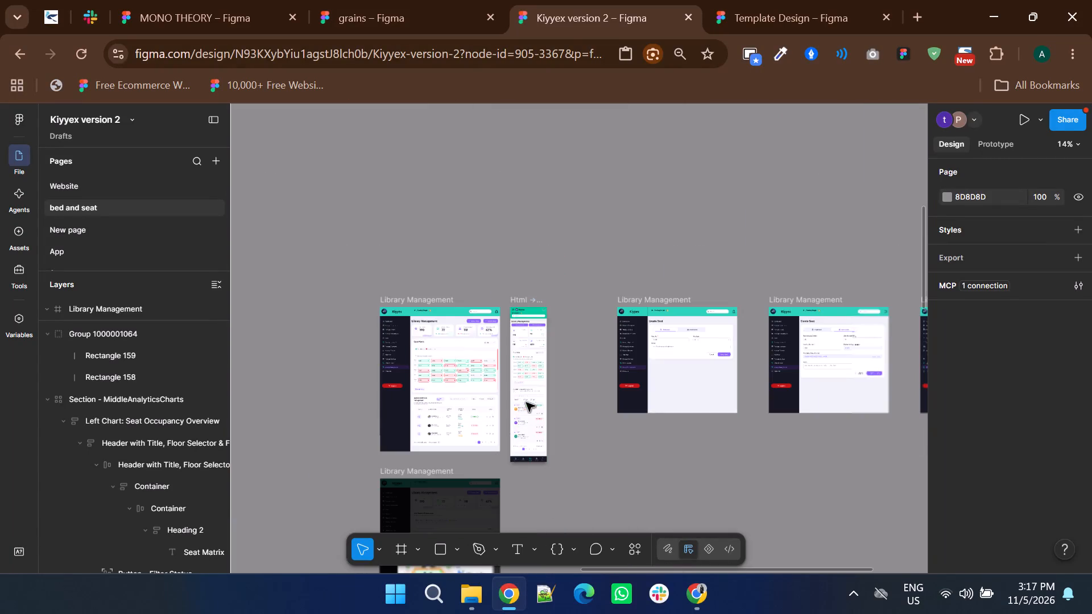
{"action": "left_click", "coordinate": [581, 391]}
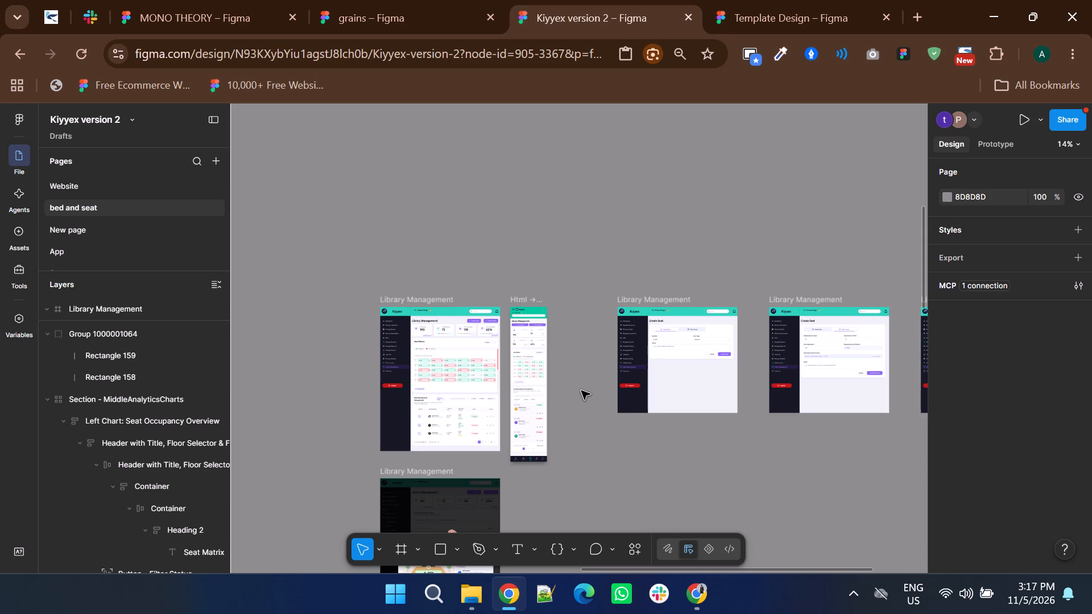
{"action": "scroll", "coordinate": [581, 391], "scroll_direction": "down", "scroll_amount": 1, "text": "shift"}
{"action": "scroll", "coordinate": [611, 384], "scroll_direction": "up", "scroll_amount": 2, "text": "ctrl"}
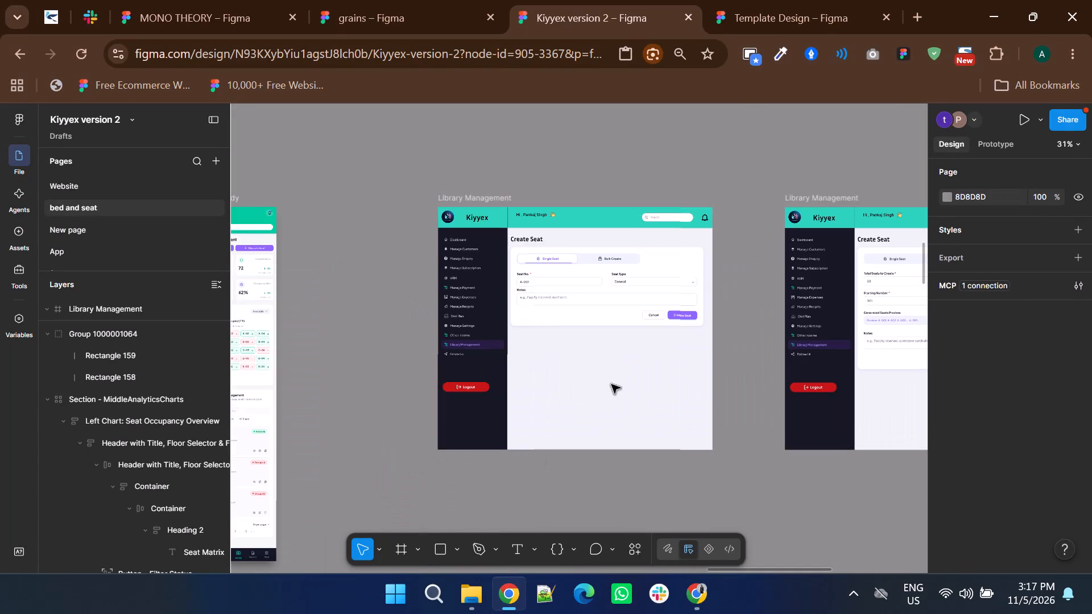
{"action": "scroll", "coordinate": [611, 384], "scroll_direction": "down", "scroll_amount": 1, "text": "ctrl"}
{"action": "key", "text": "Print"}
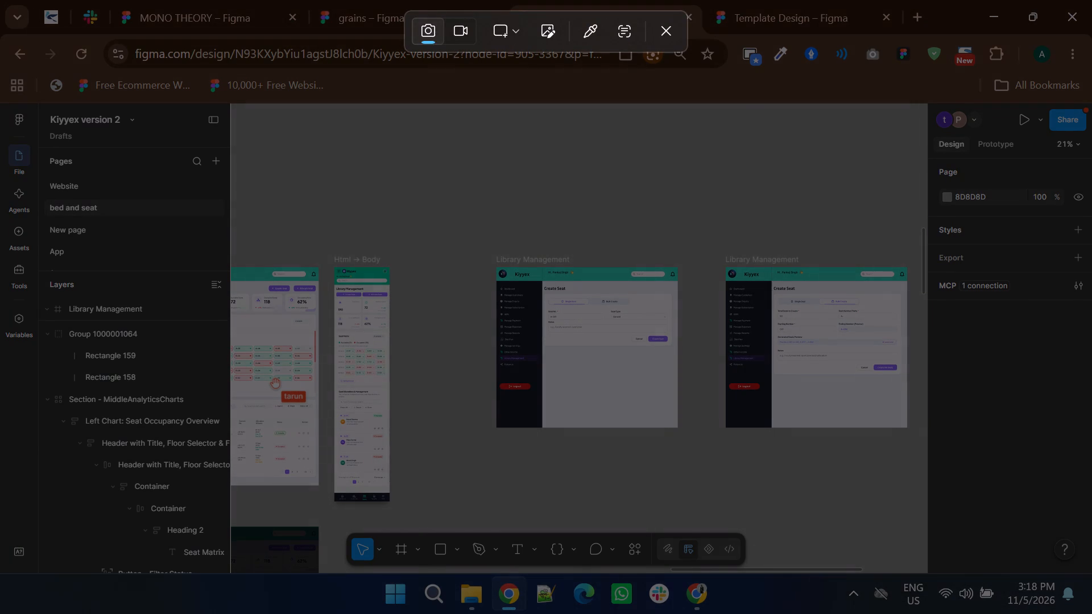
{"action": "left_click_drag", "start_coordinate": [491, 265], "coordinate": [679, 434]}
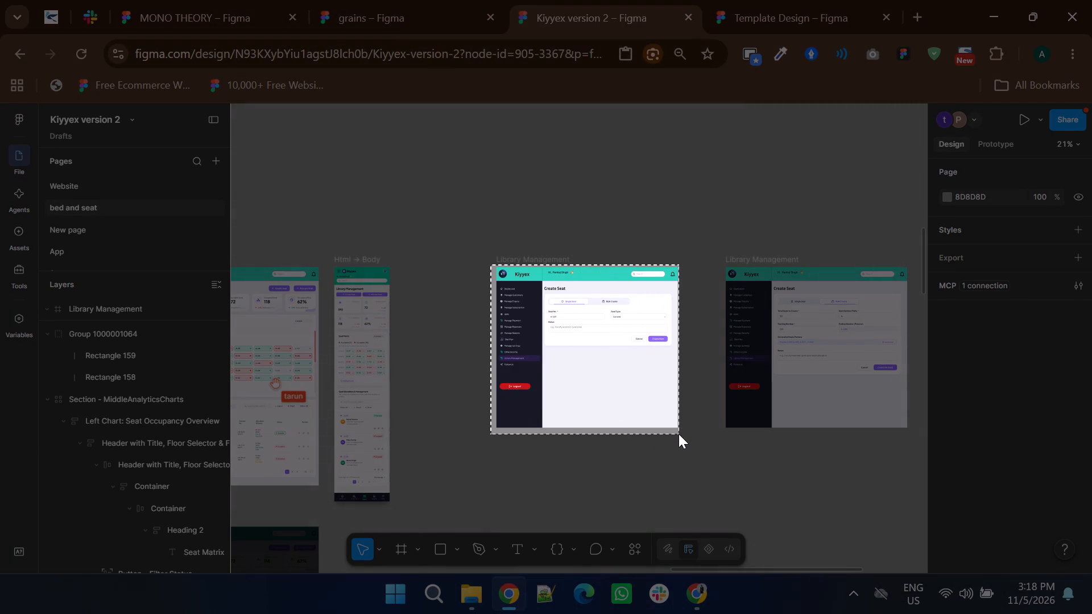
{"action": "left_click_drag", "start_coordinate": [679, 434], "coordinate": [681, 429]}
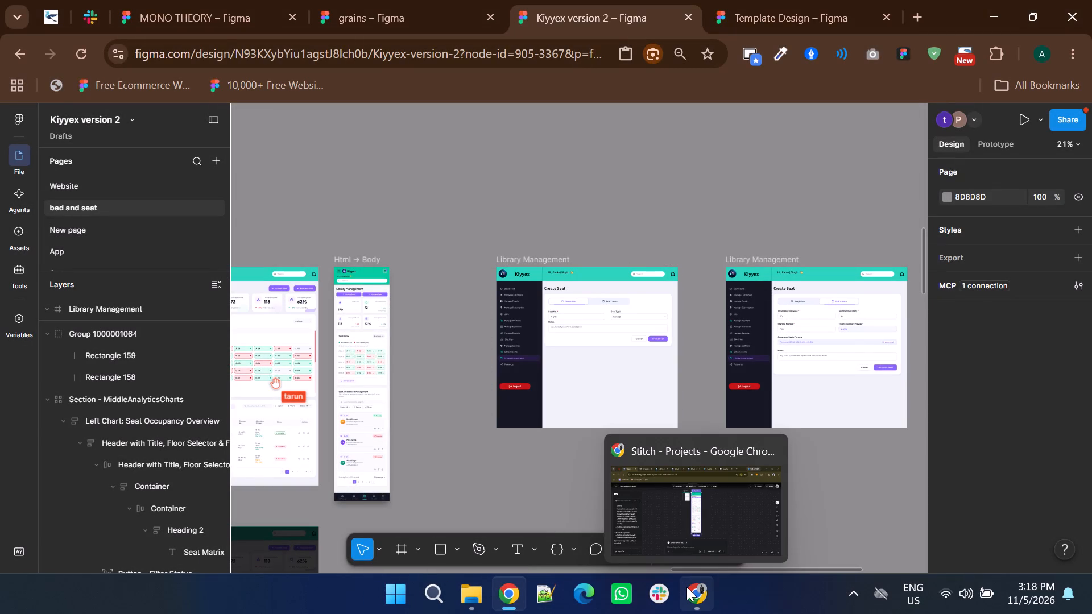
Switch to Stitch, remove the attached Kiyyex Library Management screen from the prompt, and paste in the Create Seat screenshot.
{"action": "left_click", "coordinate": [686, 587]}
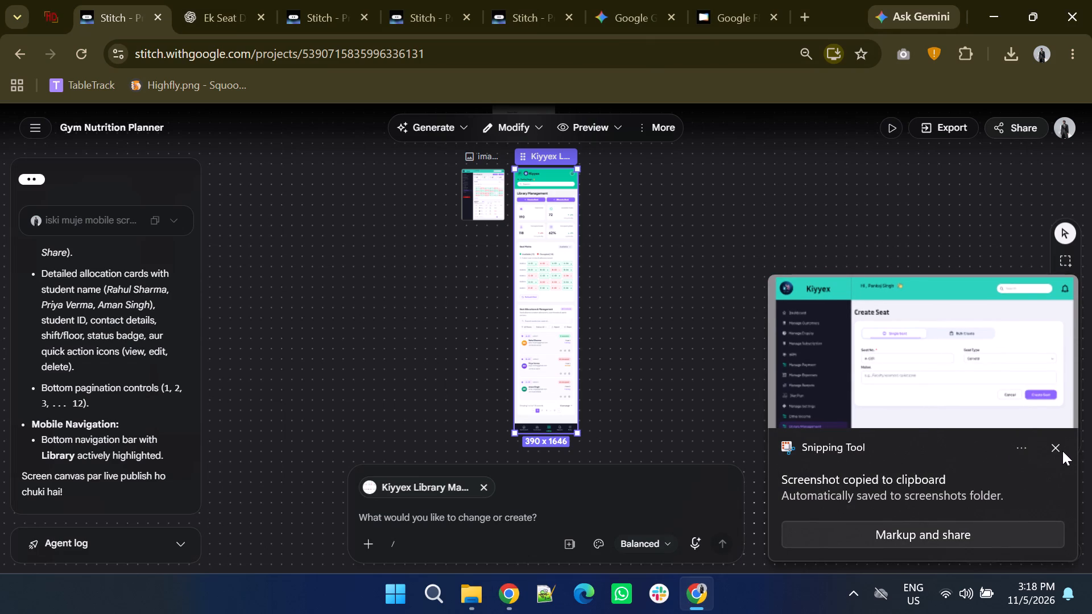
{"action": "left_click", "coordinate": [1062, 451]}
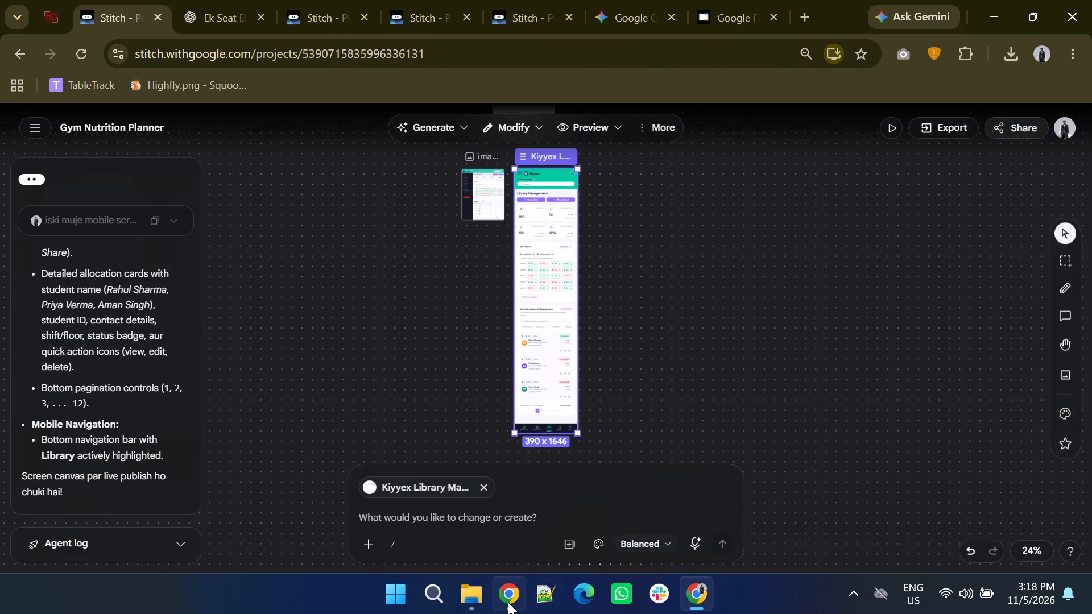
{"action": "left_click", "coordinate": [508, 602]}
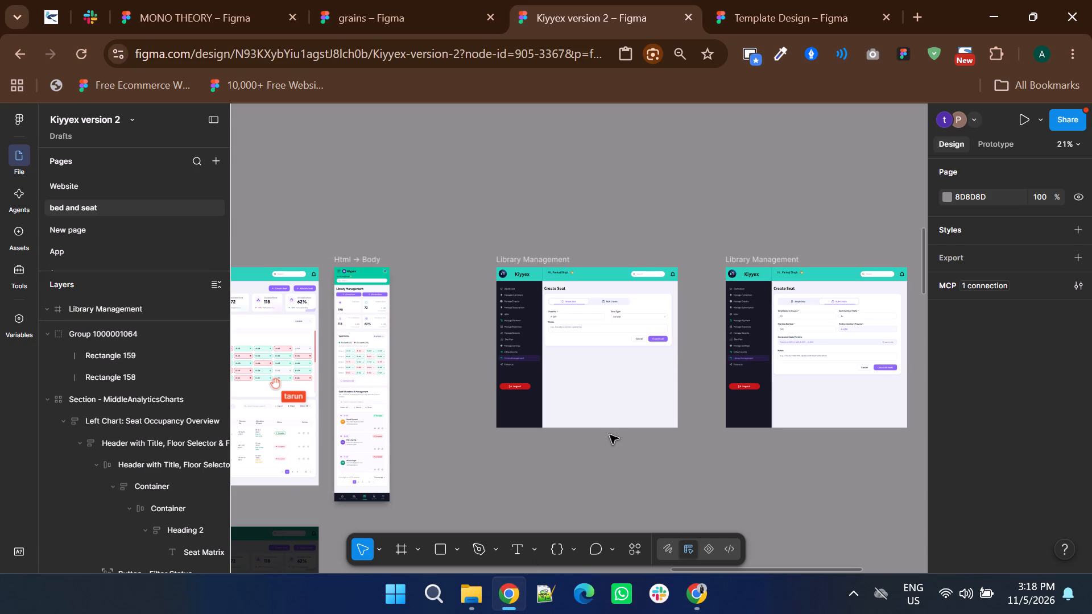
{"action": "left_click", "coordinate": [689, 596]}
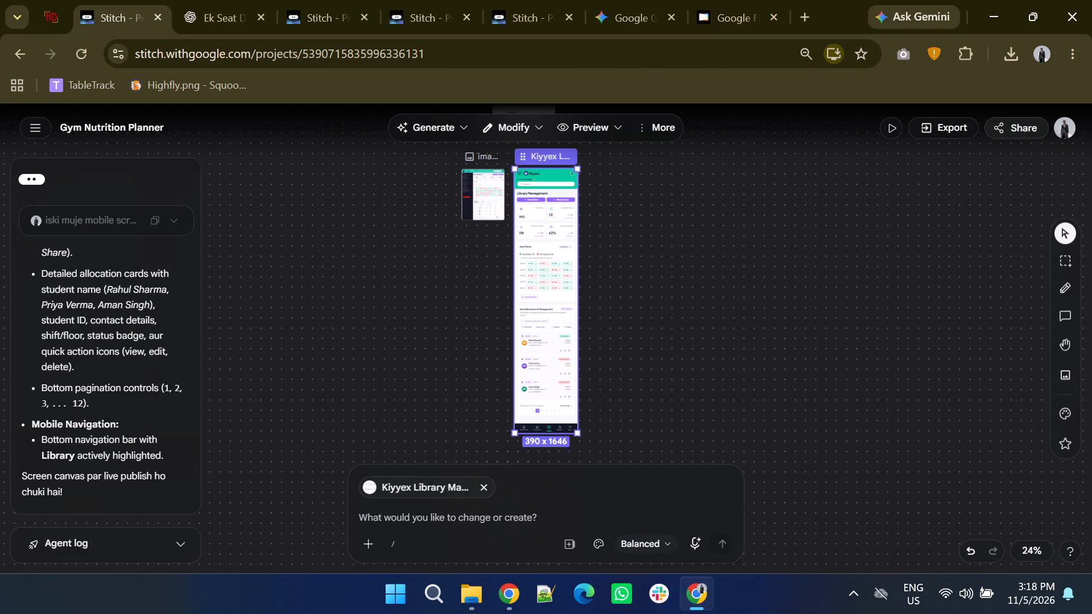
{"action": "left_click", "coordinate": [482, 492]}
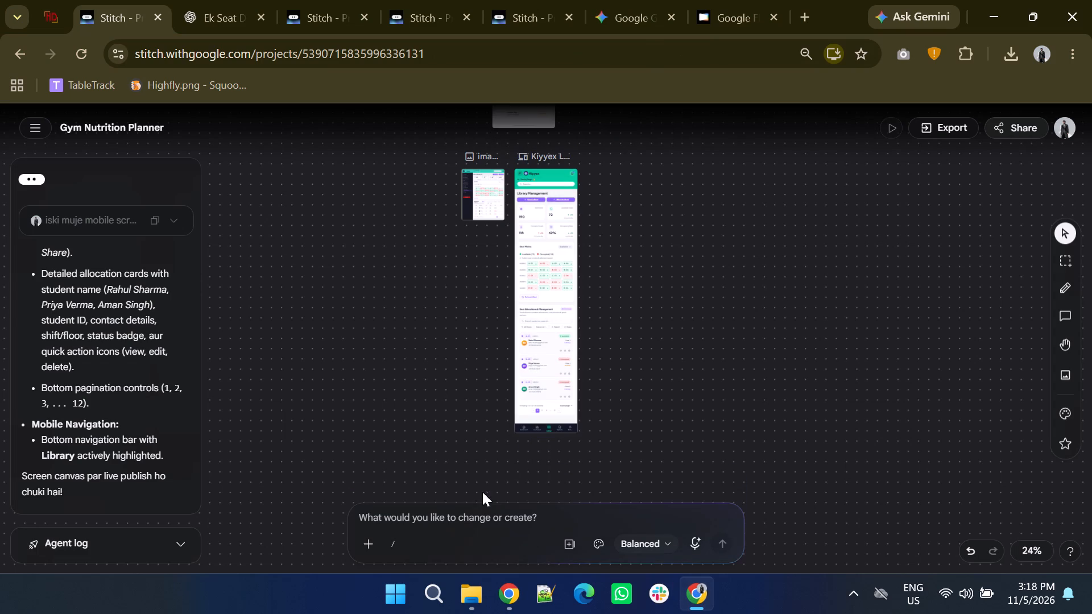
{"action": "left_click", "coordinate": [468, 513]}
{"action": "key", "text": "ctrl+v"}
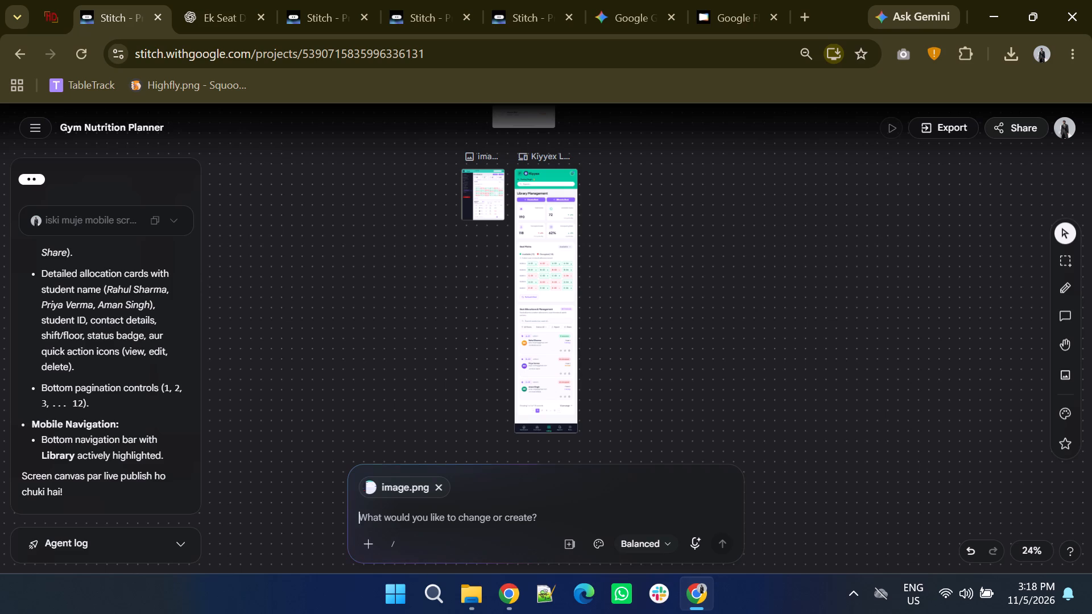
Request a mobile version of the attached screenshot by submitting the prompt "iski bhi ek mbile screen bnao ek smae 2 same".
{"action": "type", "text": "iski bhi ek mbile screen bnai"}
{"action": "key", "text": "space"}
{"action": "key", "text": "BackSpace"}
{"action": "key", "text": "BackSpace"}
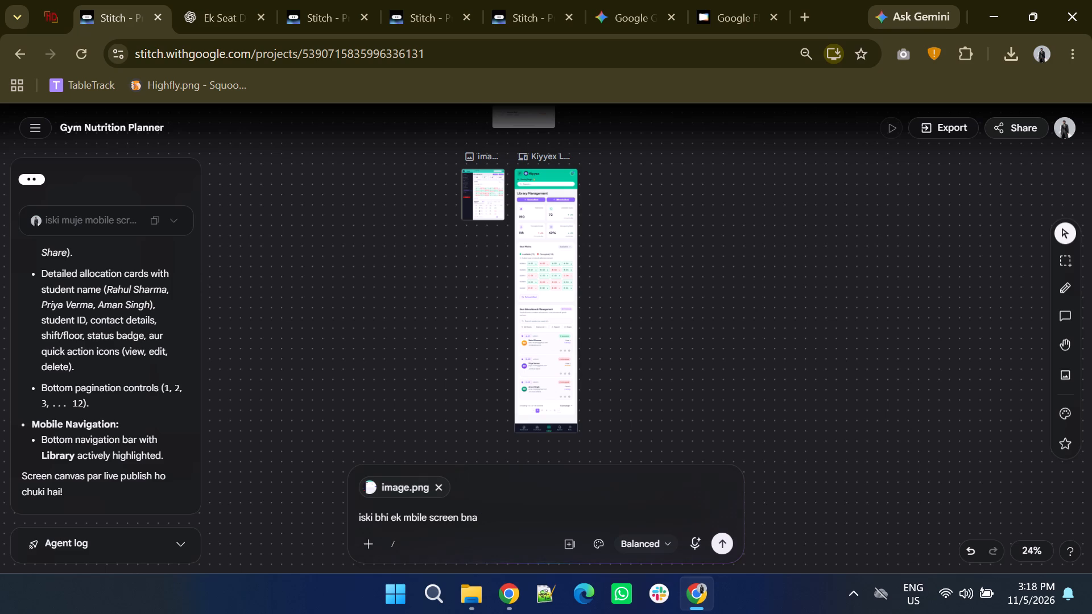
{"action": "type", "text": "o ek"}
{"action": "key", "text": "space"}
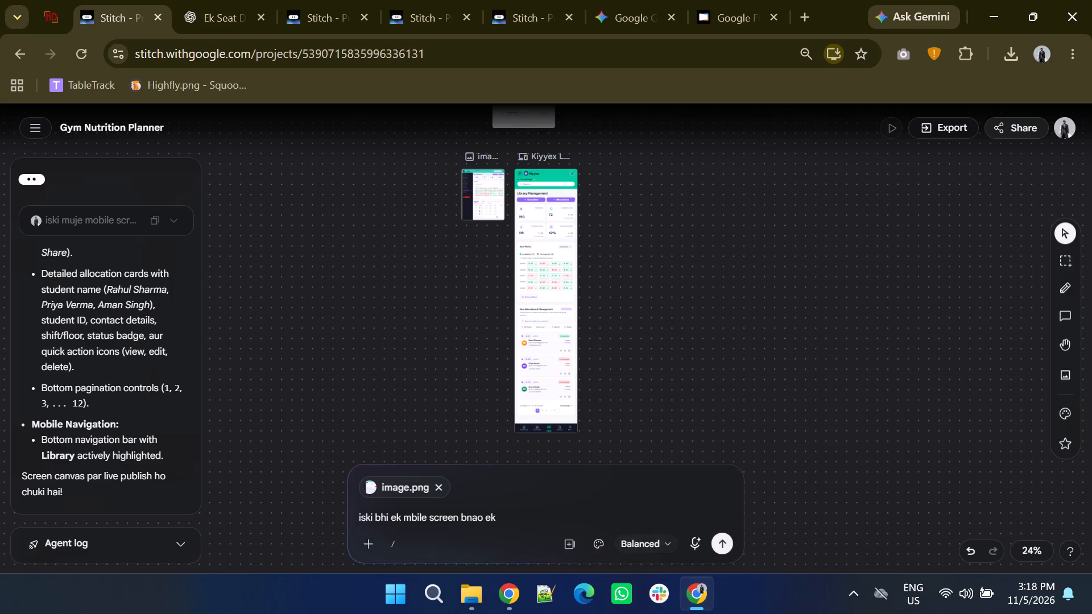
{"action": "type", "text": "smae w same"}
{"action": "key", "text": "BackSpace"}
{"action": "key", "text": "BackSpace"}
{"action": "key", "text": "BackSpace"}
{"action": "key", "text": "BackSpace"}
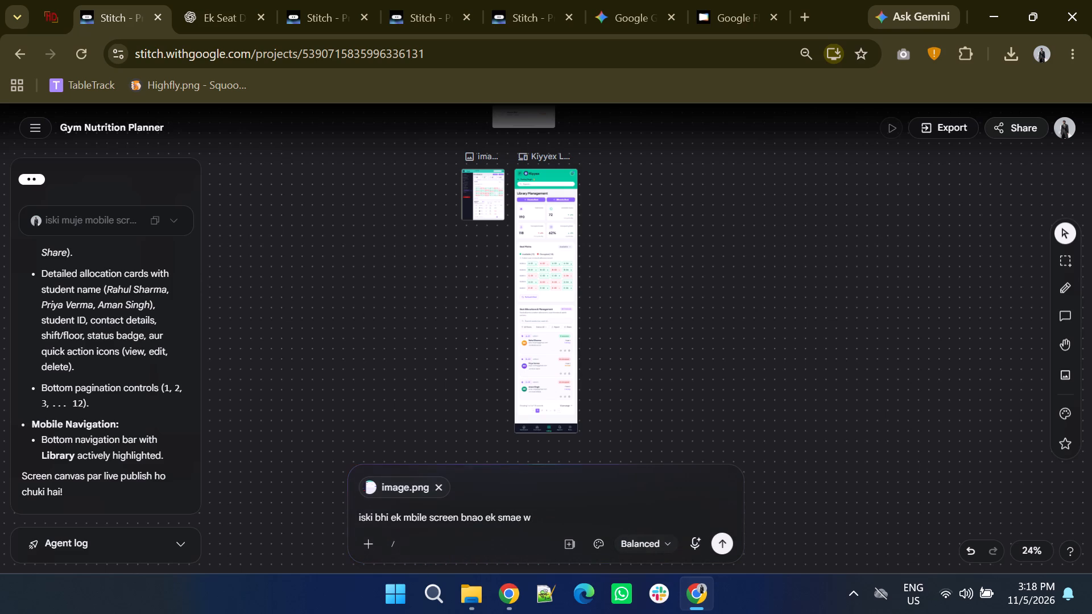
{"action": "key", "text": "BackSpace"}
{"action": "key", "text": "BackSpace"}
{"action": "key", "text": "3"}
{"action": "key", "text": "BackSpace"}
{"action": "type", "text": "2 same"}
{"action": "key", "text": "space"}
{"action": "key", "text": "Return"}
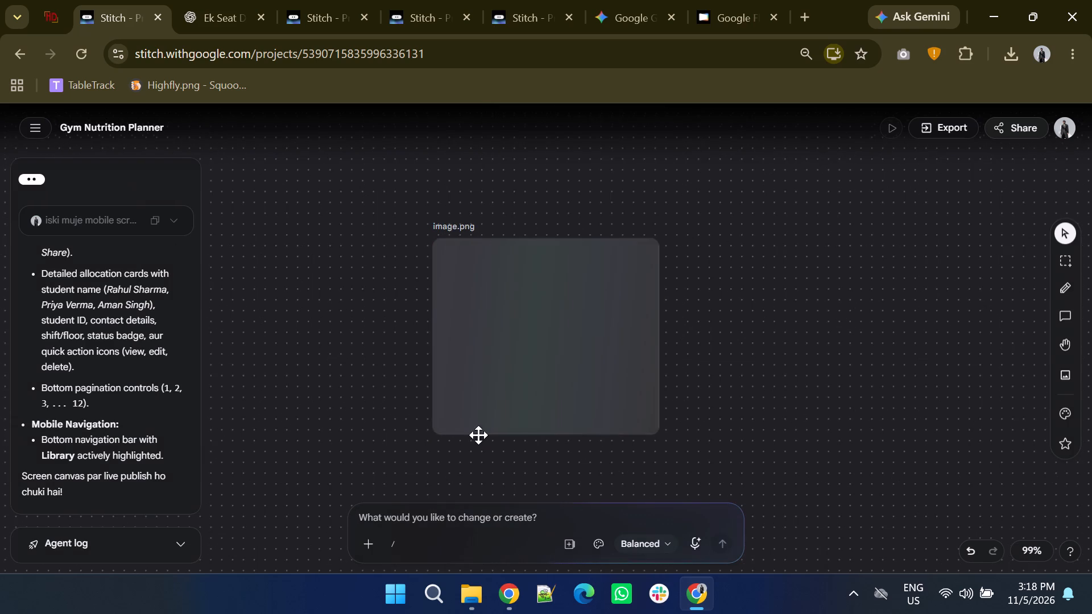
Switch back to Figma and delete the bottom navigation bar from the mobile Library Management screen.
{"action": "left_click", "coordinate": [520, 603]}
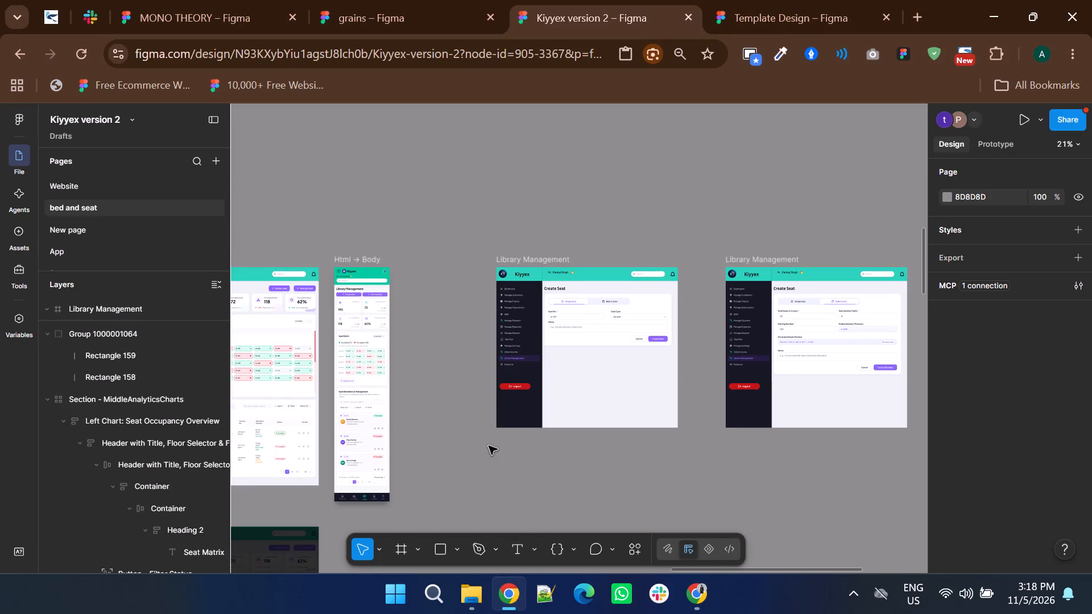
{"action": "scroll", "coordinate": [489, 446], "scroll_direction": "down", "scroll_amount": 2, "text": "shift"}
{"action": "scroll", "coordinate": [544, 384], "scroll_direction": "down", "scroll_amount": 2, "text": "ctrl"}
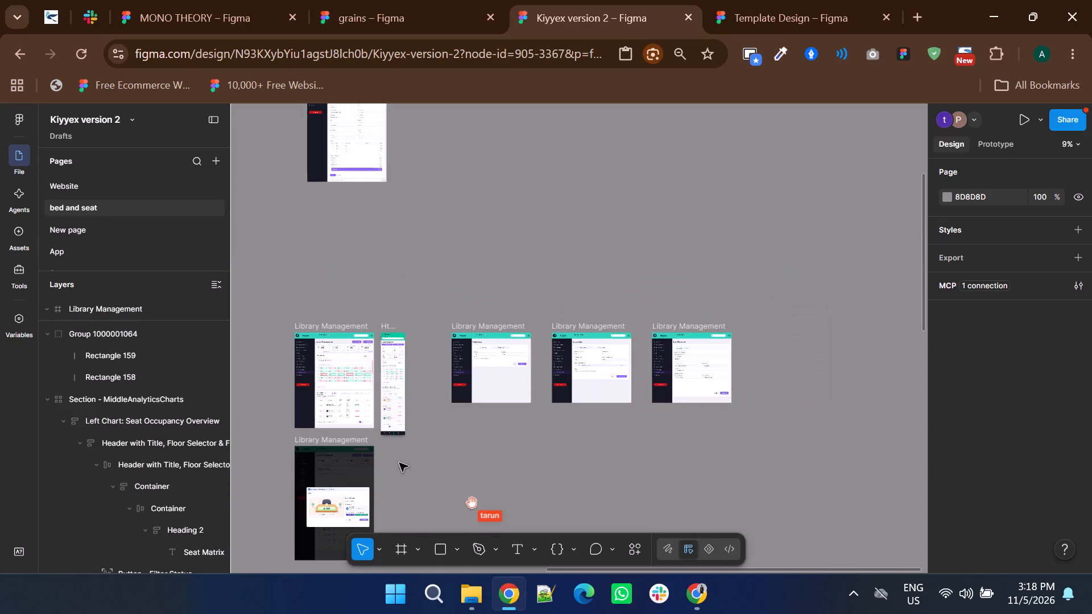
{"action": "scroll", "coordinate": [377, 447], "scroll_direction": "up", "scroll_amount": 4, "text": "ctrl"}
{"action": "left_click", "coordinate": [442, 371]}
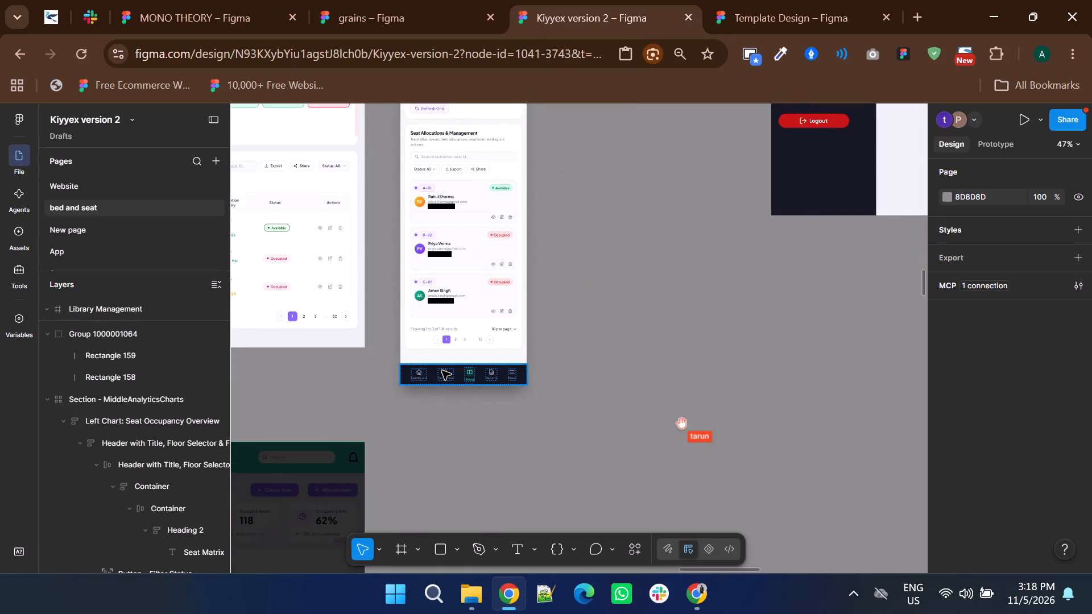
{"action": "key", "text": "Delete"}
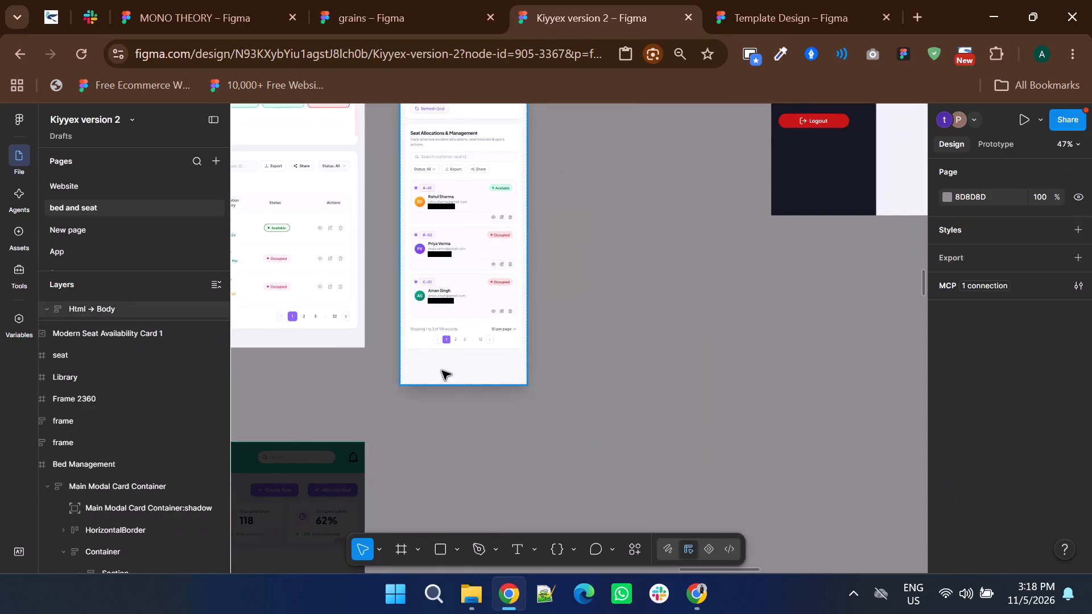
Examine the mobile Library Management screen beside its desktop version and the arrangement of the Library and Bed Management frames.
{"action": "scroll", "coordinate": [564, 380], "scroll_direction": "down", "scroll_amount": 2, "text": "ctrl"}
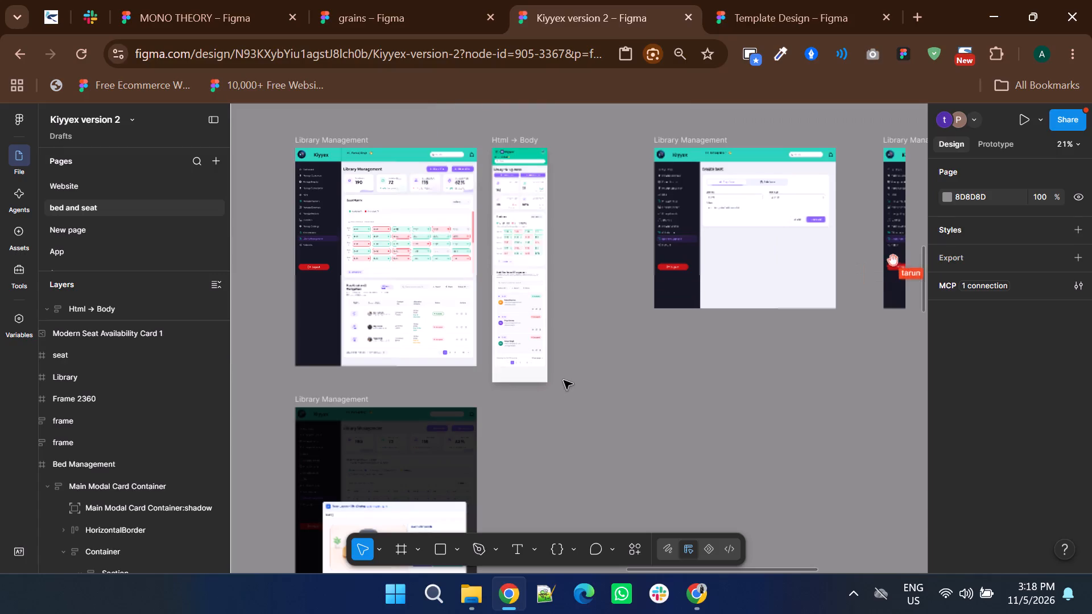
{"action": "scroll", "coordinate": [515, 155], "scroll_direction": "up", "scroll_amount": 2, "text": "ctrl"}
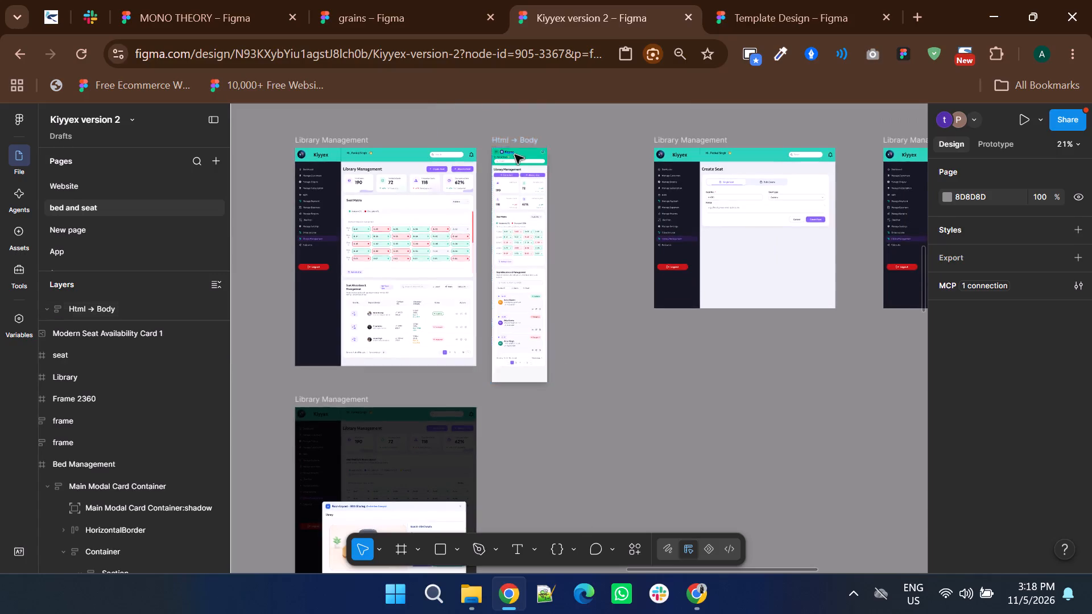
{"action": "scroll", "coordinate": [515, 155], "scroll_direction": "up", "scroll_amount": 2, "text": "ctrl"}
{"action": "scroll", "coordinate": [462, 303], "scroll_direction": "down", "scroll_amount": 2, "text": "ctrl"}
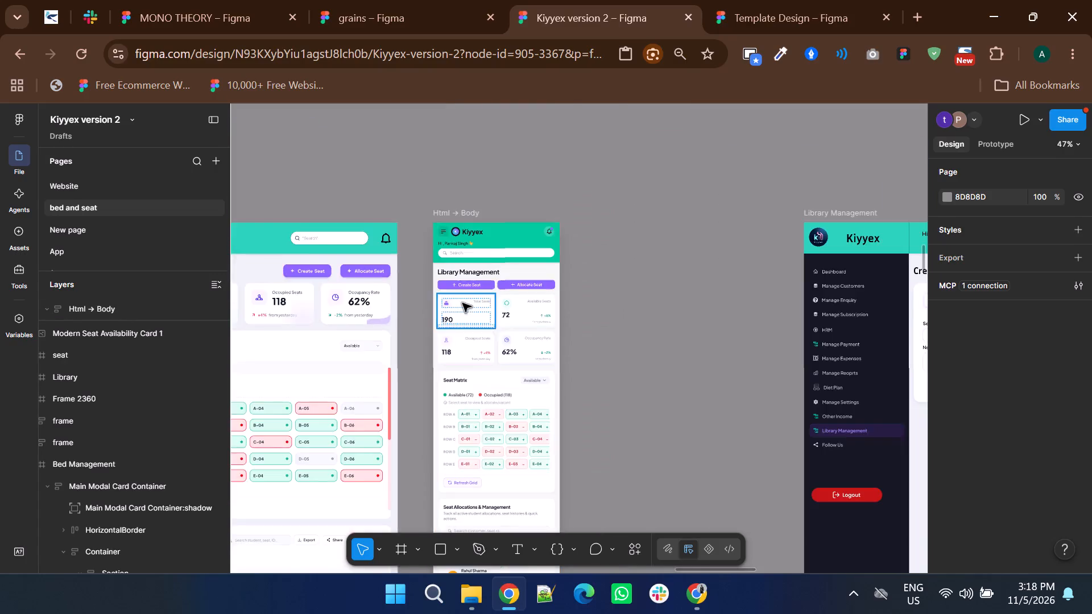
{"action": "scroll", "coordinate": [462, 303], "scroll_direction": "down", "scroll_amount": 4, "text": "ctrl"}
{"action": "scroll", "coordinate": [462, 303], "scroll_direction": "down", "scroll_amount": 1, "text": "shift"}
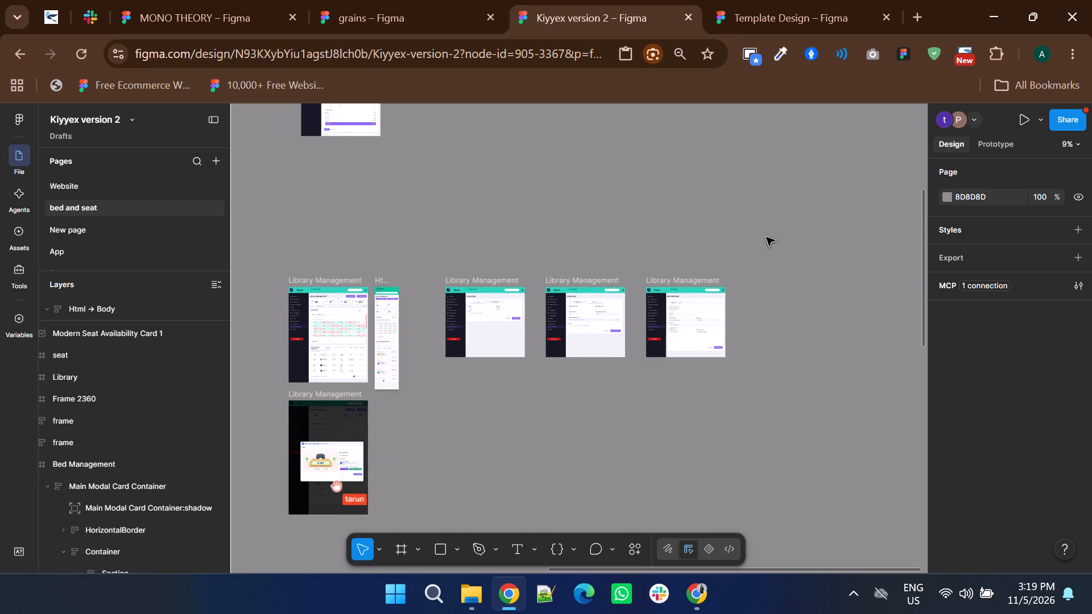
{"action": "scroll", "coordinate": [767, 236], "scroll_direction": "down", "scroll_amount": 1}
{"action": "scroll", "coordinate": [796, 280], "scroll_direction": "down", "scroll_amount": 1, "text": "ctrl"}
{"action": "scroll", "coordinate": [796, 280], "scroll_direction": "down", "scroll_amount": 1}
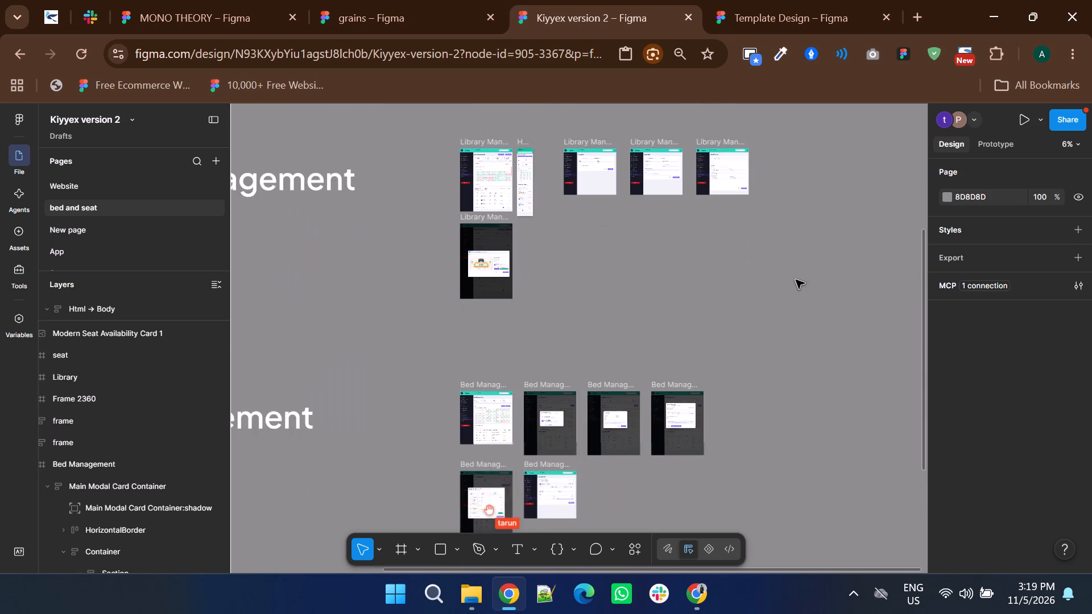
{"action": "scroll", "coordinate": [796, 280], "scroll_direction": "down", "scroll_amount": 1}
{"action": "scroll", "coordinate": [787, 367], "scroll_direction": "down", "scroll_amount": 1, "text": "ctrl"}
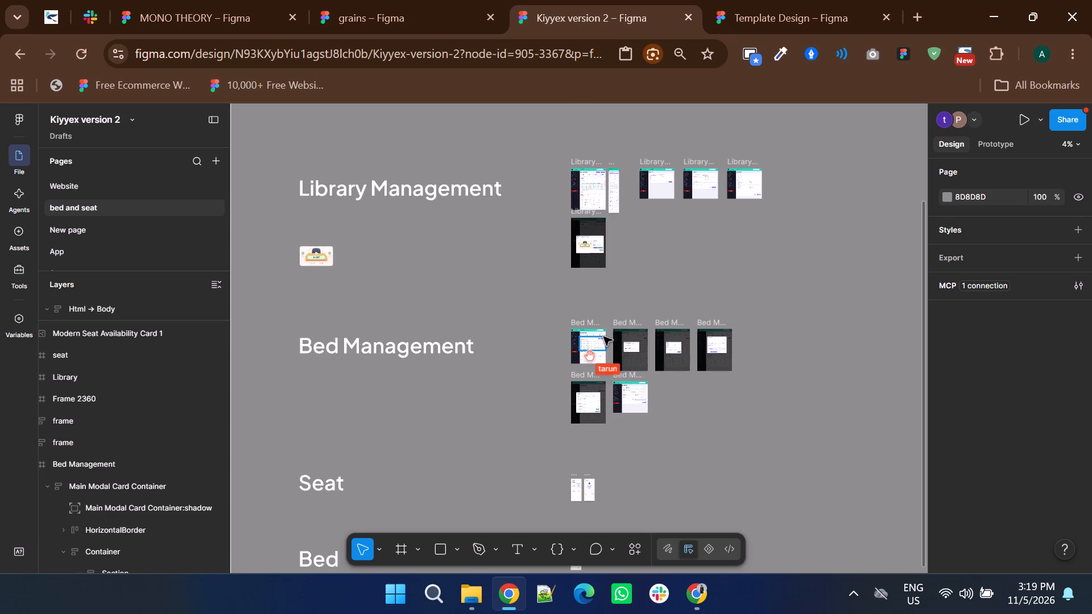
Recolour the "Particial Filled" label text in the Bed Management screen's PG legend to yellow FFCC00.
{"action": "scroll", "coordinate": [603, 337], "scroll_direction": "up", "scroll_amount": 1}
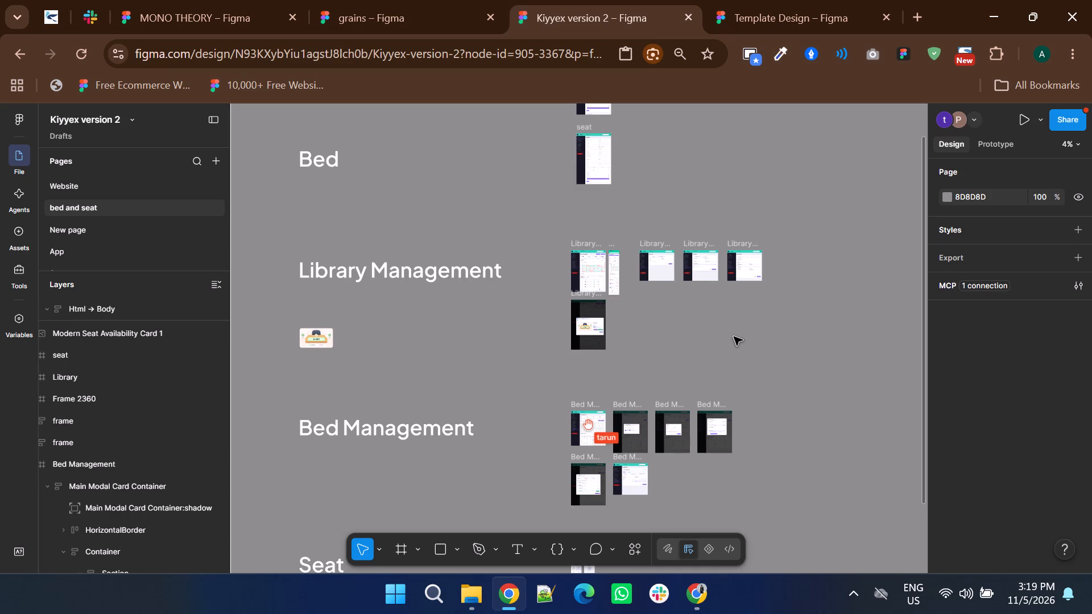
{"action": "scroll", "coordinate": [569, 409], "scroll_direction": "up", "scroll_amount": 6, "text": "ctrl"}
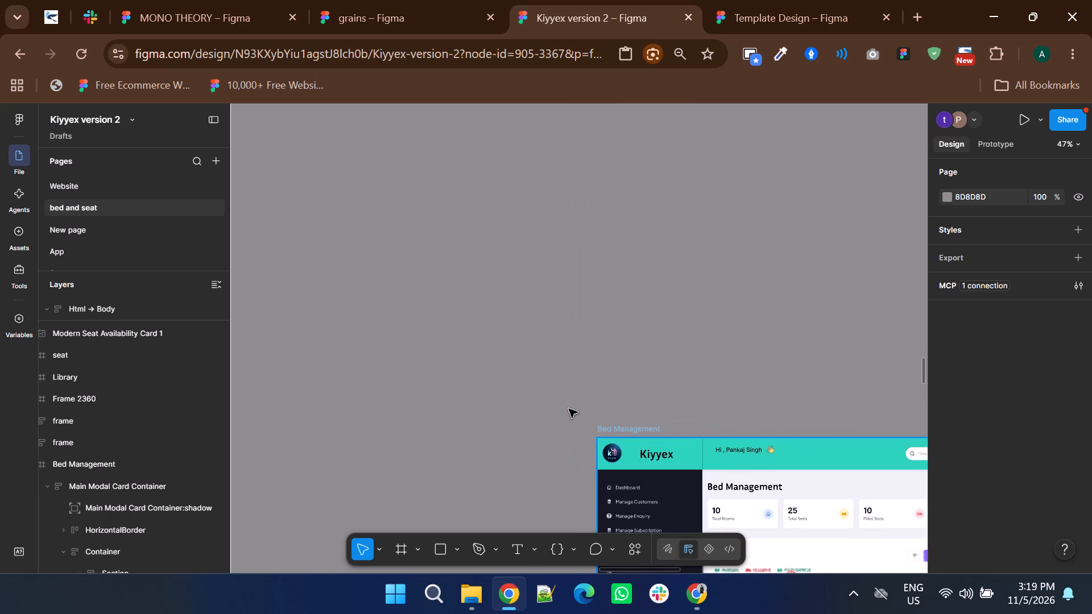
{"action": "scroll", "coordinate": [569, 410], "scroll_direction": "down", "scroll_amount": 3}
{"action": "scroll", "coordinate": [570, 411], "scroll_direction": "down", "scroll_amount": 3, "text": "shift"}
{"action": "scroll", "coordinate": [524, 306], "scroll_direction": "up", "scroll_amount": 3, "text": "ctrl"}
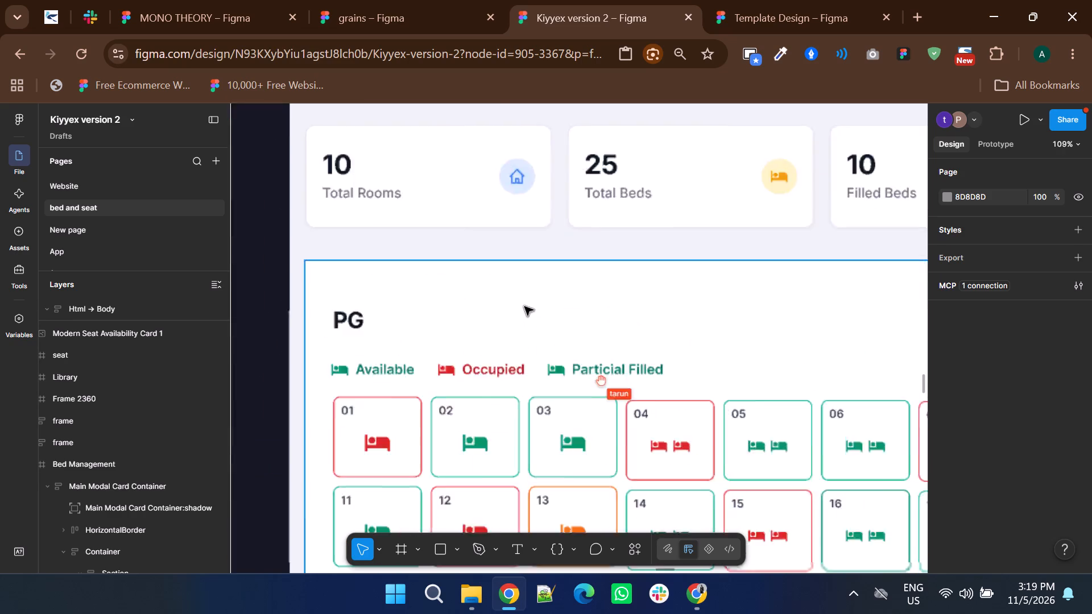
{"action": "scroll", "coordinate": [524, 306], "scroll_direction": "up", "scroll_amount": 1, "text": "ctrl"}
{"action": "triple_click", "coordinate": [603, 400]}
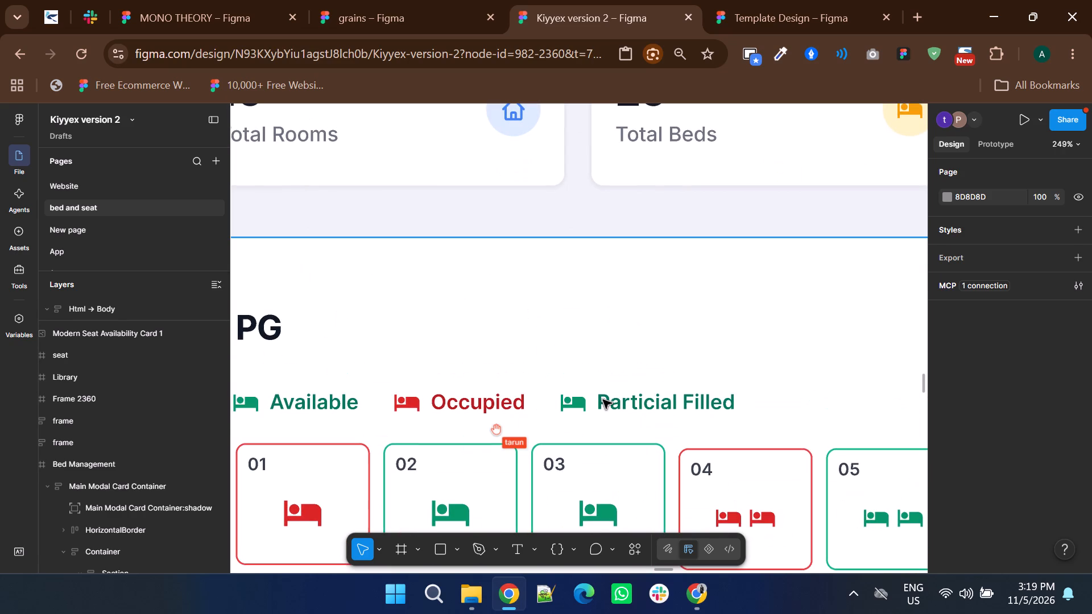
{"action": "left_click", "coordinate": [603, 400]}
{"action": "scroll", "coordinate": [964, 426], "scroll_direction": "down", "scroll_amount": 3}
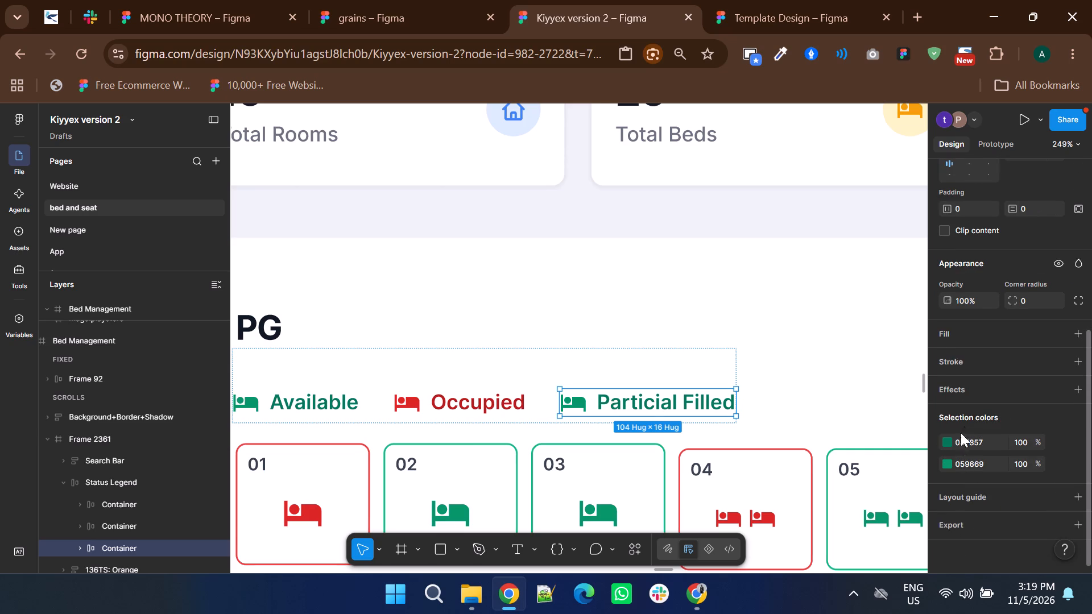
{"action": "left_click", "coordinate": [951, 442]}
{"action": "left_click", "coordinate": [817, 431]}
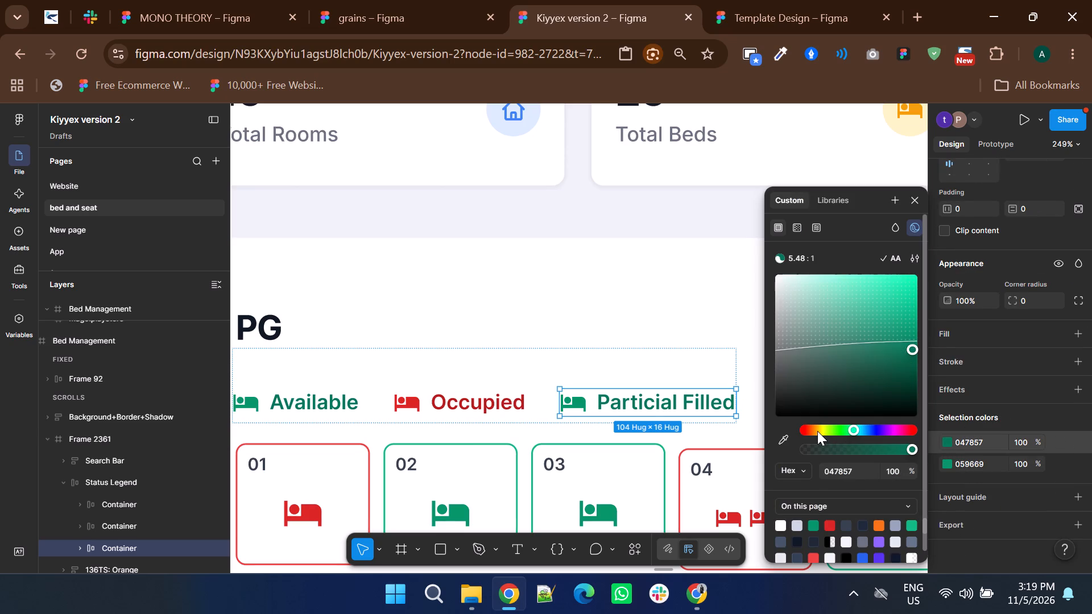
{"action": "left_click", "coordinate": [826, 421]}
{"action": "left_click_drag", "start_coordinate": [869, 327], "coordinate": [892, 301]}
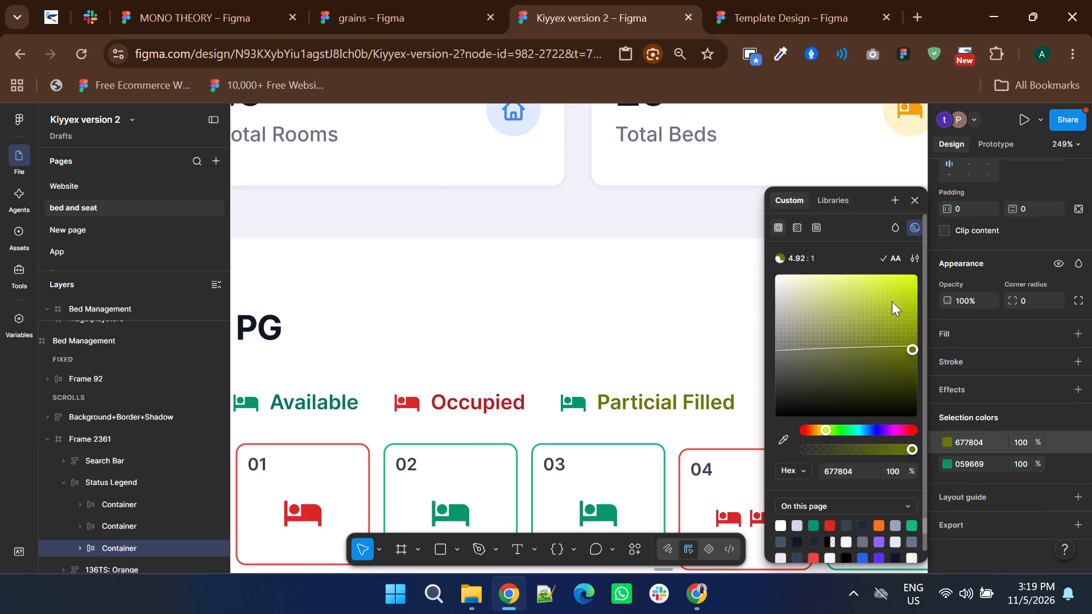
{"action": "left_click_drag", "start_coordinate": [892, 301], "coordinate": [928, 265]}
{"action": "left_click_drag", "start_coordinate": [904, 298], "coordinate": [908, 322]}
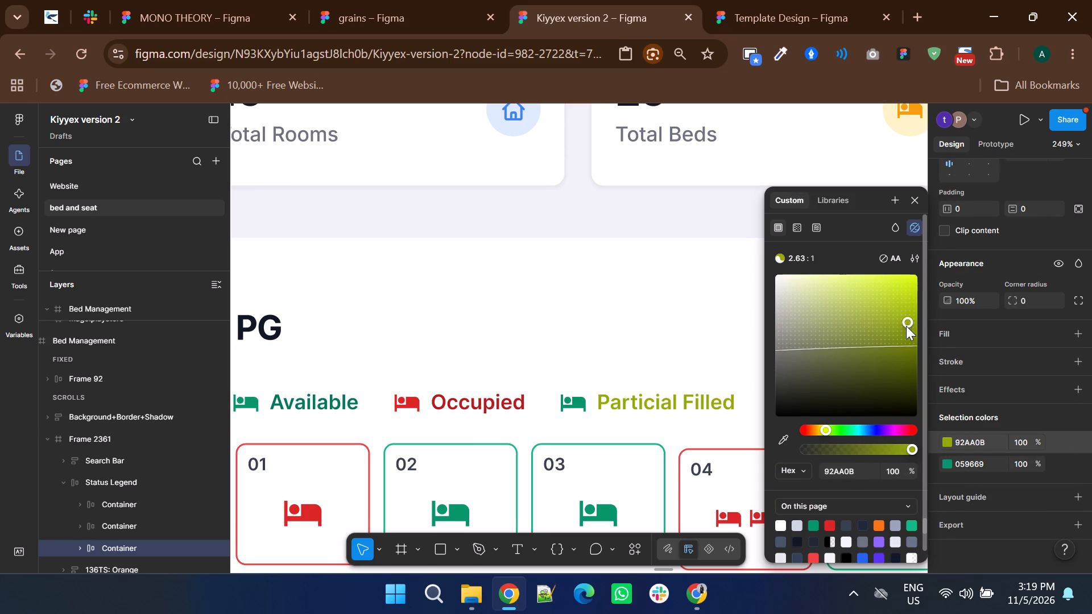
{"action": "left_click", "coordinate": [812, 432]}
{"action": "left_click_drag", "start_coordinate": [813, 432], "coordinate": [817, 430]}
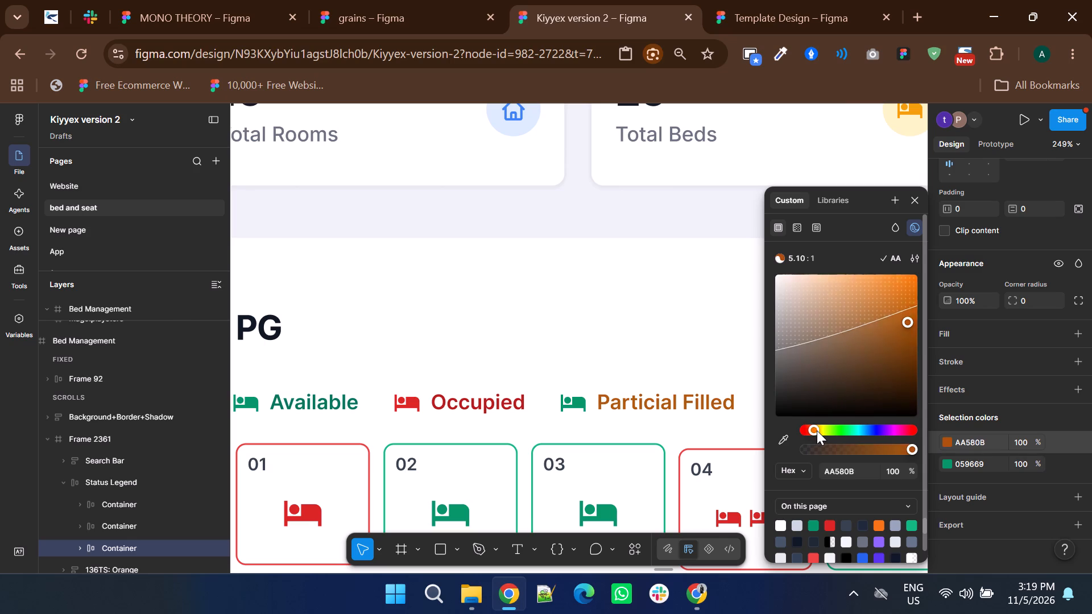
{"action": "left_click_drag", "start_coordinate": [817, 430], "coordinate": [820, 431]}
{"action": "left_click_drag", "start_coordinate": [879, 318], "coordinate": [937, 268]}
Recolour the bed icon beside "Particial Filled" to FFCC00 by sampling the yellow of its label text.
{"action": "left_click", "coordinate": [586, 399], "text": "ctrl"}
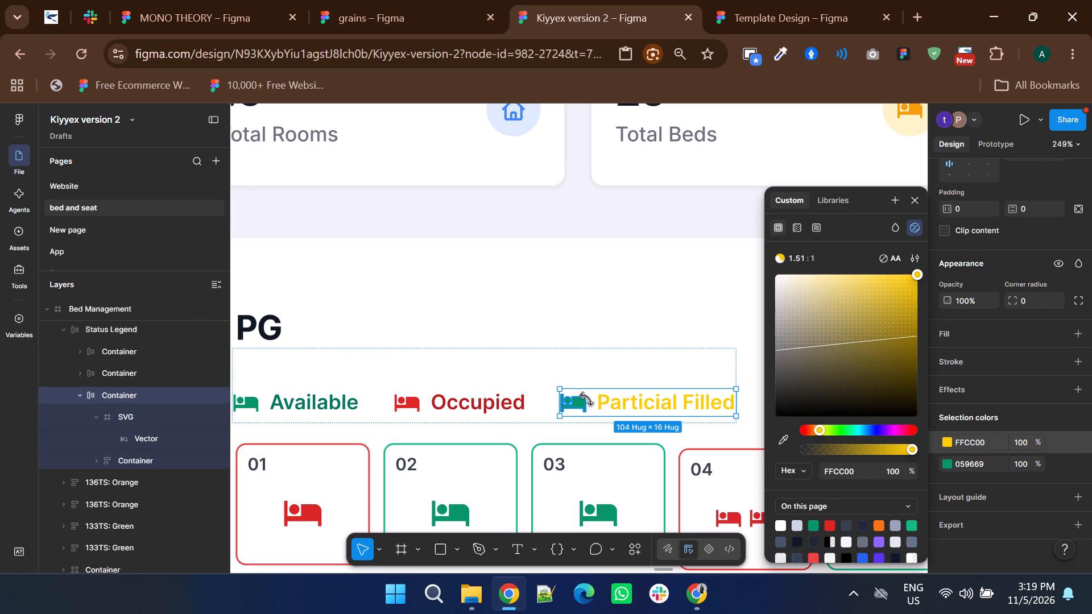
{"action": "left_click", "coordinate": [951, 435]}
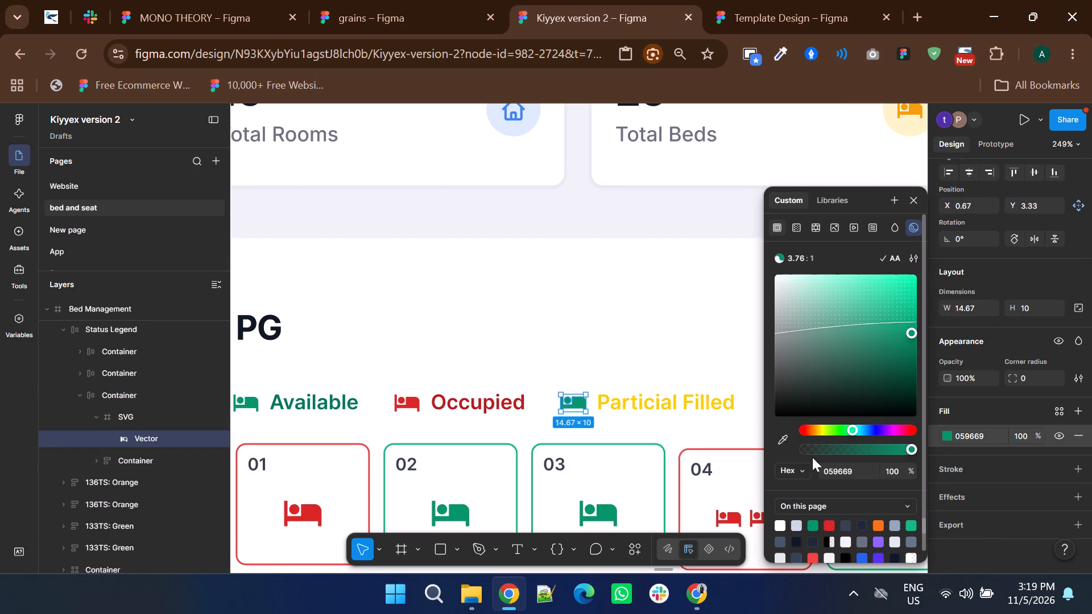
{"action": "left_click", "coordinate": [788, 438]}
{"action": "scroll", "coordinate": [706, 415], "scroll_direction": "up", "scroll_amount": 6, "text": "ctrl"}
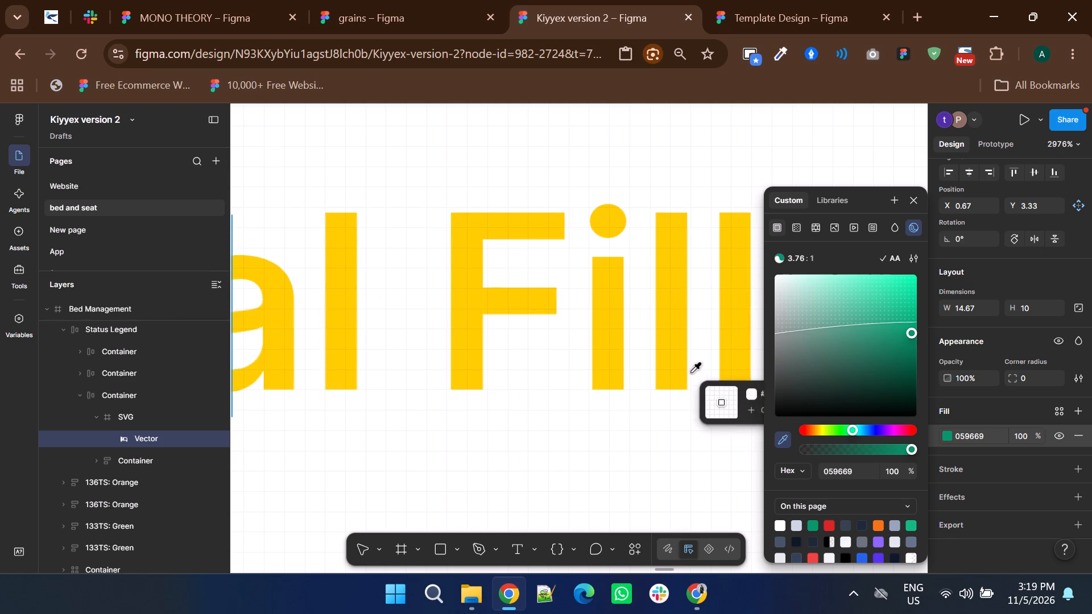
{"action": "left_click", "coordinate": [680, 367]}
{"action": "scroll", "coordinate": [677, 380], "scroll_direction": "down", "scroll_amount": 9, "text": "ctrl"}
{"action": "scroll", "coordinate": [578, 406], "scroll_direction": "down", "scroll_amount": 1, "text": "ctrl"}
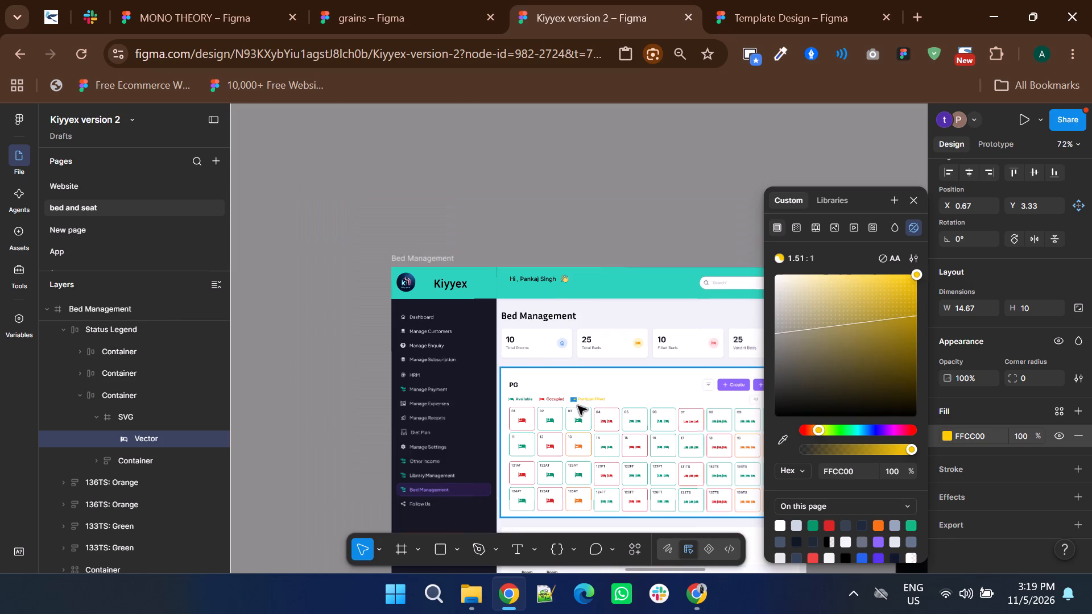
{"action": "double_click", "coordinate": [611, 215]}
Correct the first option's title in the Add New Allocation dialog to "Create Room and Beds".
{"action": "scroll", "coordinate": [611, 215], "scroll_direction": "down", "scroll_amount": 3, "text": "ctrl"}
{"action": "scroll", "coordinate": [787, 291], "scroll_direction": "up", "scroll_amount": 3, "text": "ctrl"}
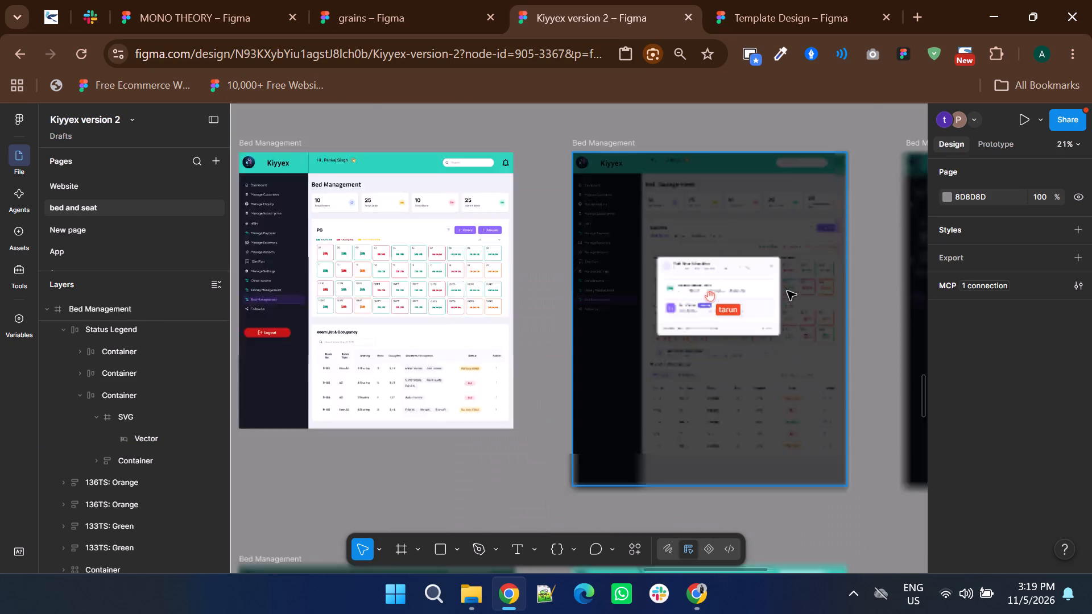
{"action": "scroll", "coordinate": [787, 291], "scroll_direction": "up", "scroll_amount": 2, "text": "ctrl"}
{"action": "scroll", "coordinate": [490, 267], "scroll_direction": "up", "scroll_amount": 2, "text": "ctrl"}
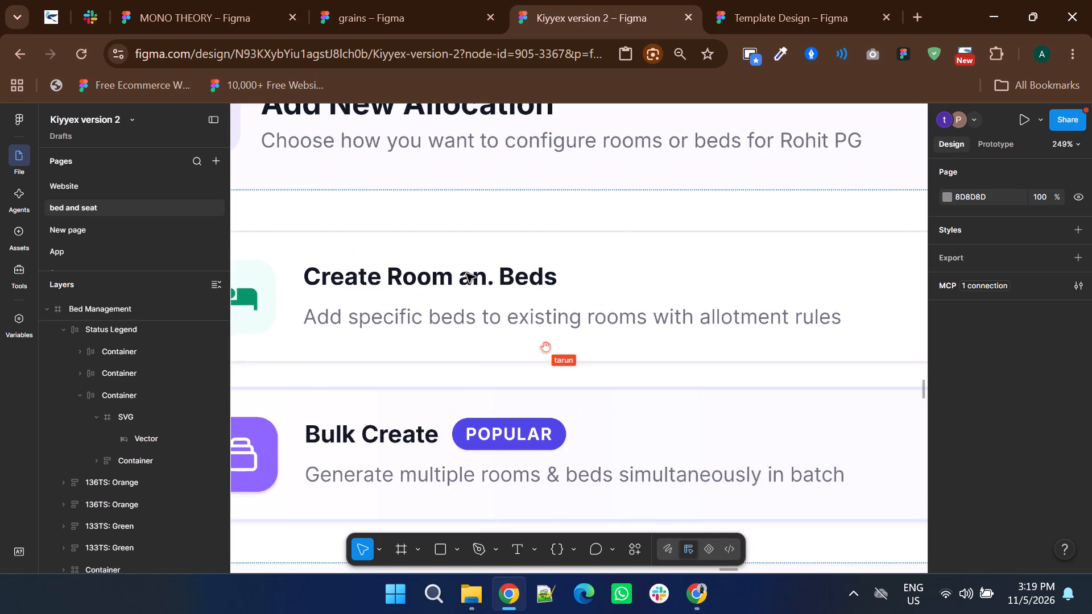
{"action": "triple_click", "coordinate": [466, 273], "text": "ctrl"}
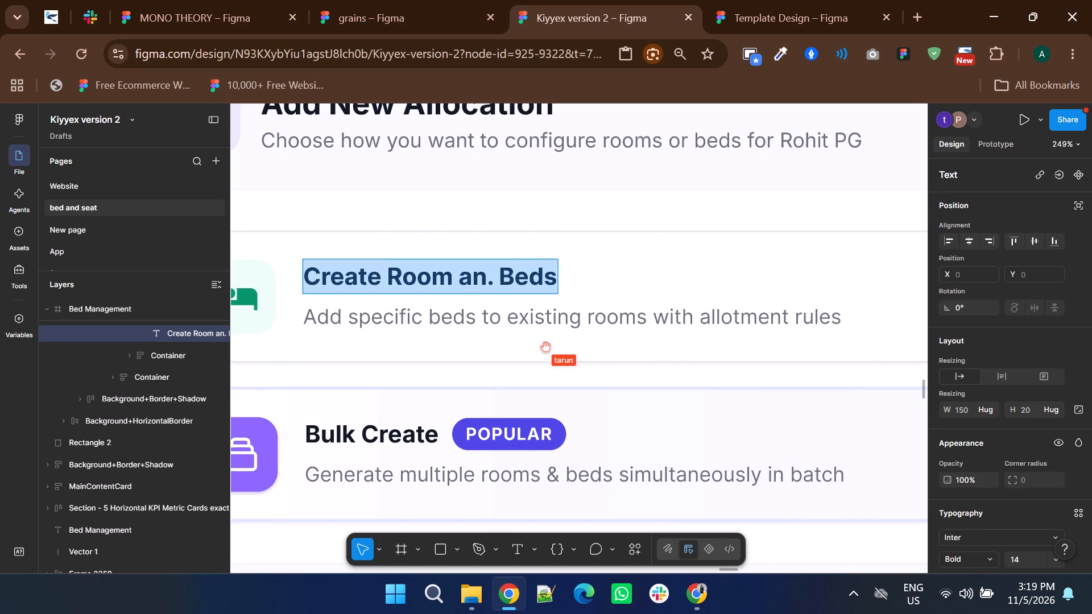
{"action": "left_click", "coordinate": [491, 284]}
{"action": "key", "text": "BackSpace"}
{"action": "key", "text": "d"}
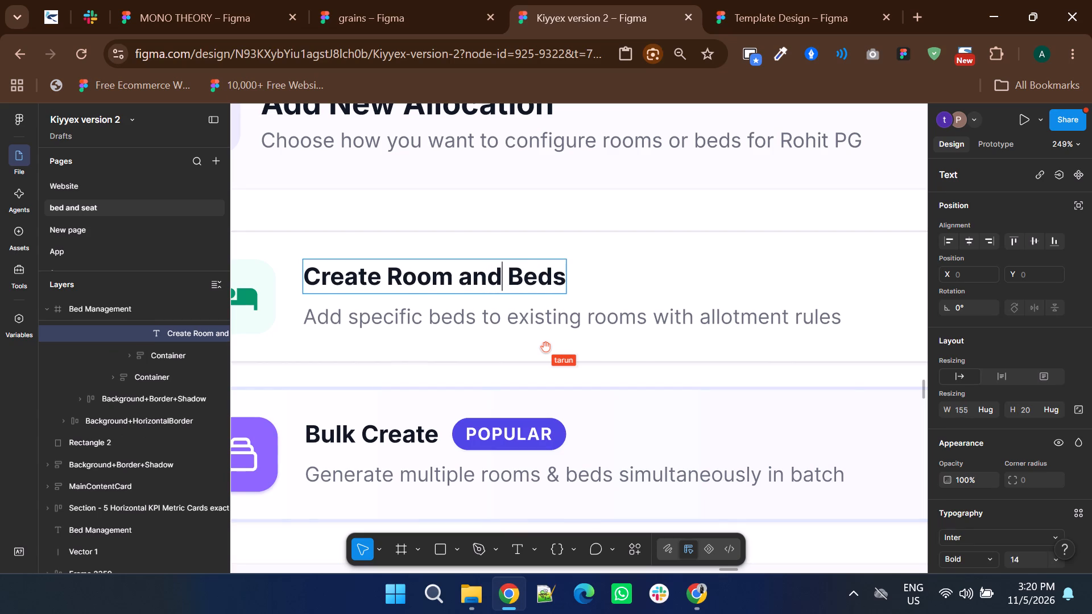
{"action": "scroll", "coordinate": [647, 321], "scroll_direction": "down", "scroll_amount": 6, "text": "ctrl"}
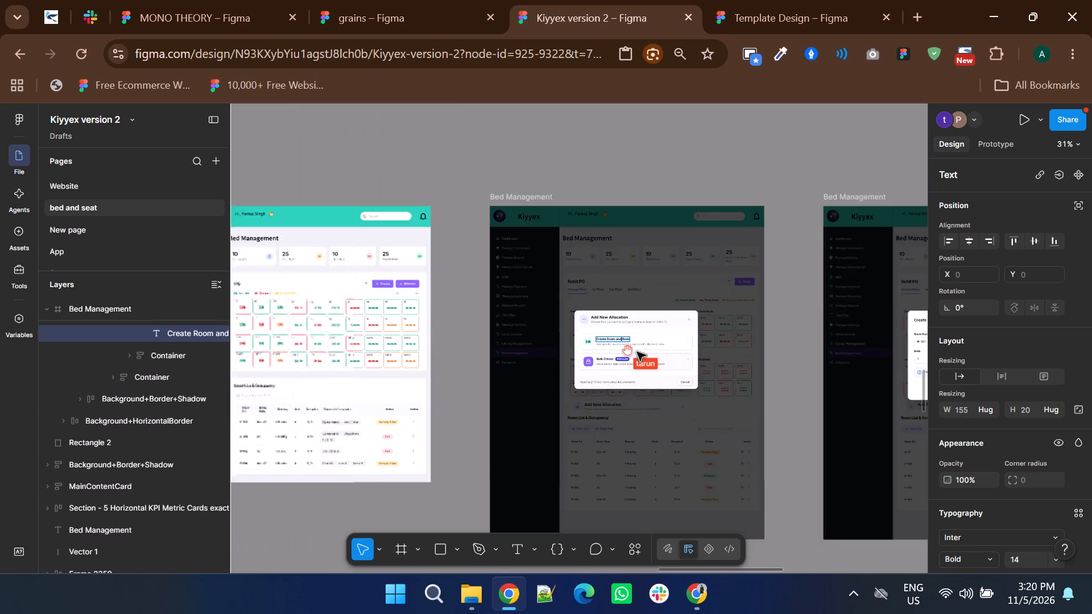
{"action": "double_click", "coordinate": [743, 184]}
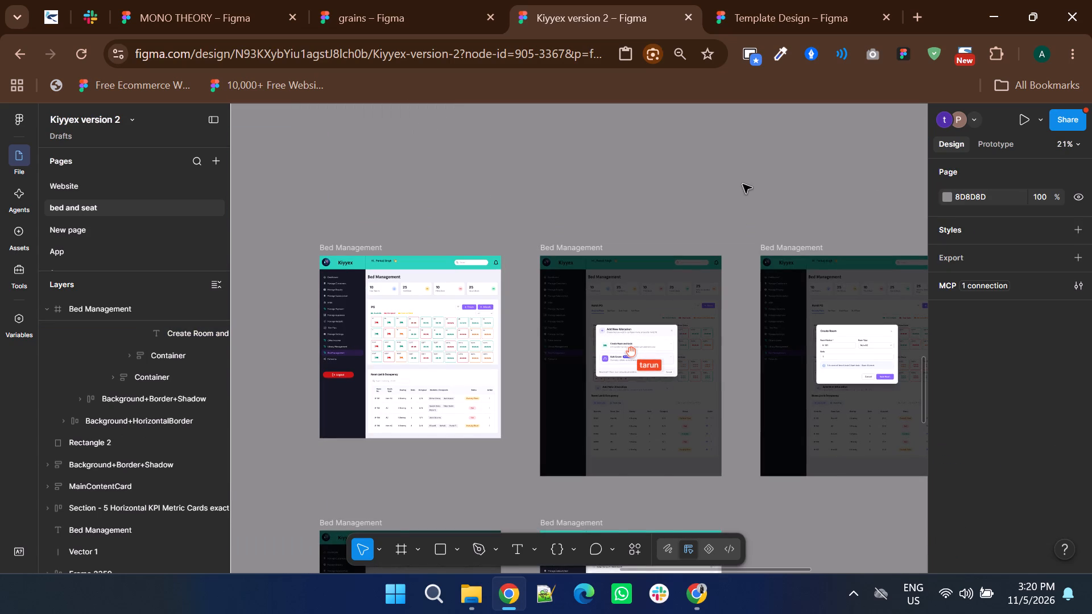
Examine the set of Bed Management frames, including the dialog variants and the Bed Allotment screen.
{"action": "scroll", "coordinate": [743, 184], "scroll_direction": "up", "scroll_amount": 1, "text": "shift"}
{"action": "scroll", "coordinate": [743, 184], "scroll_direction": "down", "scroll_amount": 4}
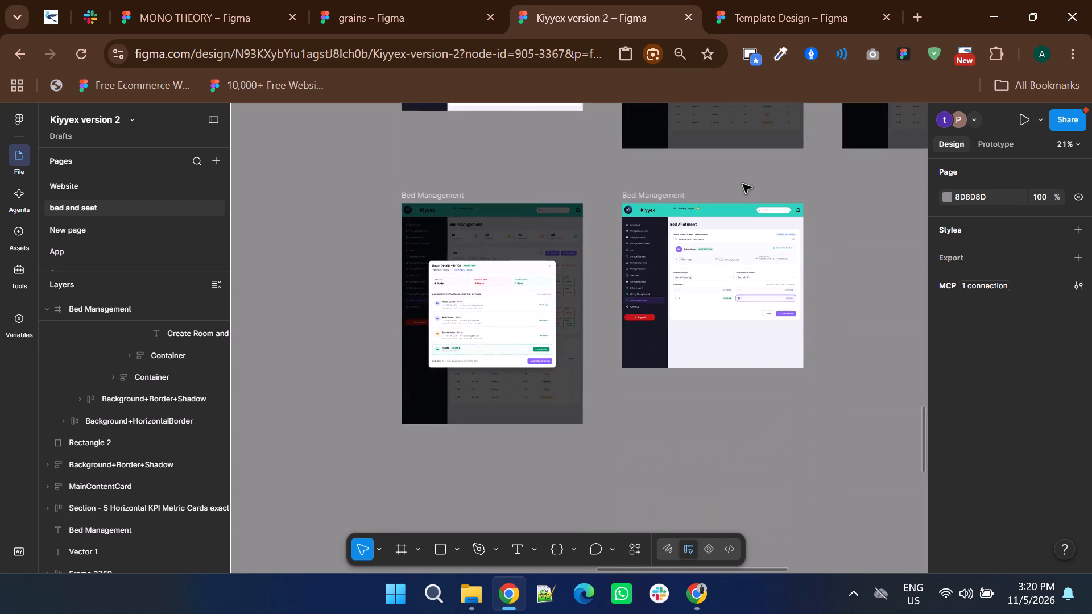
{"action": "scroll", "coordinate": [743, 184], "scroll_direction": "up", "scroll_amount": 3}
{"action": "scroll", "coordinate": [657, 357], "scroll_direction": "down", "scroll_amount": 1, "text": "ctrl"}
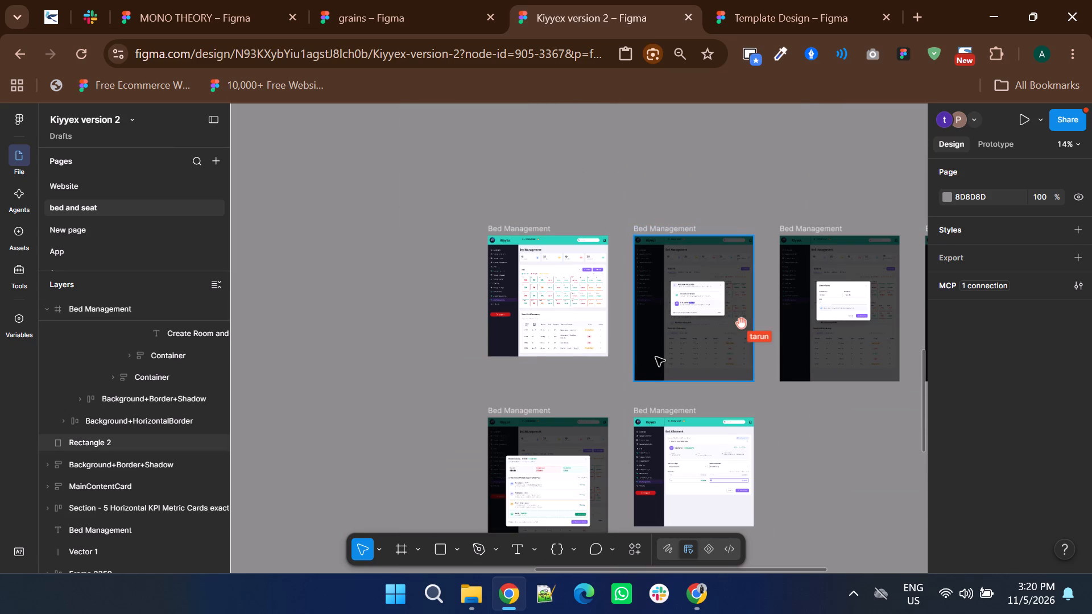
{"action": "scroll", "coordinate": [656, 357], "scroll_direction": "down", "scroll_amount": 2}
{"action": "scroll", "coordinate": [656, 357], "scroll_direction": "down", "scroll_amount": 2, "text": "shift"}
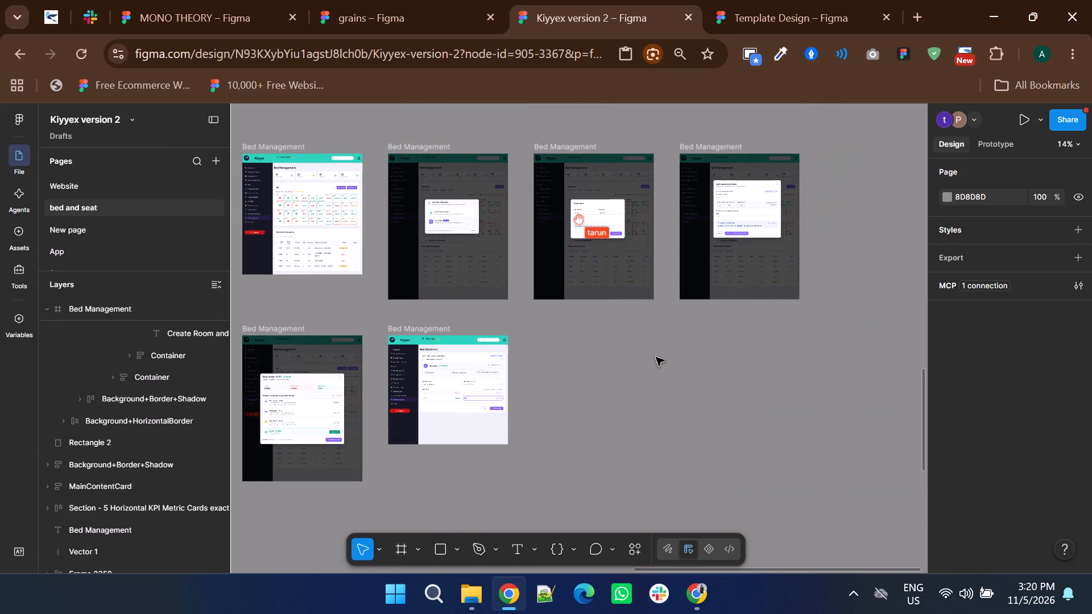
{"action": "scroll", "coordinate": [656, 357], "scroll_direction": "down", "scroll_amount": 2, "text": "ctrl"}
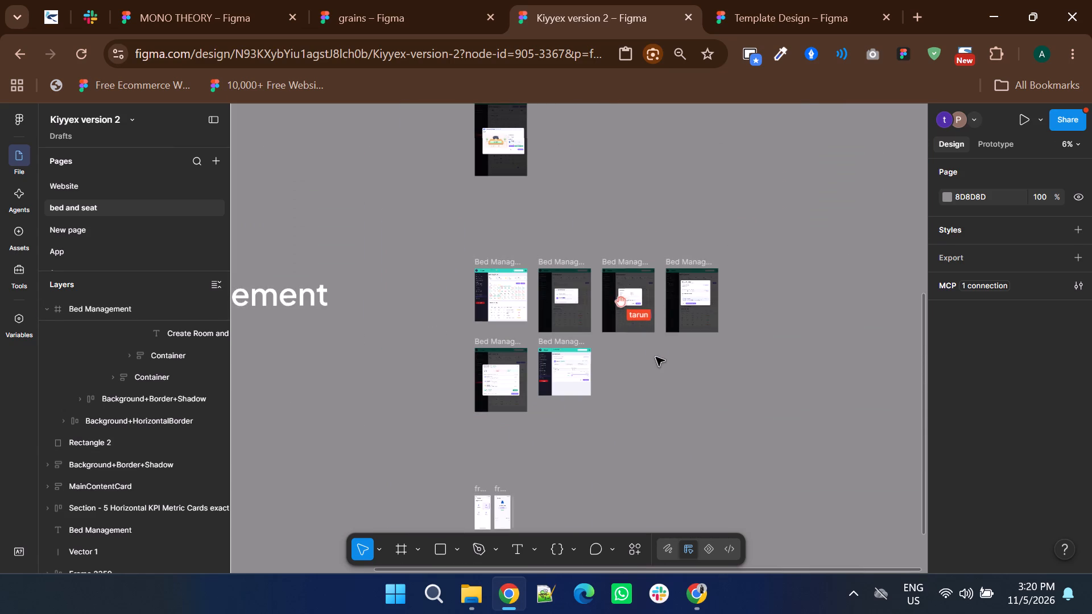
Switch to Stitch and examine the generated mobile Create Seat screen beside its source screenshot.
{"action": "left_click", "coordinate": [687, 605]}
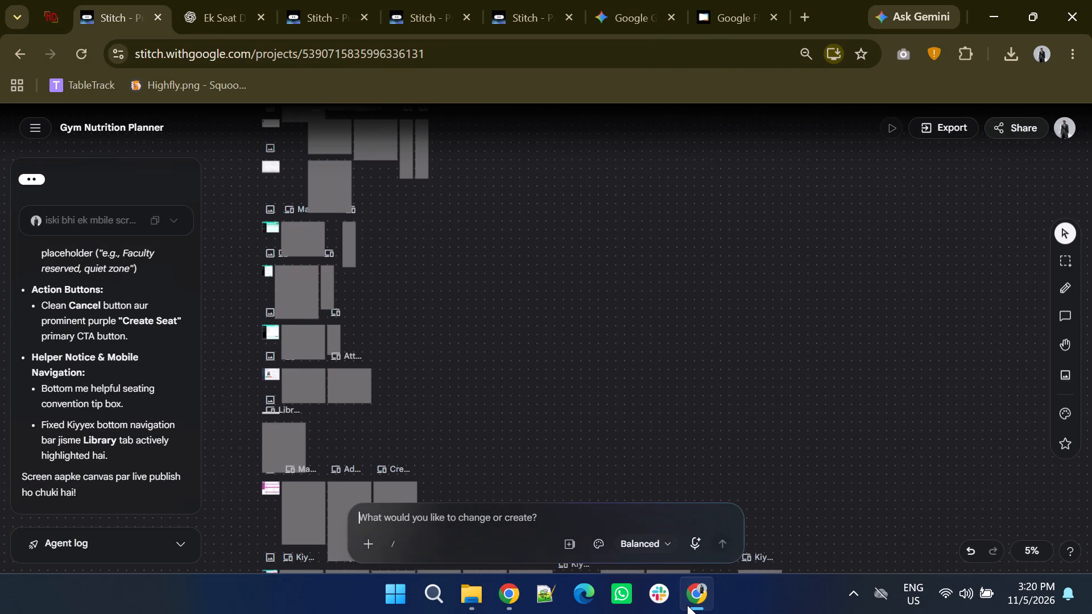
{"action": "scroll", "coordinate": [508, 426], "scroll_direction": "down", "scroll_amount": 3}
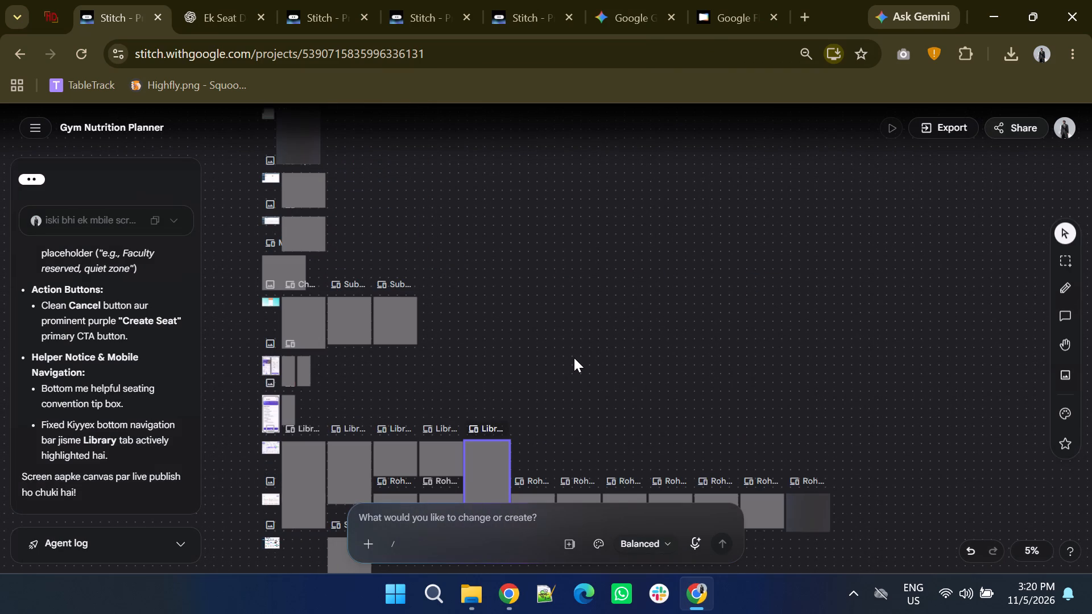
{"action": "scroll", "coordinate": [574, 358], "scroll_direction": "down", "scroll_amount": 1}
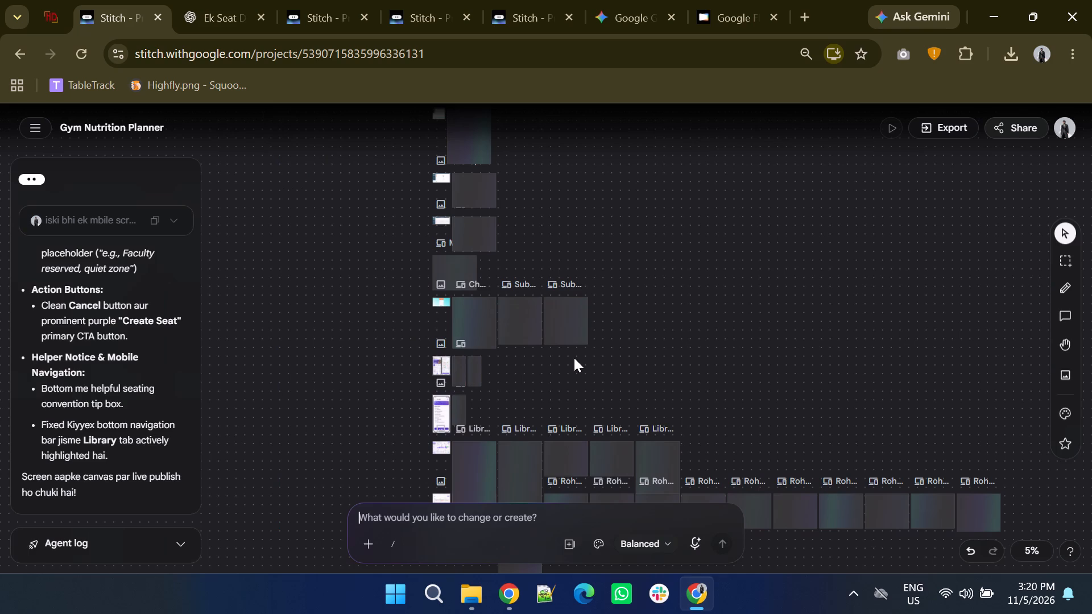
{"action": "scroll", "coordinate": [574, 358], "scroll_direction": "down", "scroll_amount": 4}
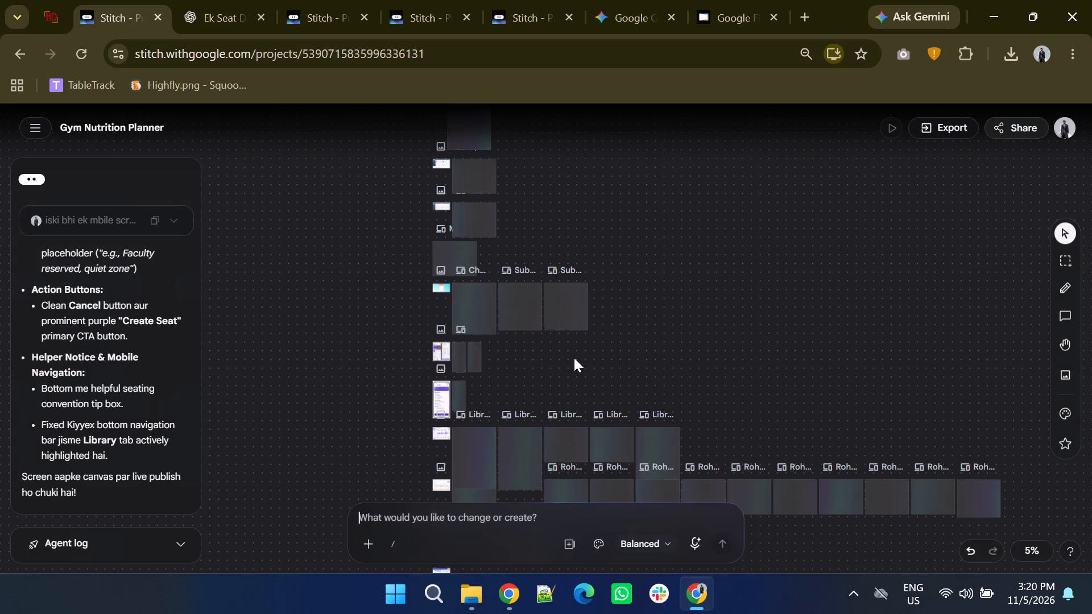
{"action": "scroll", "coordinate": [574, 358], "scroll_direction": "down", "scroll_amount": 2}
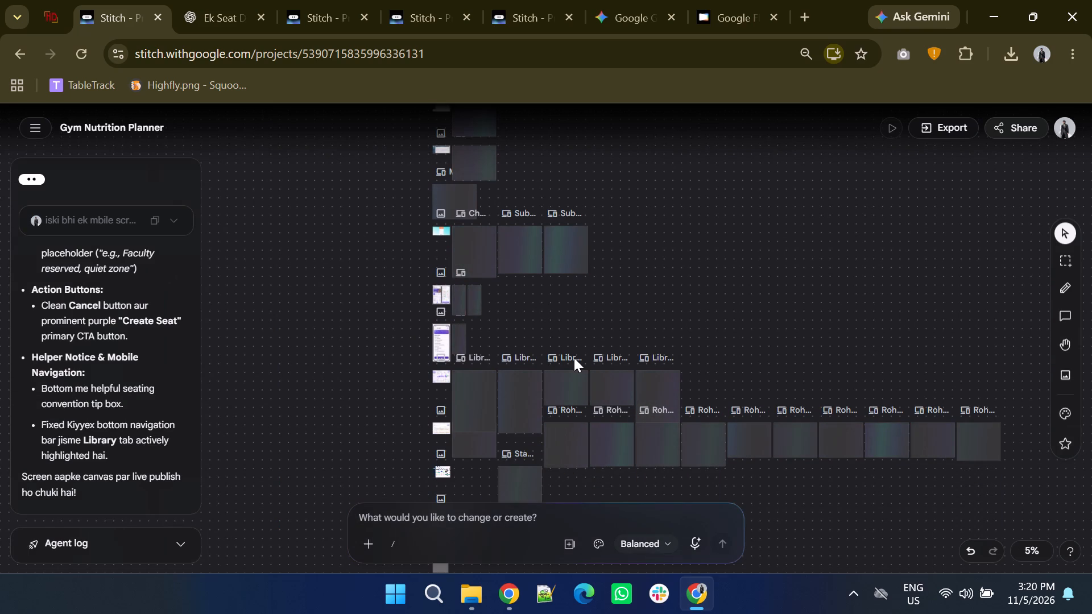
{"action": "scroll", "coordinate": [574, 358], "scroll_direction": "down", "scroll_amount": 3}
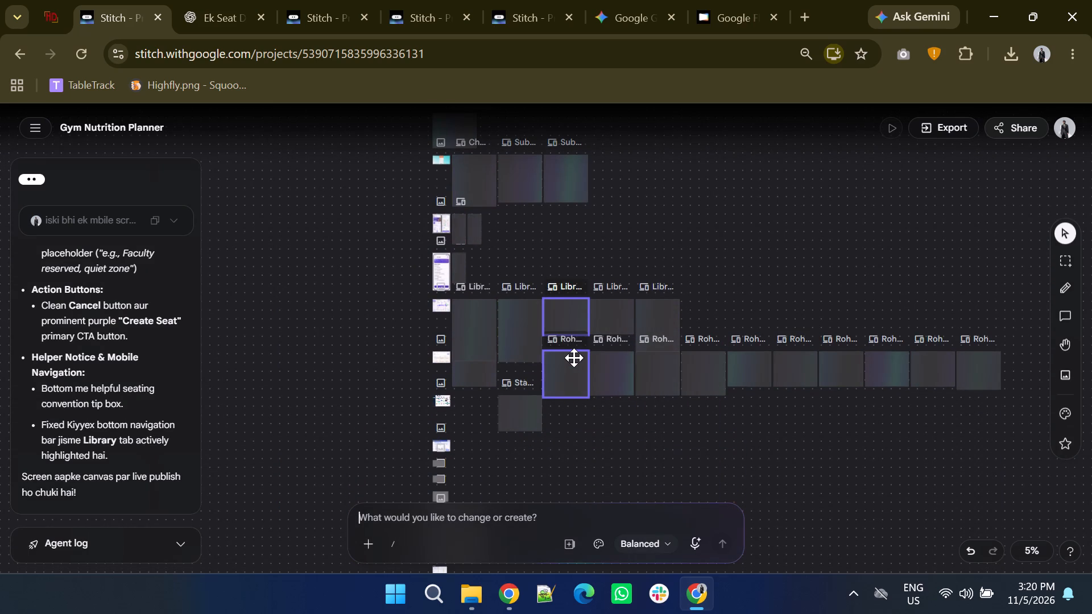
{"action": "scroll", "coordinate": [574, 358], "scroll_direction": "down", "scroll_amount": 2}
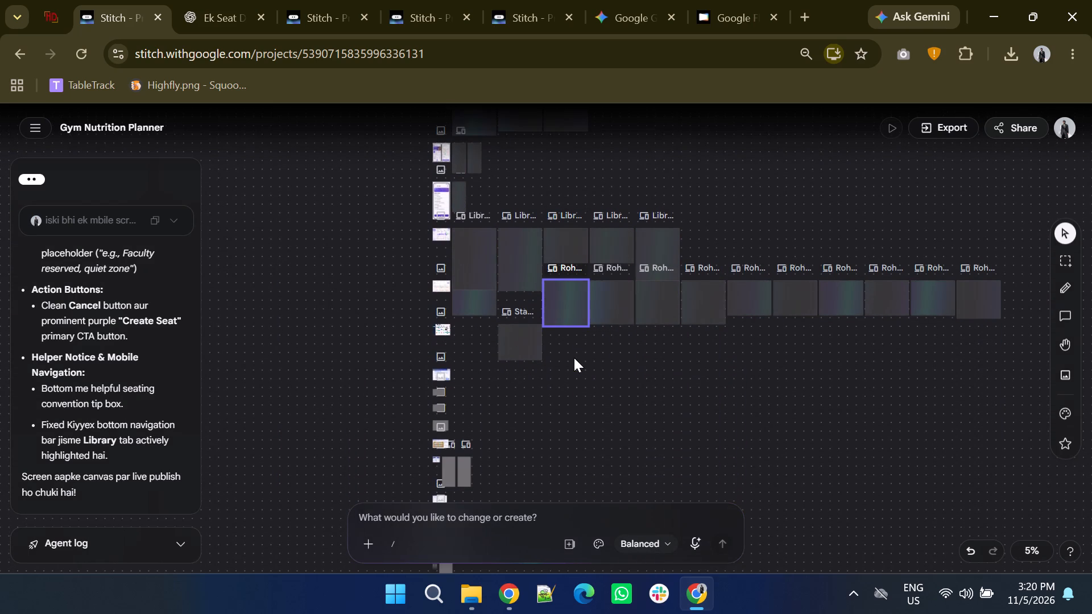
{"action": "scroll", "coordinate": [574, 358], "scroll_direction": "down", "scroll_amount": 3}
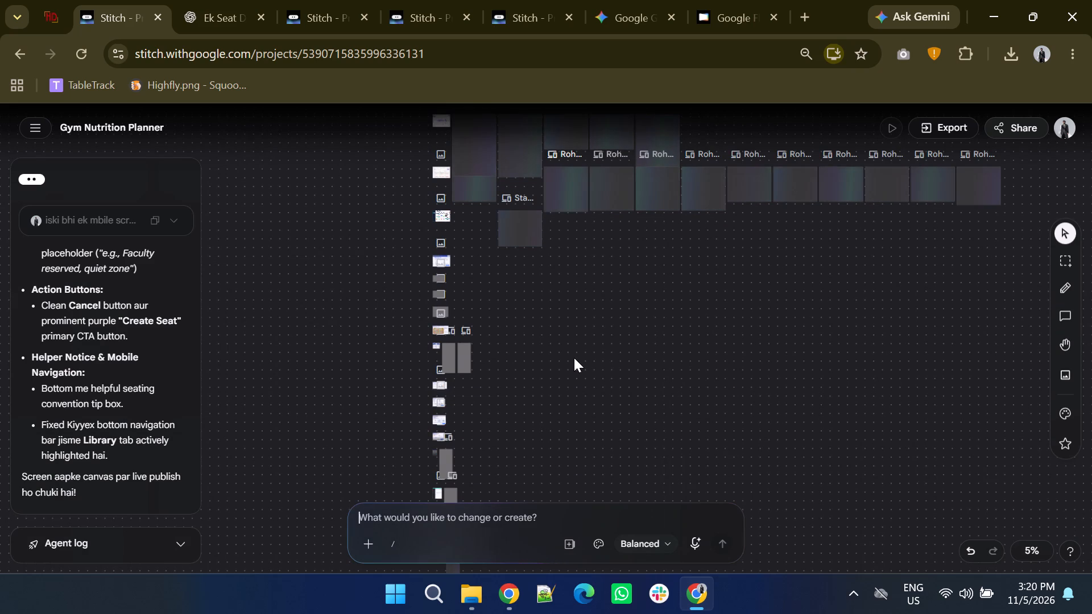
{"action": "scroll", "coordinate": [574, 358], "scroll_direction": "down", "scroll_amount": 1}
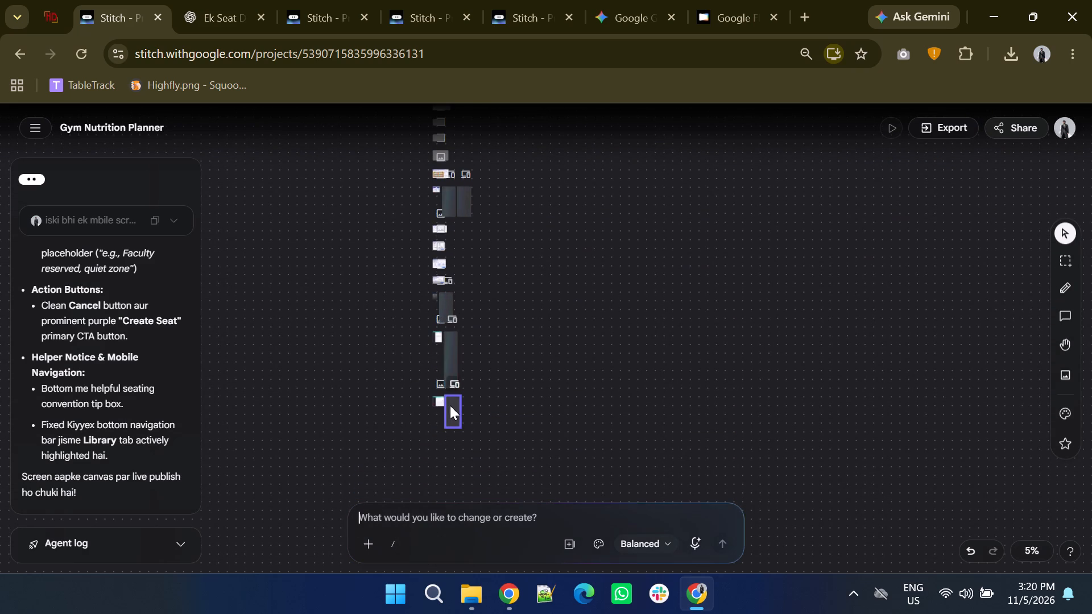
{"action": "scroll", "coordinate": [450, 405], "scroll_direction": "up", "scroll_amount": 2, "text": "ctrl"}
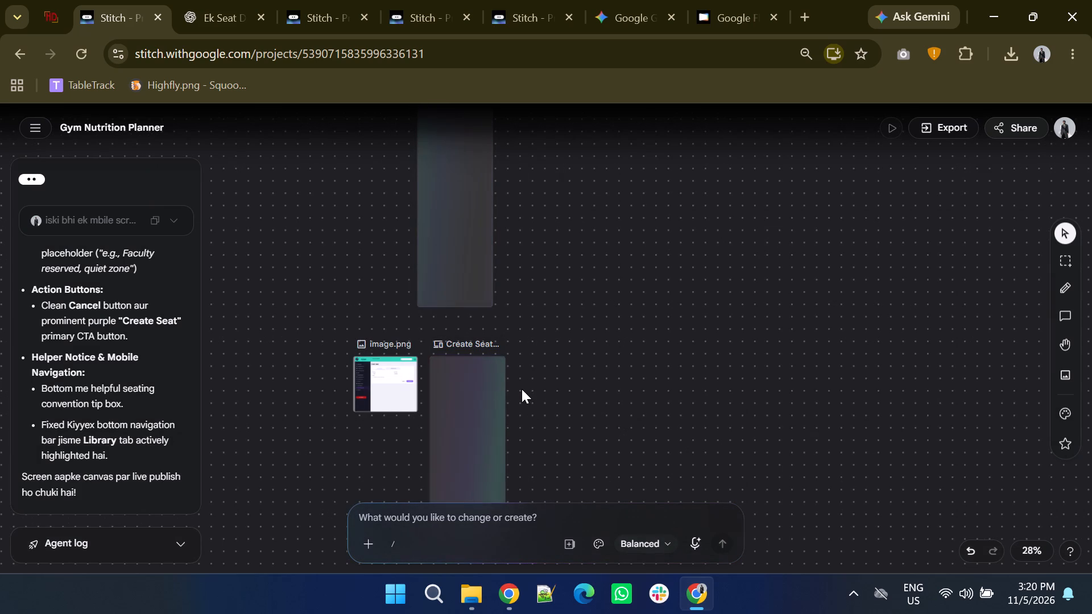
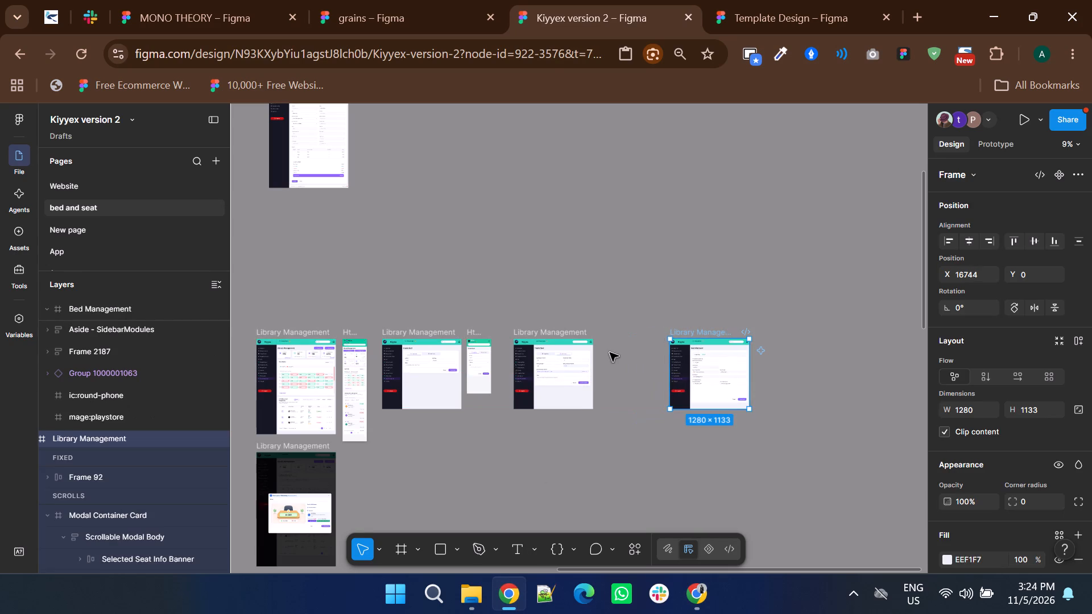
Paste the mobile Bulk Create screen just right of the desktop Bulk Create frame and align their top edges.
{"action": "scroll", "coordinate": [610, 352], "scroll_direction": "up", "scroll_amount": 1, "text": "ctrl"}
{"action": "left_click", "coordinate": [609, 347]}
{"action": "right_click", "coordinate": [594, 326]}
{"action": "left_click", "coordinate": [610, 335]}
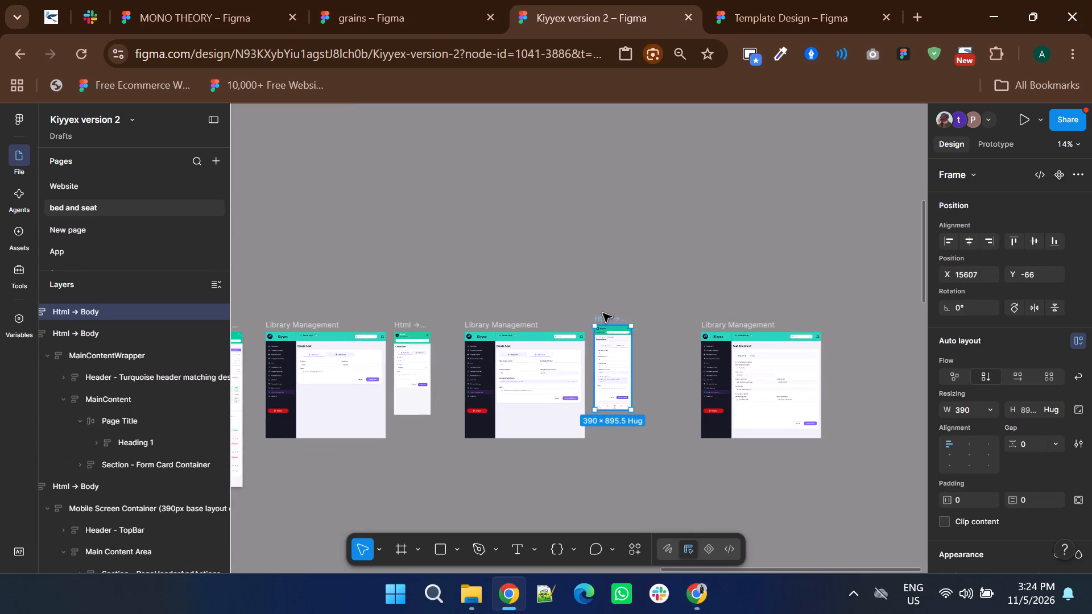
{"action": "left_click", "coordinate": [603, 313]}
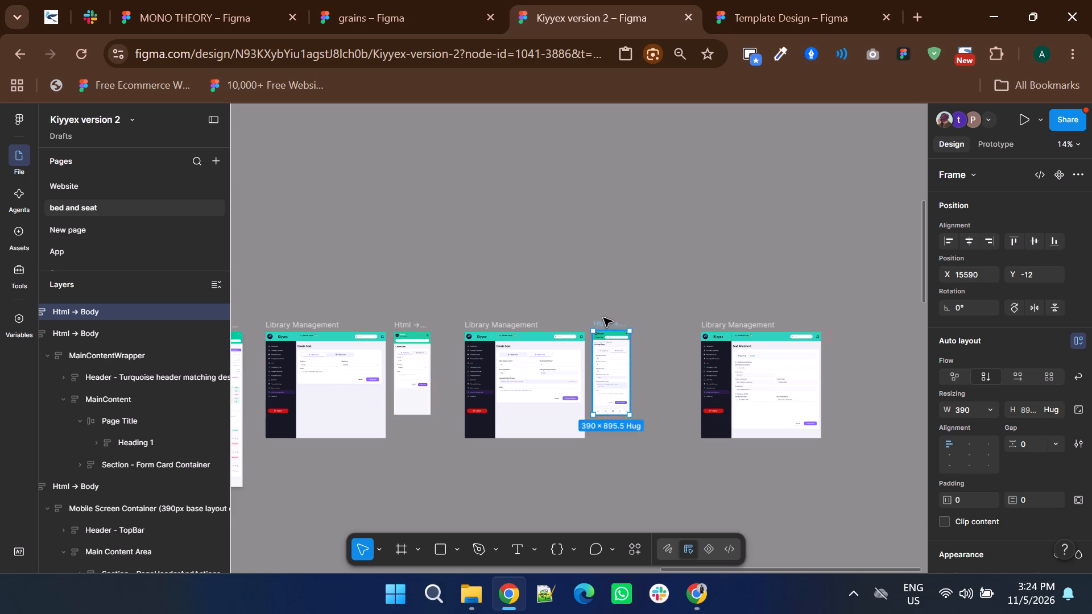
{"action": "scroll", "coordinate": [603, 318], "scroll_direction": "up", "scroll_amount": 5, "text": "ctrl"}
{"action": "scroll", "coordinate": [596, 344], "scroll_direction": "down", "scroll_amount": 3, "text": "ctrl"}
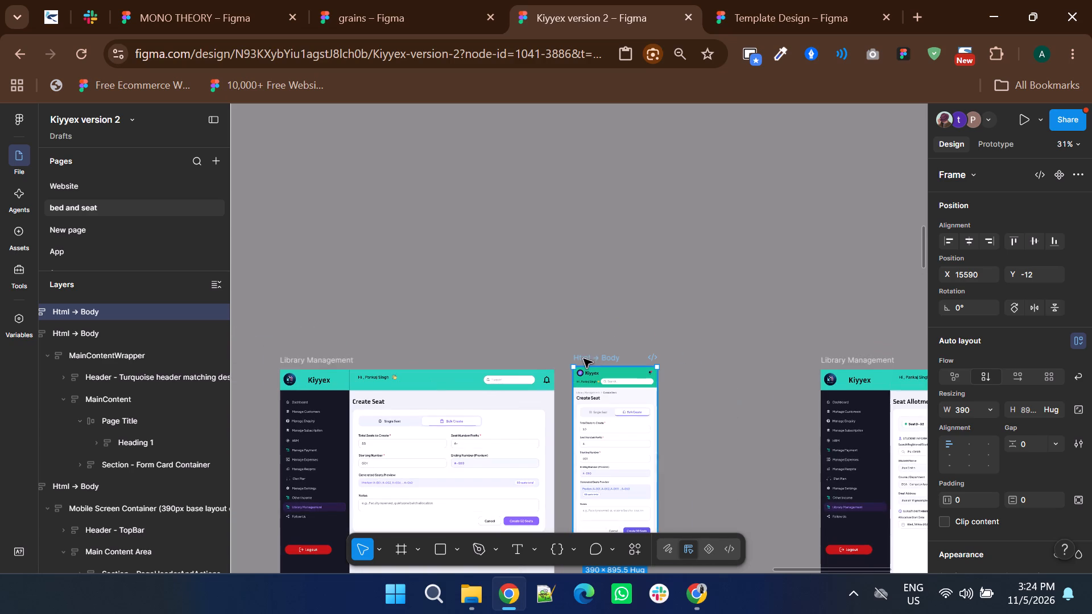
{"action": "left_click_drag", "start_coordinate": [584, 359], "coordinate": [584, 364]}
{"action": "left_click", "coordinate": [652, 330]}
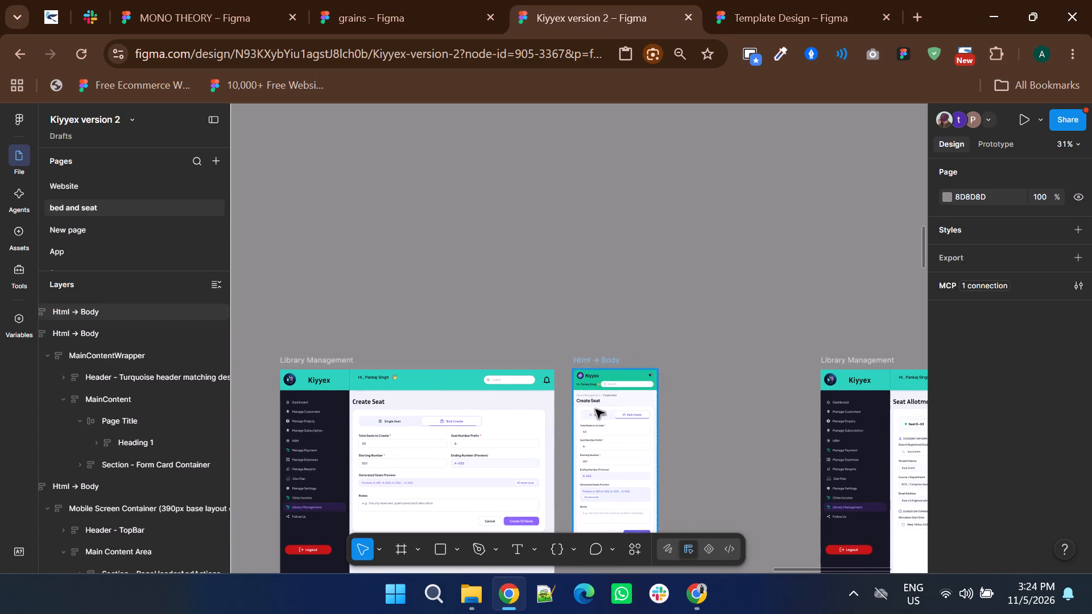
Examine the mobile Create Seat and Library Management screens beside their desktop versions, including the Library Management header's greeting and search area.
{"action": "scroll", "coordinate": [593, 416], "scroll_direction": "up", "scroll_amount": 3, "text": "ctrl"}
{"action": "scroll", "coordinate": [684, 349], "scroll_direction": "down", "scroll_amount": 3, "text": "ctrl"}
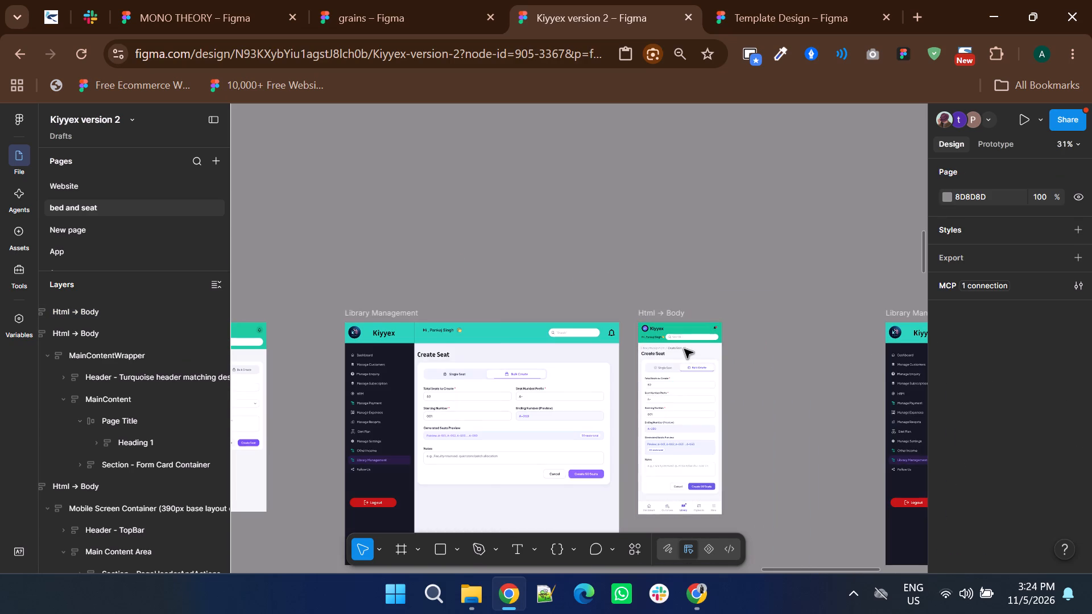
{"action": "scroll", "coordinate": [684, 349], "scroll_direction": "up", "scroll_amount": 2, "text": "shift"}
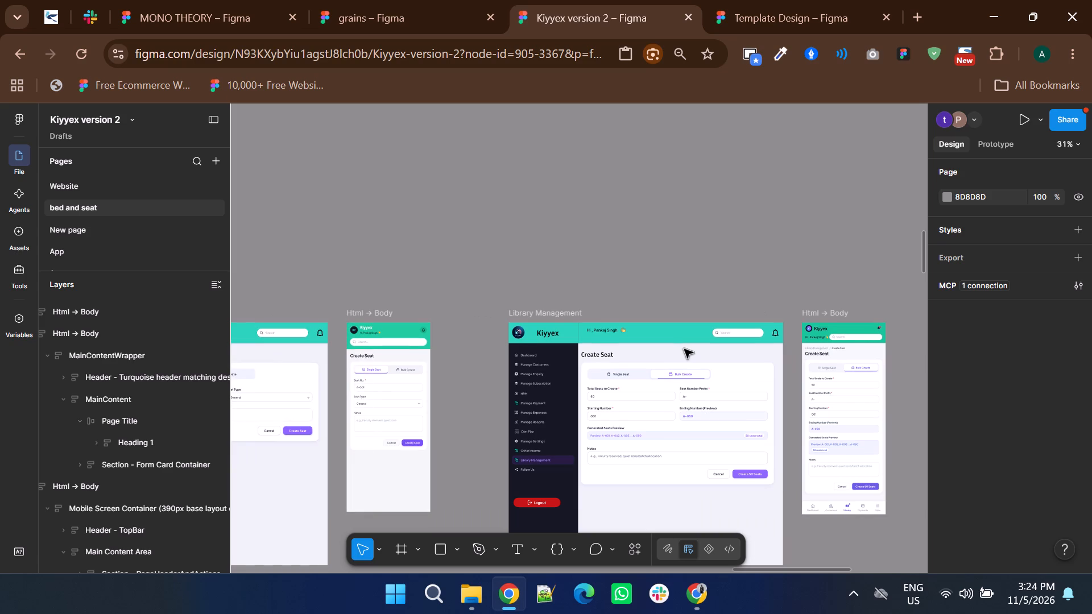
{"action": "scroll", "coordinate": [684, 349], "scroll_direction": "up", "scroll_amount": 7, "text": "shift"}
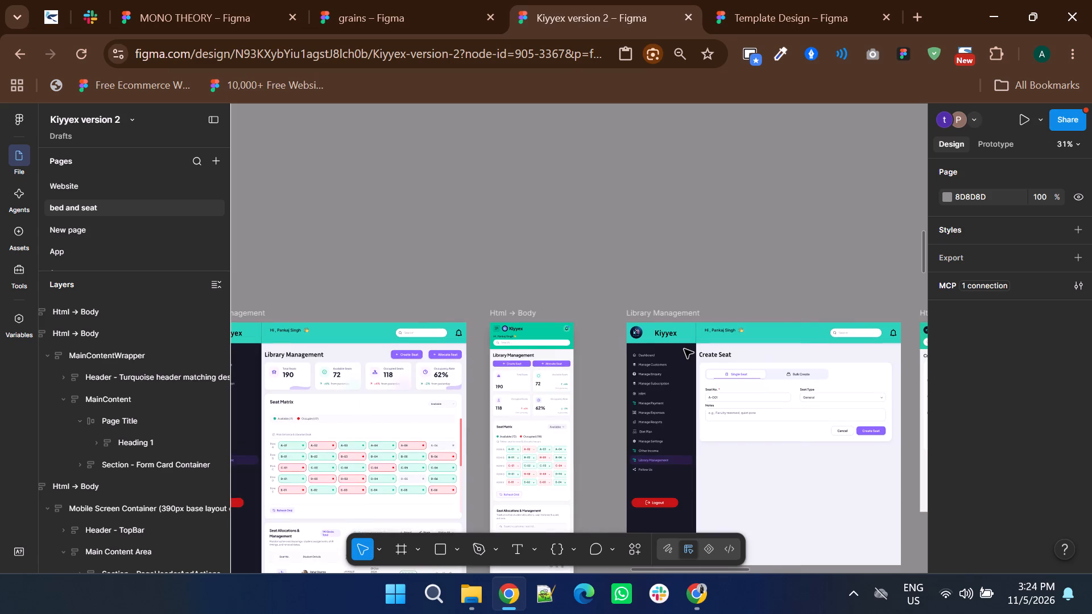
{"action": "scroll", "coordinate": [684, 349], "scroll_direction": "up", "scroll_amount": 1, "text": "shift"}
{"action": "scroll", "coordinate": [595, 341], "scroll_direction": "up", "scroll_amount": 3, "text": "ctrl"}
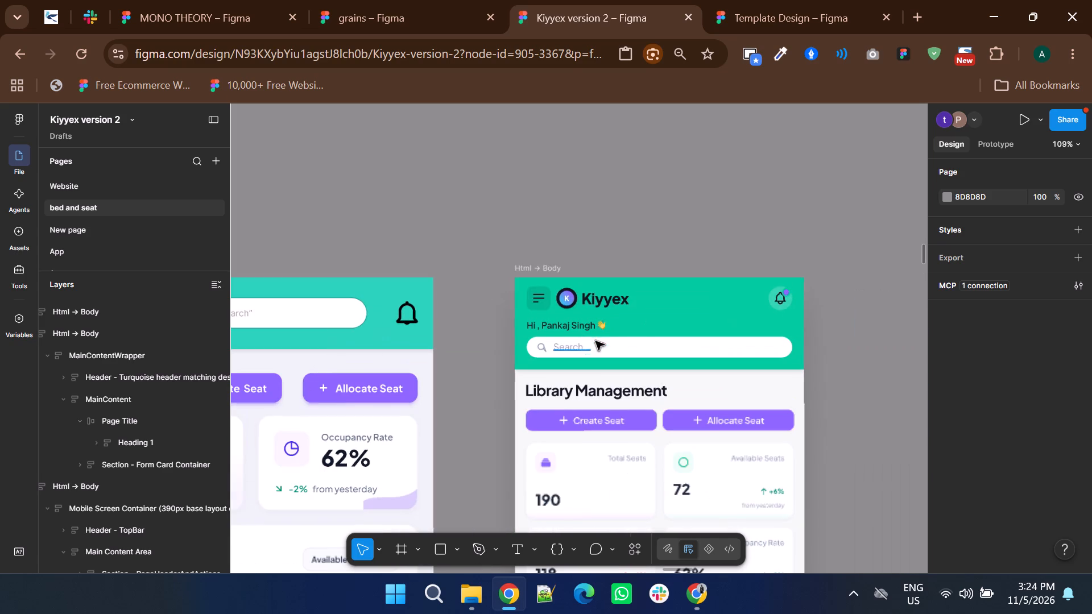
{"action": "triple_click", "coordinate": [590, 347]}
{"action": "left_click", "coordinate": [590, 347]}
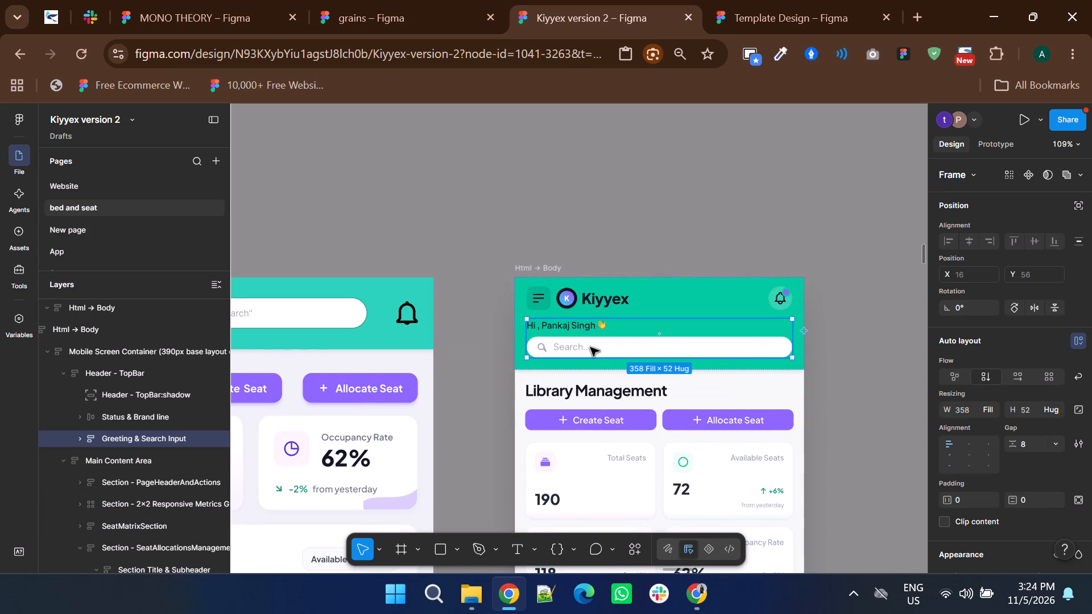
{"action": "scroll", "coordinate": [697, 358], "scroll_direction": "down", "scroll_amount": 3, "text": "ctrl"}
{"action": "left_click", "coordinate": [713, 299]}
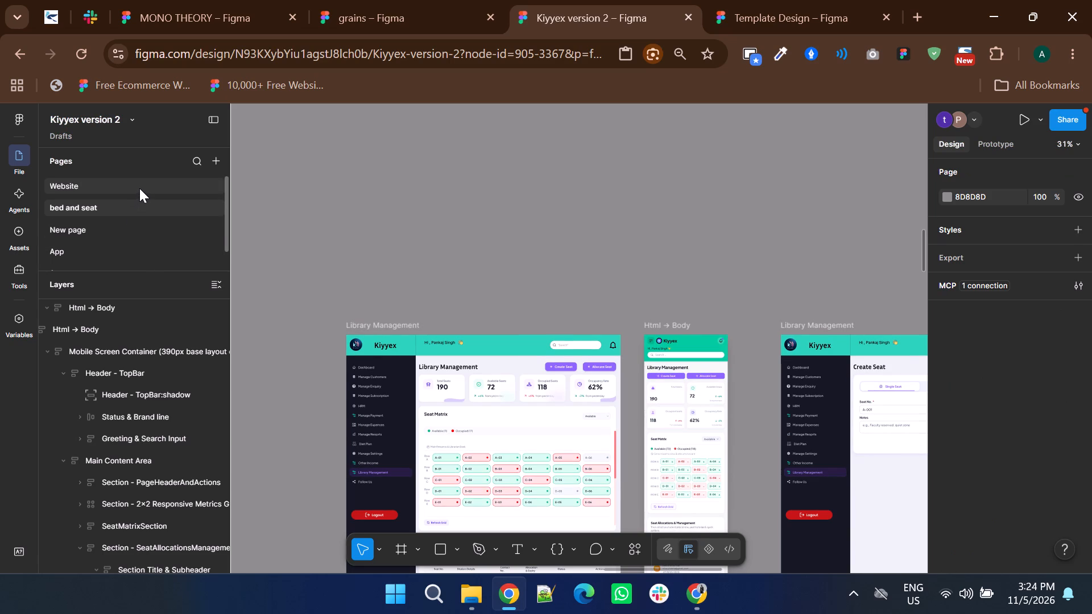
On the App page, delete the three library seat screens: Library Seat Booking home, Select Your Seat and Allot Seat.
{"action": "left_click", "coordinate": [113, 239]}
{"action": "left_click", "coordinate": [108, 247]}
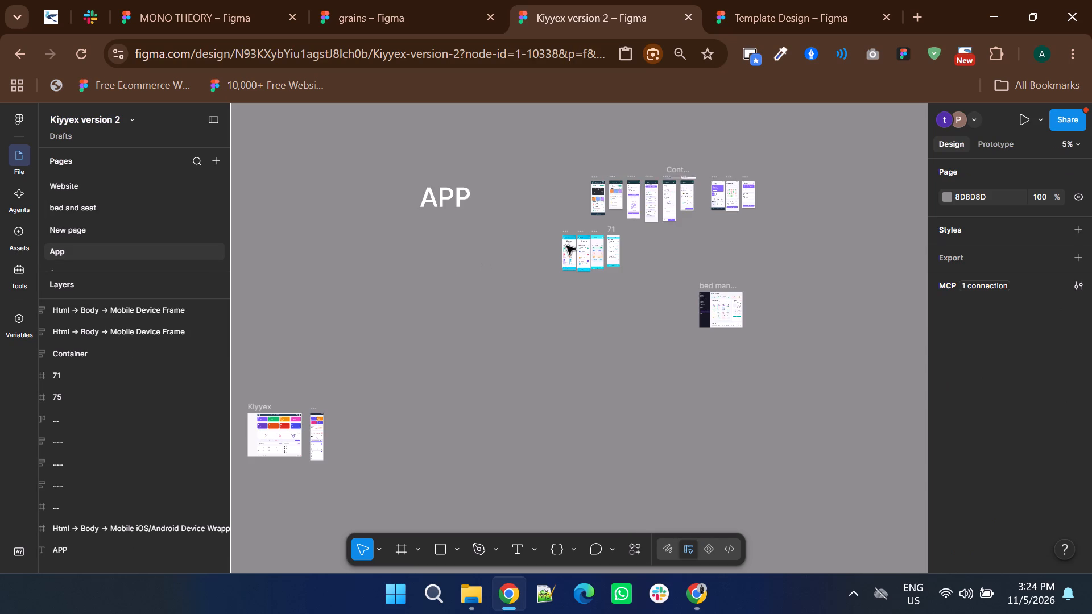
{"action": "scroll", "coordinate": [661, 177], "scroll_direction": "up", "scroll_amount": 5, "text": "ctrl"}
{"action": "scroll", "coordinate": [595, 221], "scroll_direction": "up", "scroll_amount": 3, "text": "ctrl"}
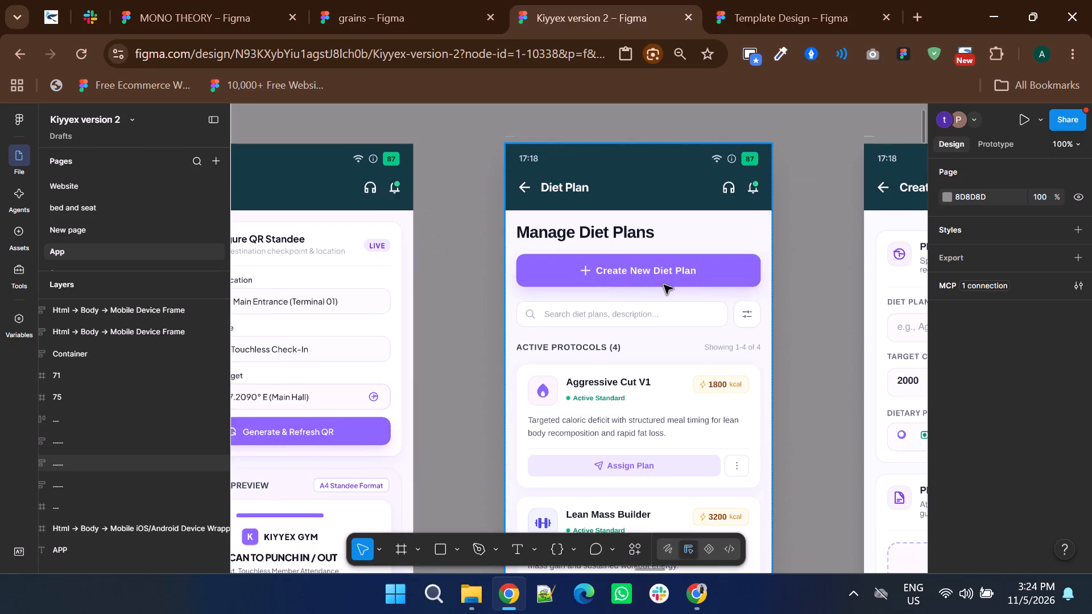
{"action": "scroll", "coordinate": [652, 290], "scroll_direction": "down", "scroll_amount": 2, "text": "ctrl"}
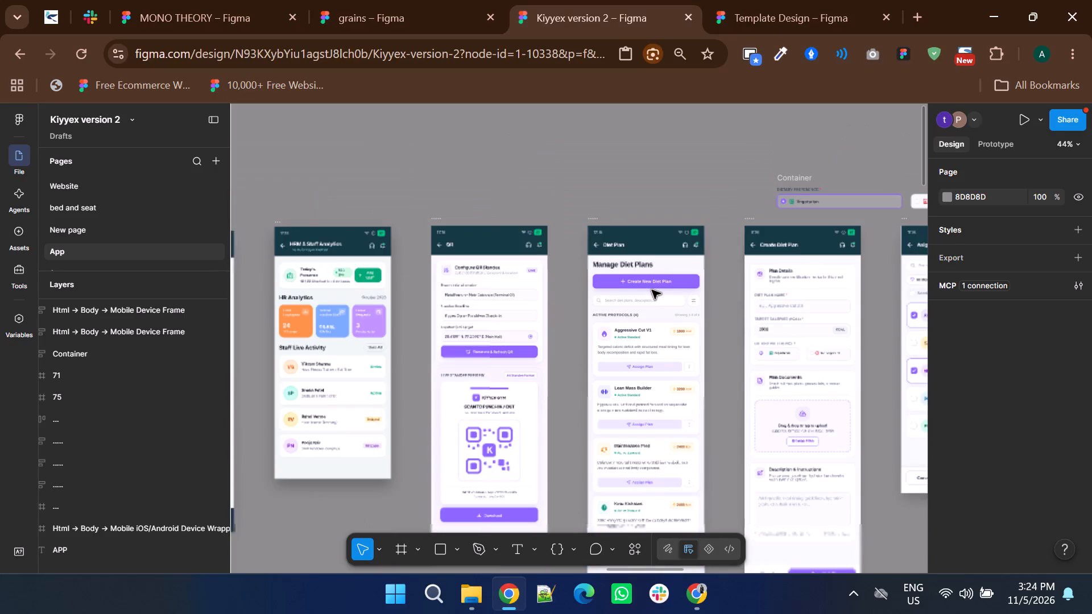
{"action": "scroll", "coordinate": [652, 290], "scroll_direction": "down", "scroll_amount": 4, "text": "shift"}
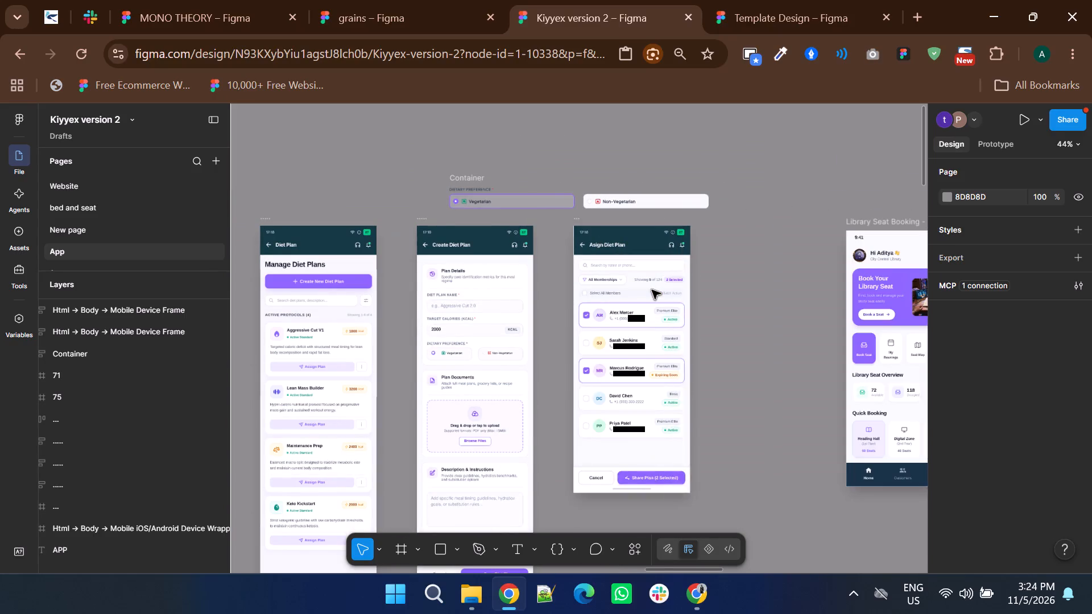
{"action": "scroll", "coordinate": [652, 290], "scroll_direction": "down", "scroll_amount": 2, "text": "shift"}
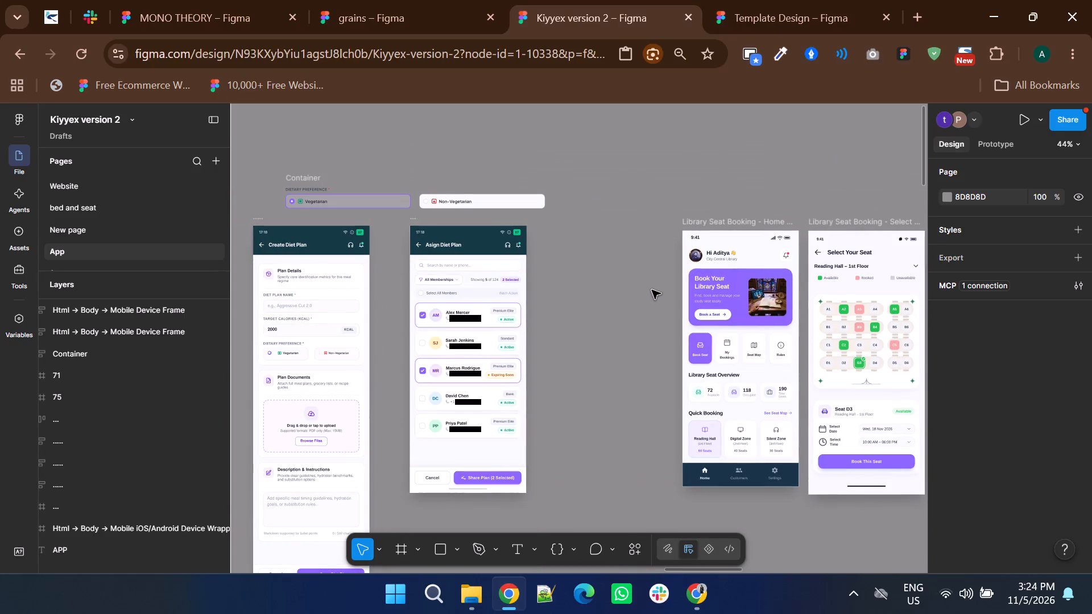
{"action": "scroll", "coordinate": [652, 290], "scroll_direction": "up", "scroll_amount": 3, "text": "shift"}
{"action": "scroll", "coordinate": [652, 290], "scroll_direction": "down", "scroll_amount": 5, "text": "shift"}
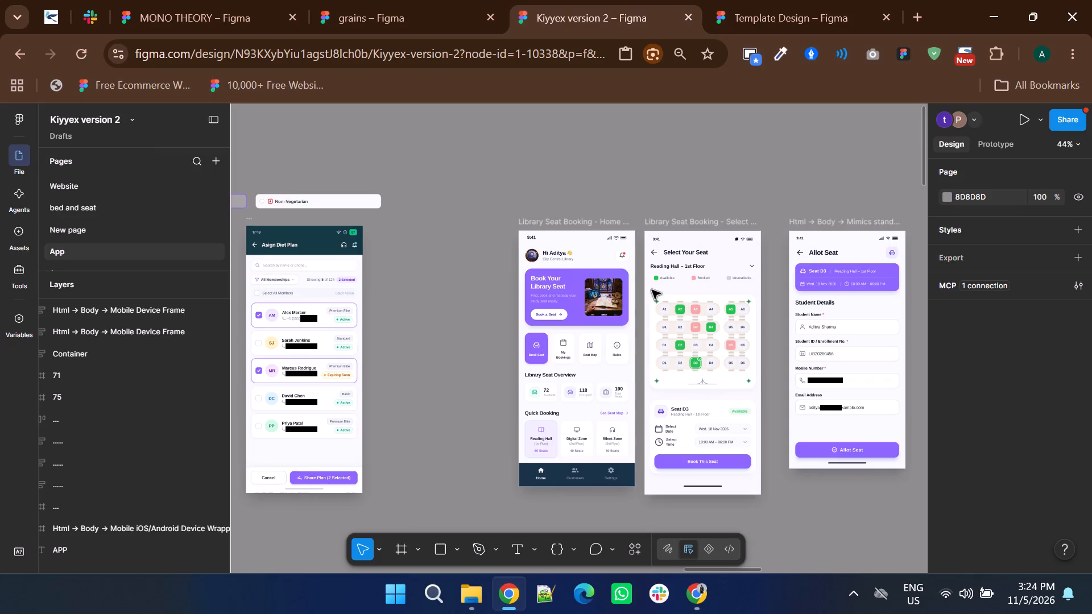
{"action": "scroll", "coordinate": [706, 342], "scroll_direction": "down", "scroll_amount": 2, "text": "ctrl"}
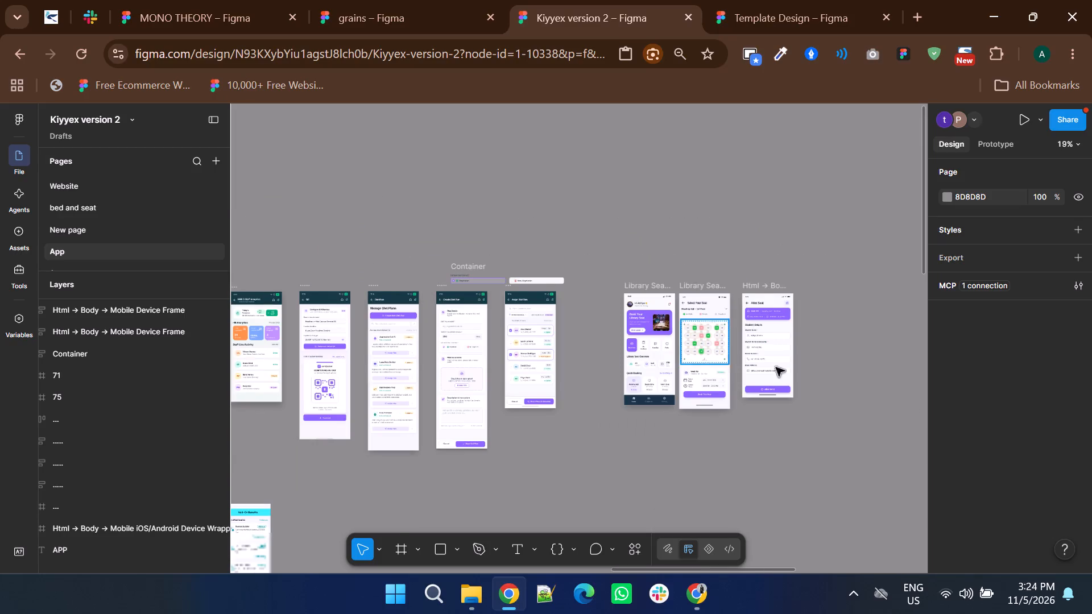
{"action": "left_click_drag", "start_coordinate": [616, 262], "coordinate": [831, 409]}
{"action": "key", "text": "Delete"}
{"action": "scroll", "coordinate": [751, 383], "scroll_direction": "up", "scroll_amount": 3, "text": "shift"}
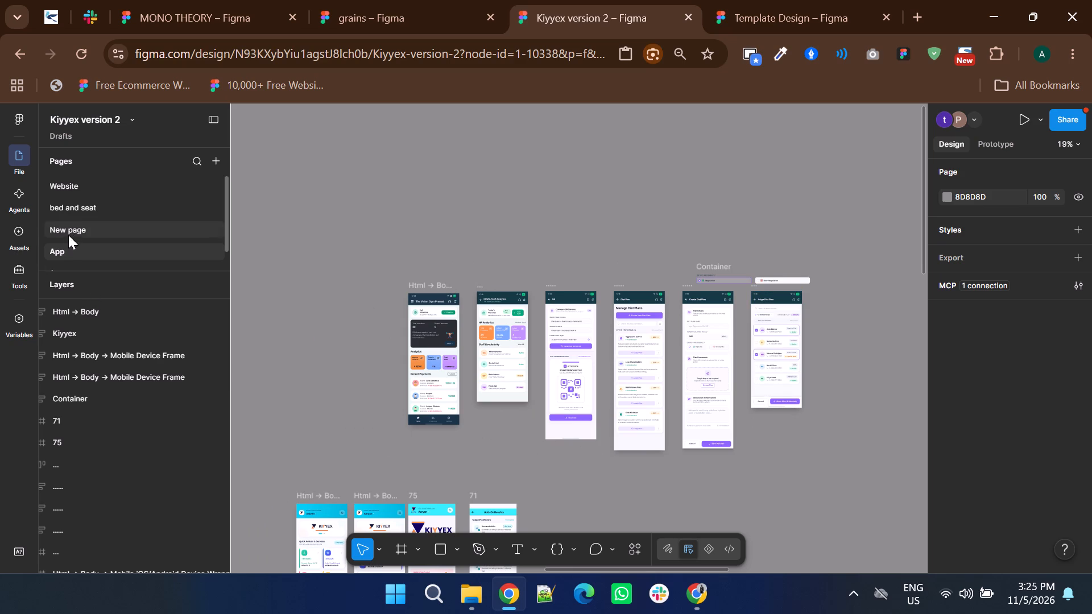
On the bed and seat page, delete the Library Management / Create Seat breadcrumb above the mobile Bulk Create screen's title.
{"action": "left_click", "coordinate": [73, 213]}
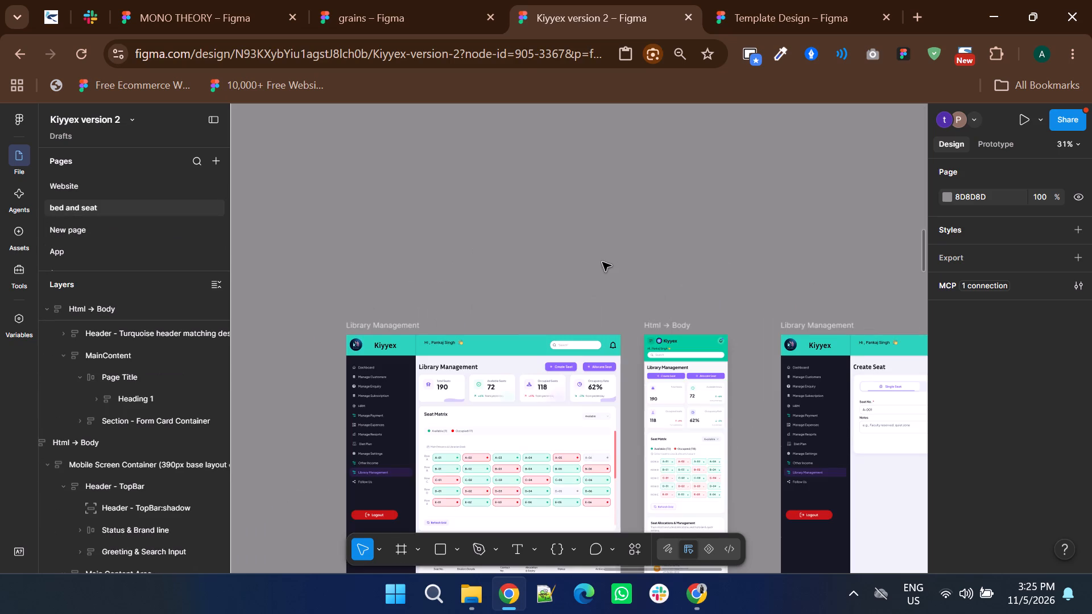
{"action": "scroll", "coordinate": [602, 262], "scroll_direction": "down", "scroll_amount": 7, "text": "shift"}
{"action": "scroll", "coordinate": [602, 262], "scroll_direction": "up", "scroll_amount": 2, "text": "shift"}
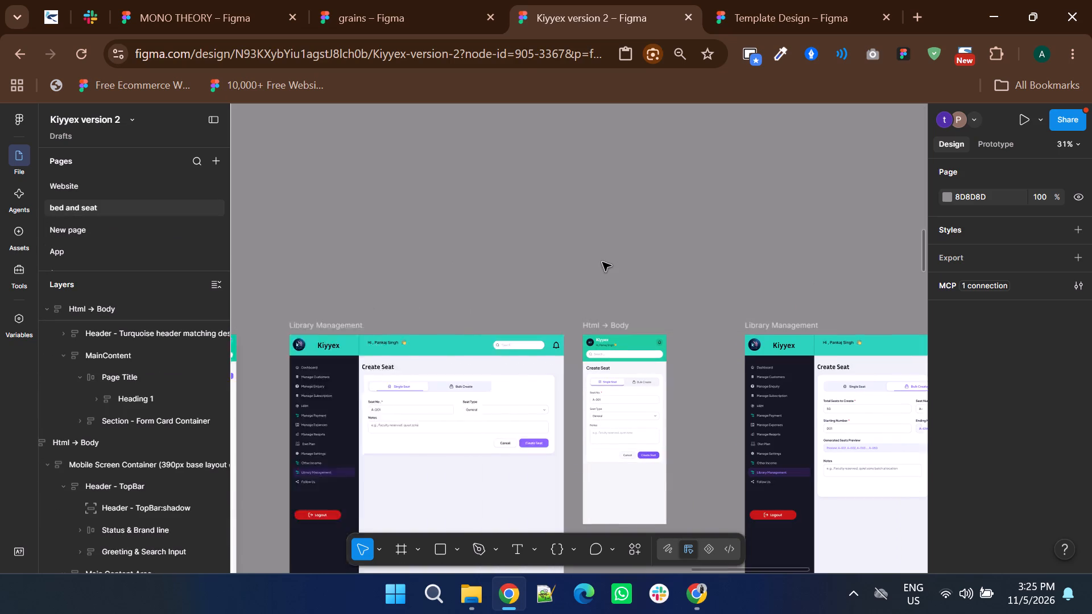
{"action": "scroll", "coordinate": [602, 262], "scroll_direction": "up", "scroll_amount": 2, "text": "shift"}
{"action": "scroll", "coordinate": [602, 262], "scroll_direction": "down", "scroll_amount": 8, "text": "shift"}
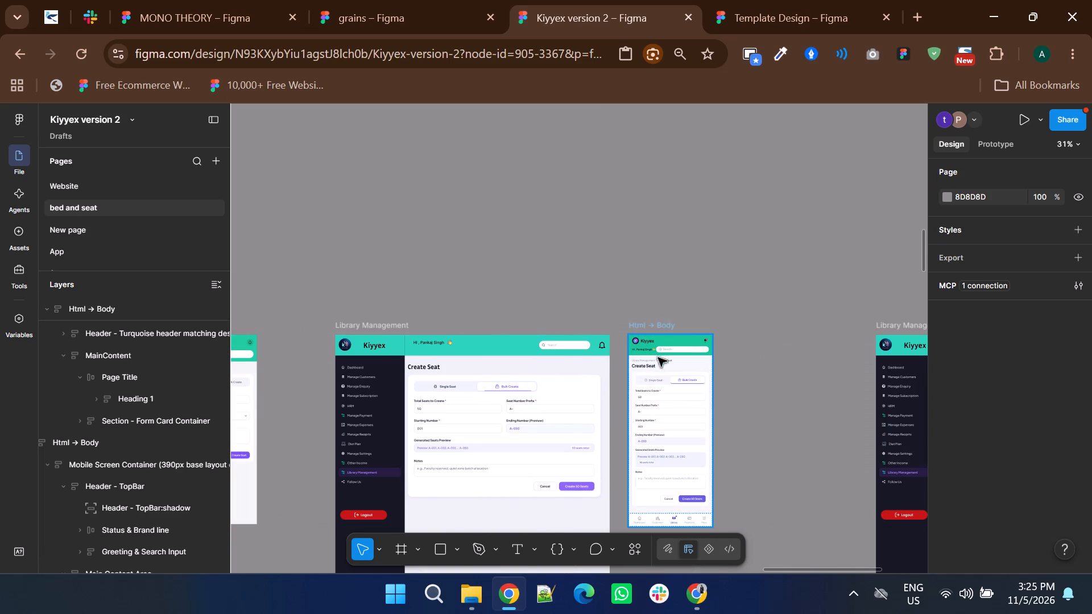
{"action": "scroll", "coordinate": [706, 397], "scroll_direction": "up", "scroll_amount": 2, "text": "ctrl"}
{"action": "scroll", "coordinate": [671, 378], "scroll_direction": "down", "scroll_amount": 1}
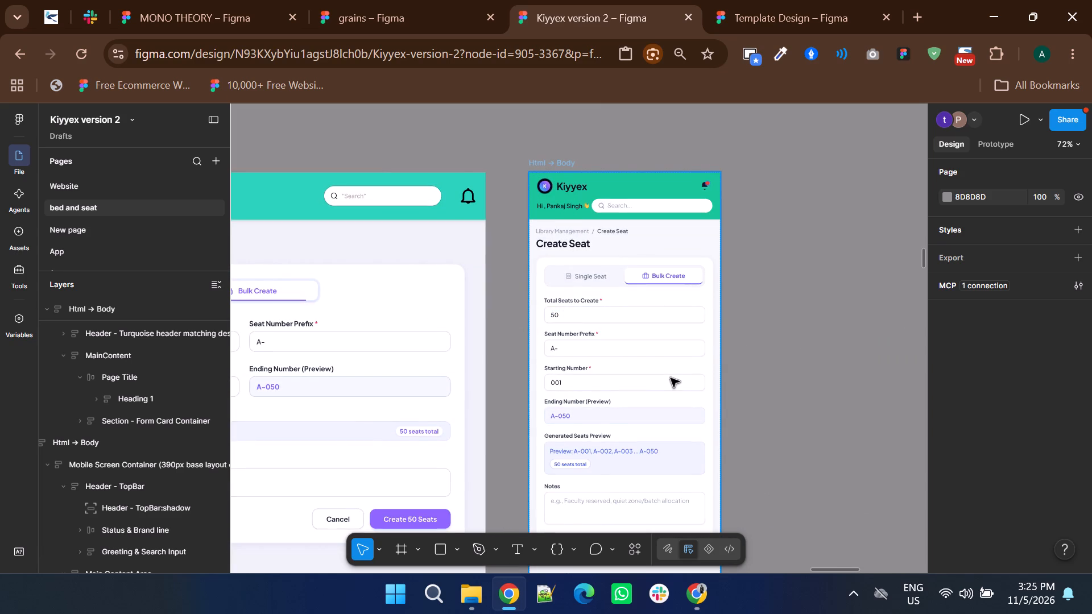
{"action": "triple_click", "coordinate": [566, 229]}
{"action": "left_click", "coordinate": [566, 229]}
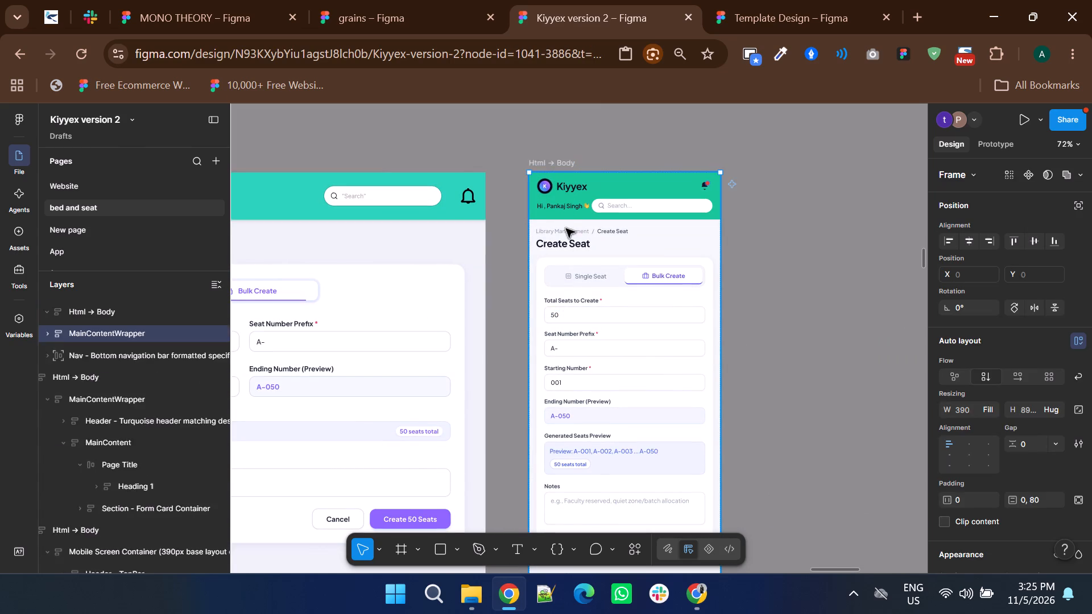
{"action": "scroll", "coordinate": [566, 229], "scroll_direction": "up", "scroll_amount": 3, "text": "ctrl"}
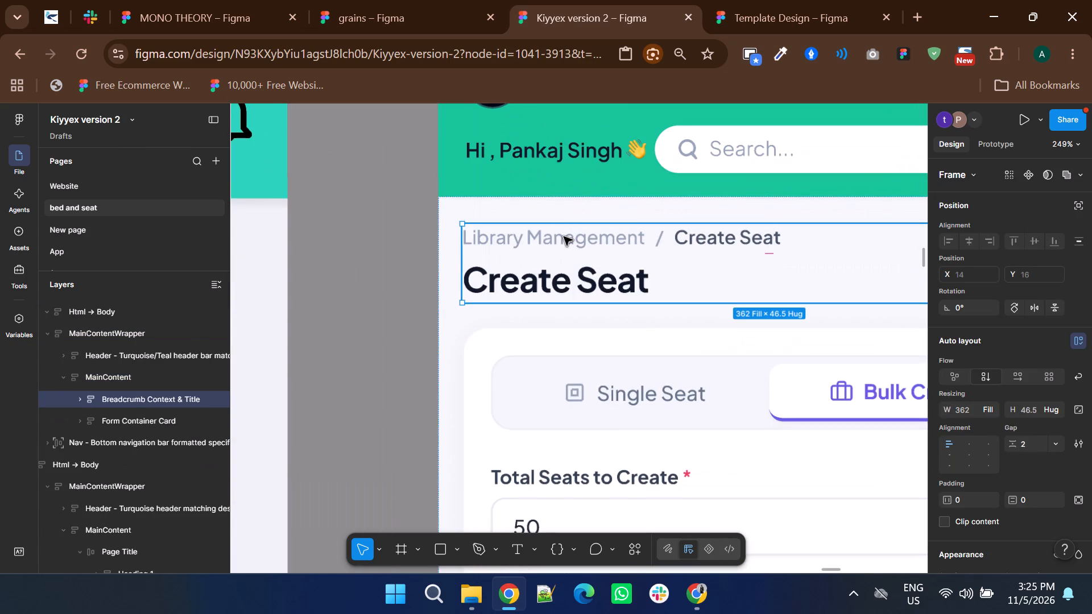
{"action": "double_click", "coordinate": [564, 237]}
{"action": "key", "text": "Delete"}
Compare the mobile Bulk Create screen's layout and form fields with the desktop Create Seat frame.
{"action": "scroll", "coordinate": [564, 237], "scroll_direction": "down", "scroll_amount": 4, "text": "ctrl"}
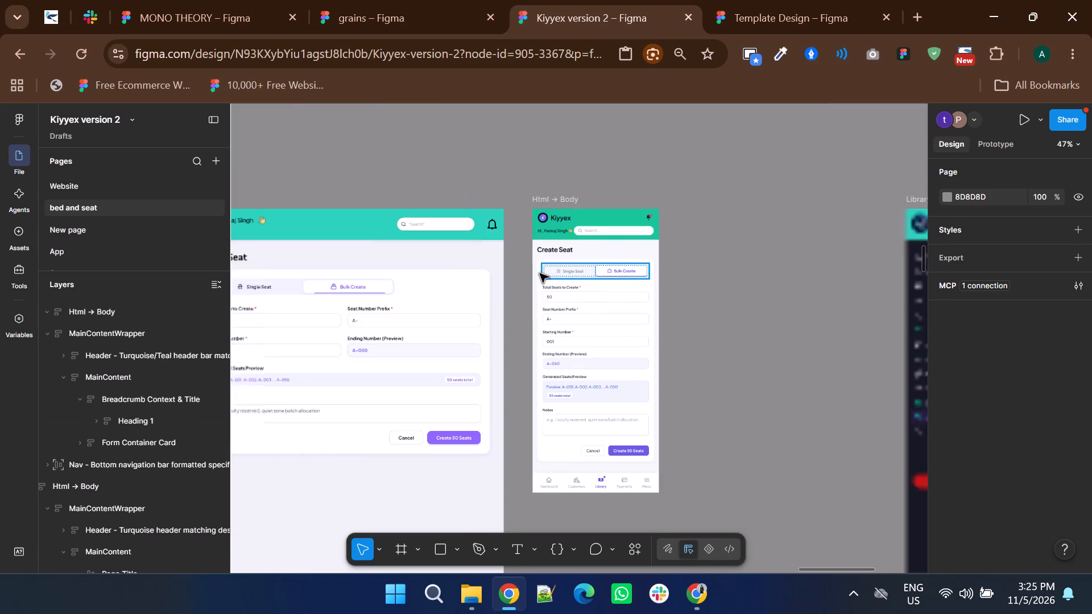
{"action": "scroll", "coordinate": [609, 378], "scroll_direction": "up", "scroll_amount": 1, "text": "ctrl"}
{"action": "scroll", "coordinate": [609, 378], "scroll_direction": "down", "scroll_amount": 1, "text": "ctrl"}
{"action": "scroll", "coordinate": [609, 378], "scroll_direction": "up", "scroll_amount": 1, "text": "shift"}
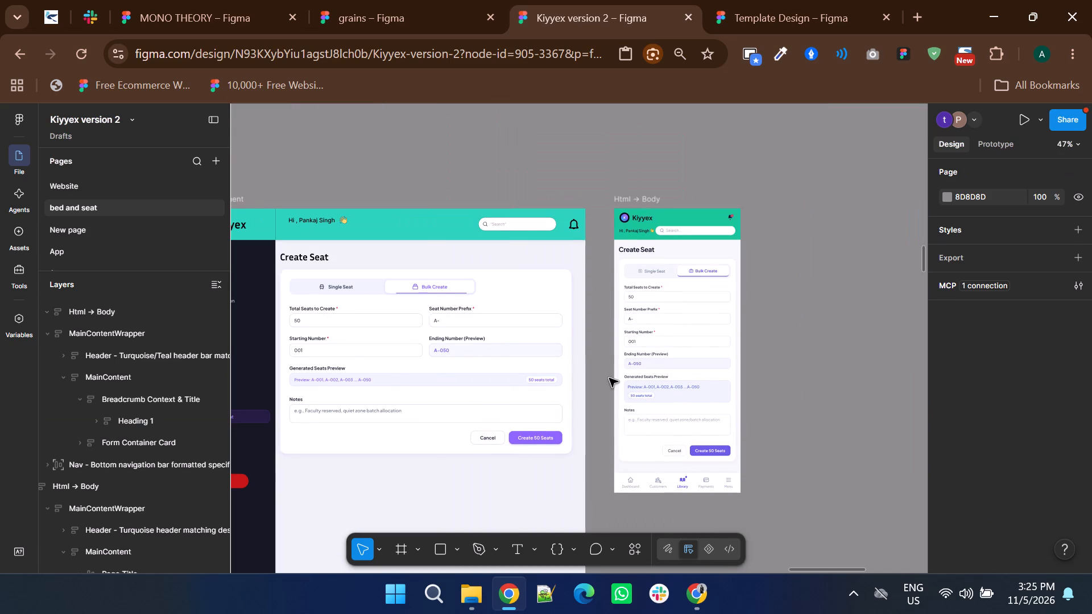
{"action": "scroll", "coordinate": [609, 378], "scroll_direction": "up", "scroll_amount": 1}
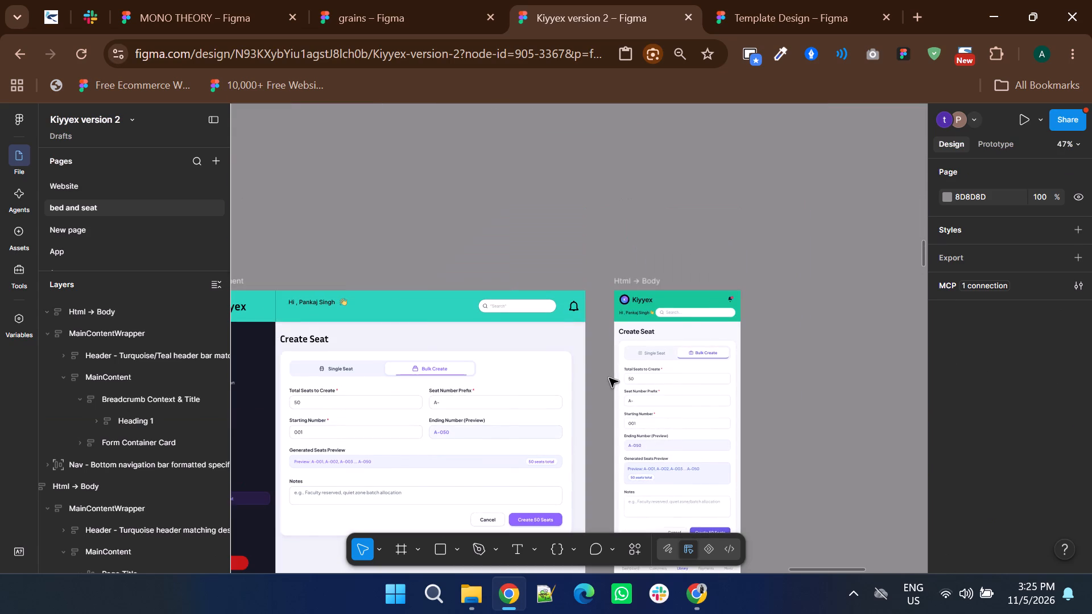
{"action": "scroll", "coordinate": [609, 378], "scroll_direction": "up", "scroll_amount": 1, "text": "ctrl"}
{"action": "scroll", "coordinate": [609, 378], "scroll_direction": "down", "scroll_amount": 1}
{"action": "scroll", "coordinate": [609, 378], "scroll_direction": "up", "scroll_amount": 2, "text": "shift"}
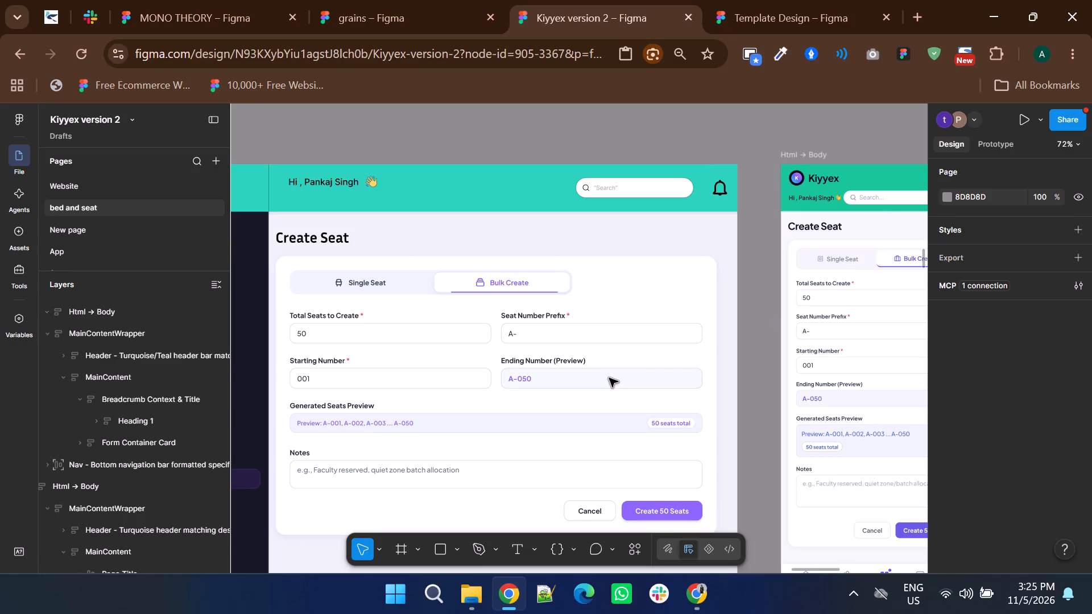
Capture a screenshot of the desktop Seat Allotment frame on the bed and seat page.
{"action": "scroll", "coordinate": [609, 378], "scroll_direction": "down", "scroll_amount": 2, "text": "shift"}
{"action": "scroll", "coordinate": [609, 378], "scroll_direction": "down", "scroll_amount": 1}
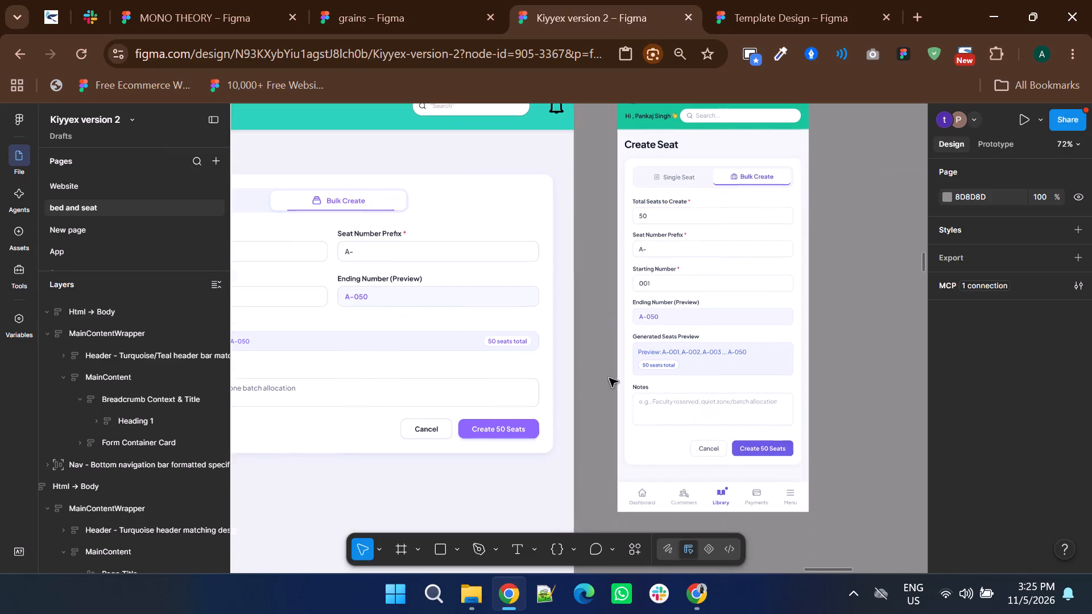
{"action": "scroll", "coordinate": [609, 378], "scroll_direction": "down", "scroll_amount": 3, "text": "ctrl"}
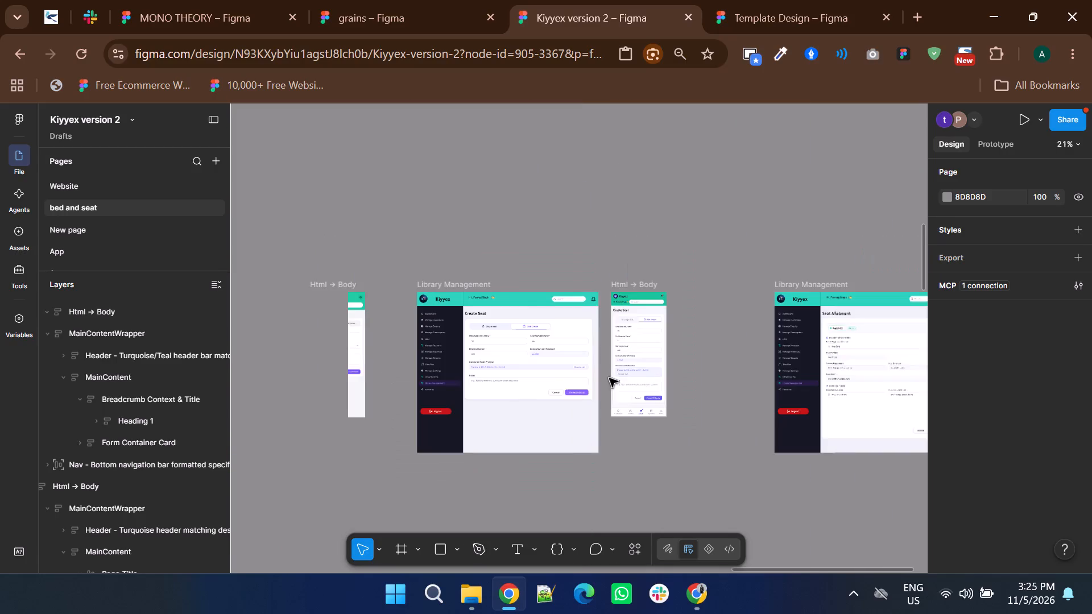
{"action": "scroll", "coordinate": [609, 378], "scroll_direction": "down", "scroll_amount": 3}
{"action": "scroll", "coordinate": [609, 378], "scroll_direction": "down", "scroll_amount": 2, "text": "shift"}
{"action": "scroll", "coordinate": [520, 301], "scroll_direction": "up", "scroll_amount": 3, "text": "ctrl"}
{"action": "scroll", "coordinate": [535, 364], "scroll_direction": "down", "scroll_amount": 3, "text": "ctrl"}
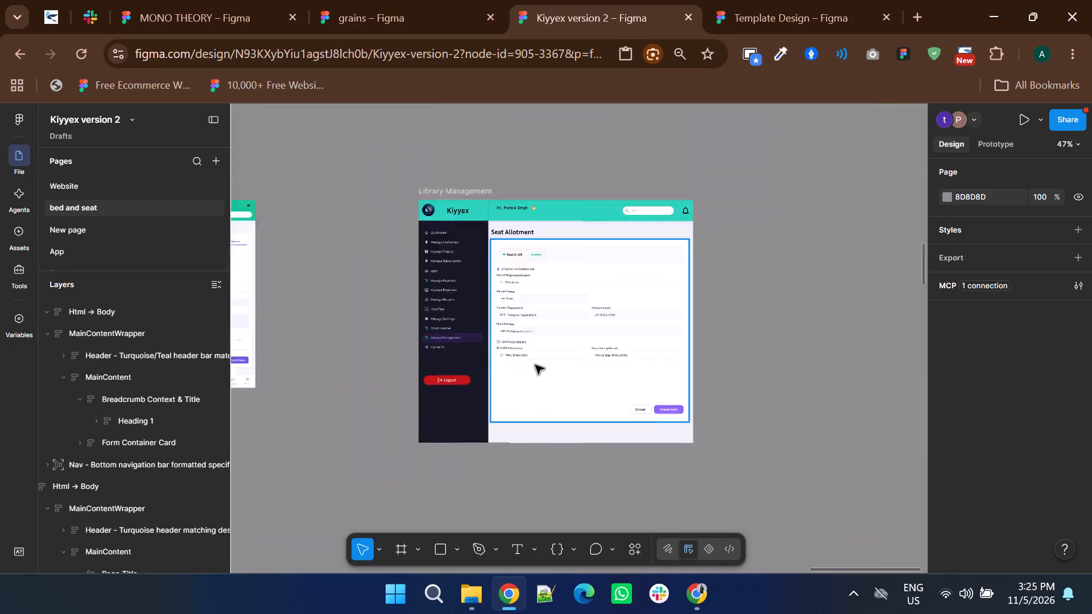
{"action": "scroll", "coordinate": [535, 365], "scroll_direction": "down", "scroll_amount": 1, "text": "ctrl"}
{"action": "key", "text": "Insert"}
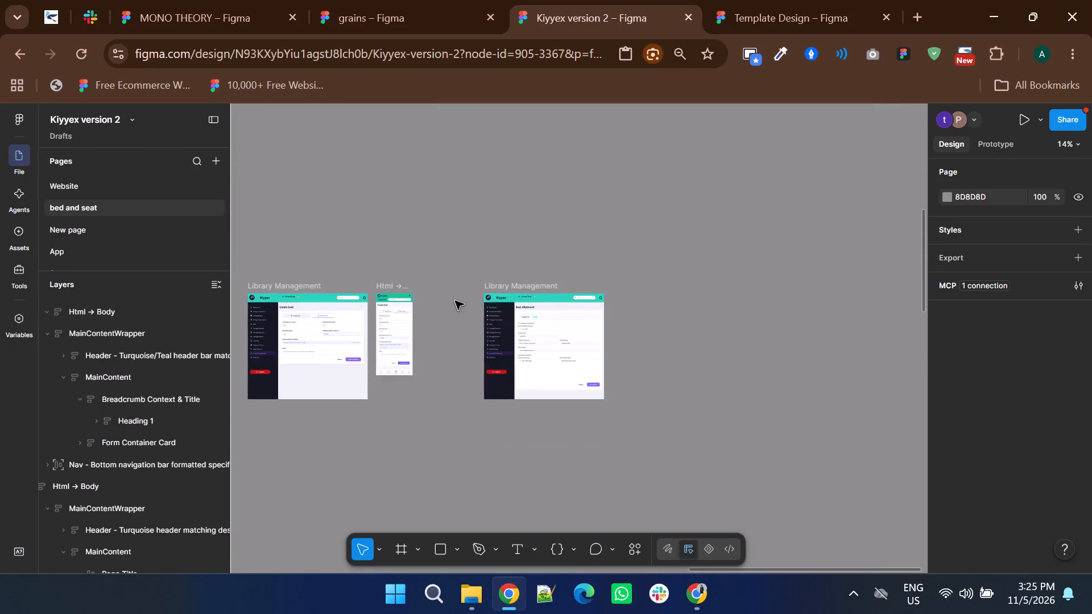
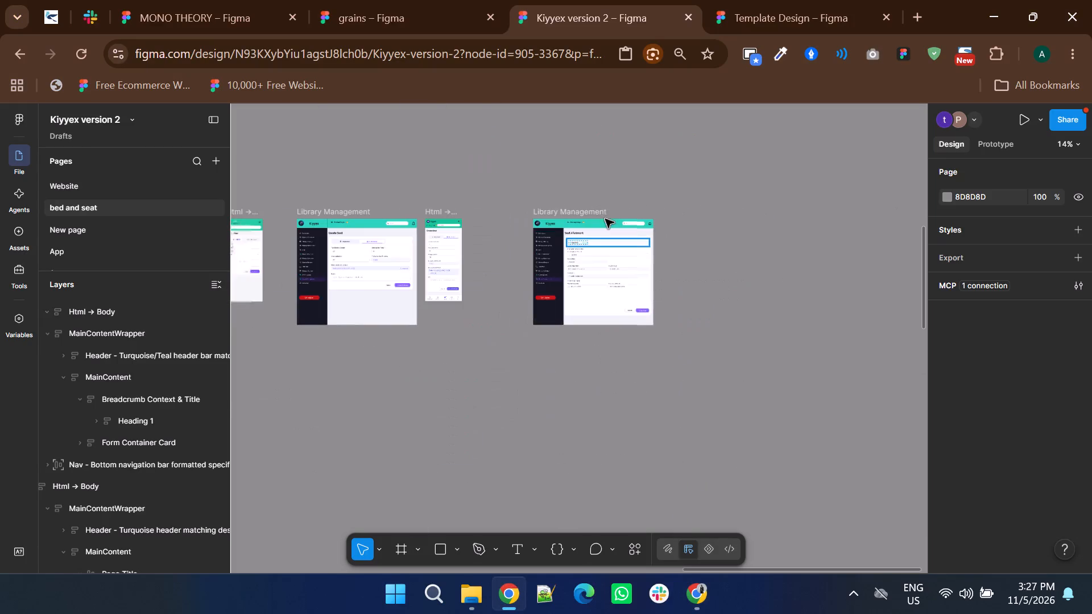
{"action": "scroll", "coordinate": [736, 261], "scroll_direction": "down", "scroll_amount": 1, "text": "shift"}
{"action": "scroll", "coordinate": [615, 240], "scroll_direction": "up", "scroll_amount": 3, "text": "ctrl"}
{"action": "right_click", "coordinate": [626, 190]}
{"action": "left_click", "coordinate": [643, 198]}
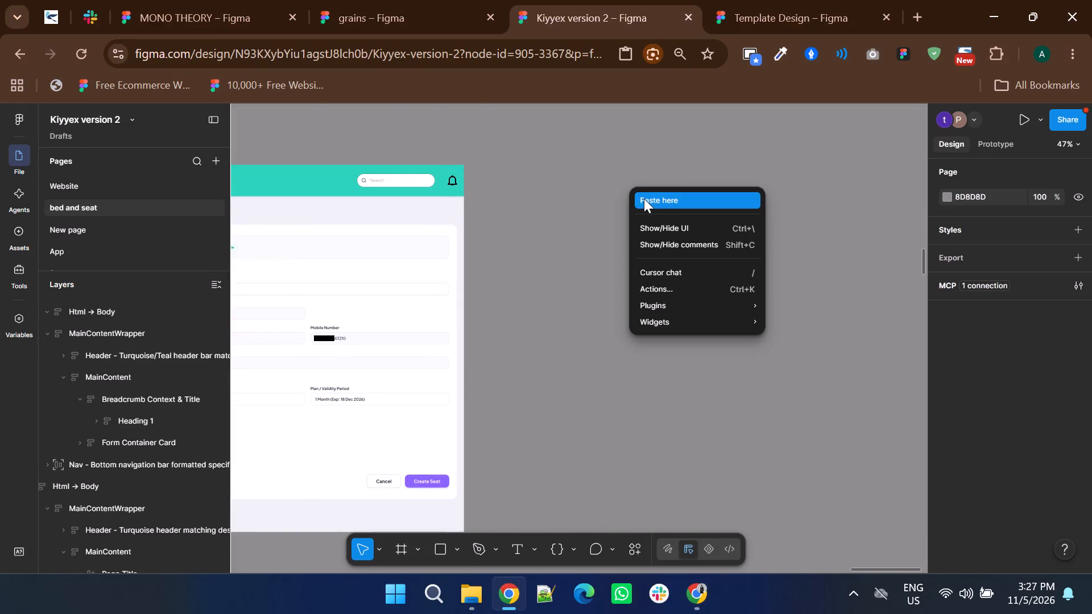
Move the mobile Seat Allotment frame closer to the desktop frame and align their tops, at about X 18196, Y 0.
{"action": "scroll", "coordinate": [808, 308], "scroll_direction": "down", "scroll_amount": 2, "text": "ctrl"}
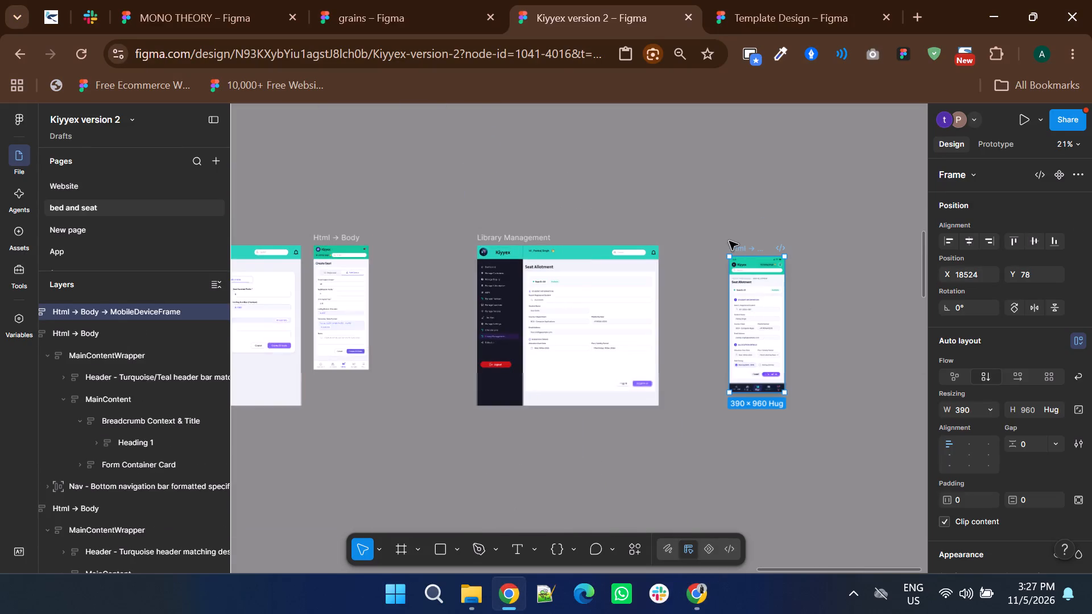
{"action": "left_click_drag", "start_coordinate": [738, 251], "coordinate": [722, 247]}
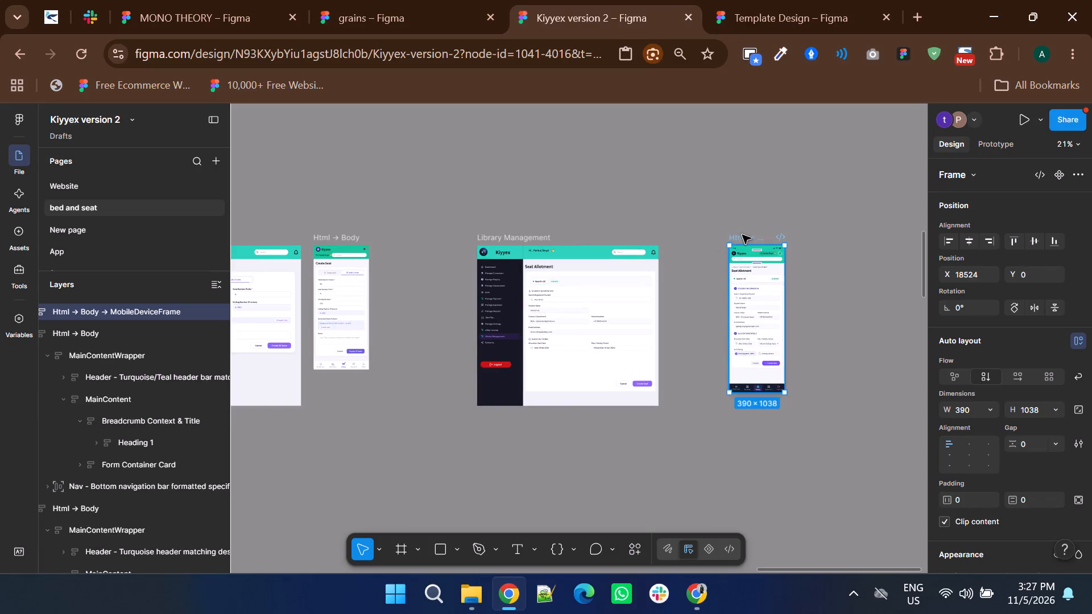
{"action": "key", "text": "ctrl+z"}
{"action": "left_click_drag", "start_coordinate": [737, 250], "coordinate": [723, 242]}
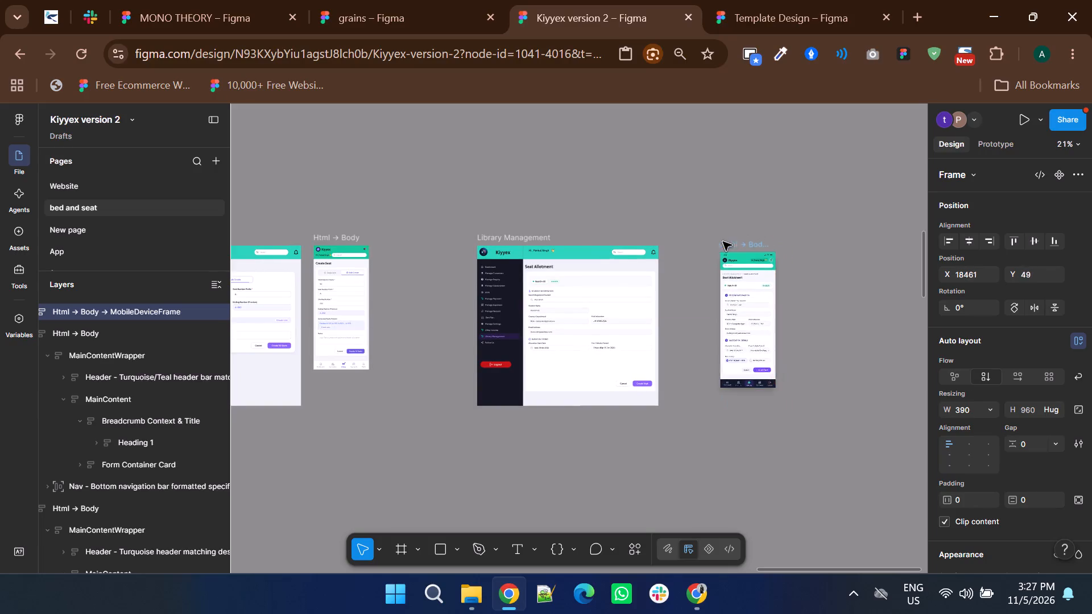
{"action": "left_click_drag", "start_coordinate": [723, 242], "coordinate": [690, 238]}
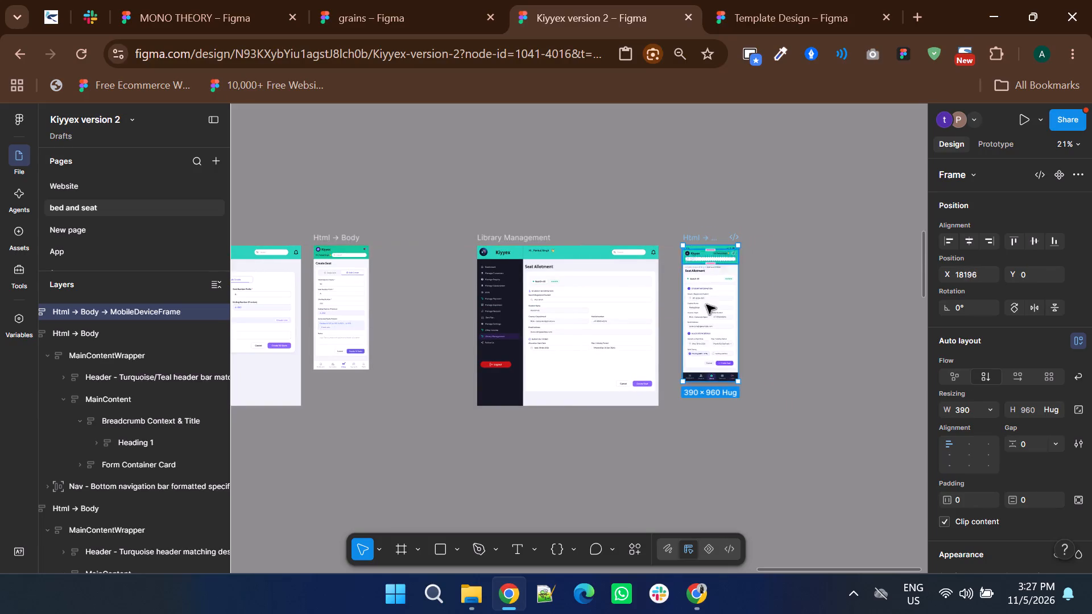
Delete the dark bottom navigation bar from the mobile Seat Allotment frame.
{"action": "scroll", "coordinate": [700, 370], "scroll_direction": "up", "scroll_amount": 2, "text": "ctrl"}
{"action": "left_click", "coordinate": [688, 392]}
{"action": "left_click", "coordinate": [687, 383]}
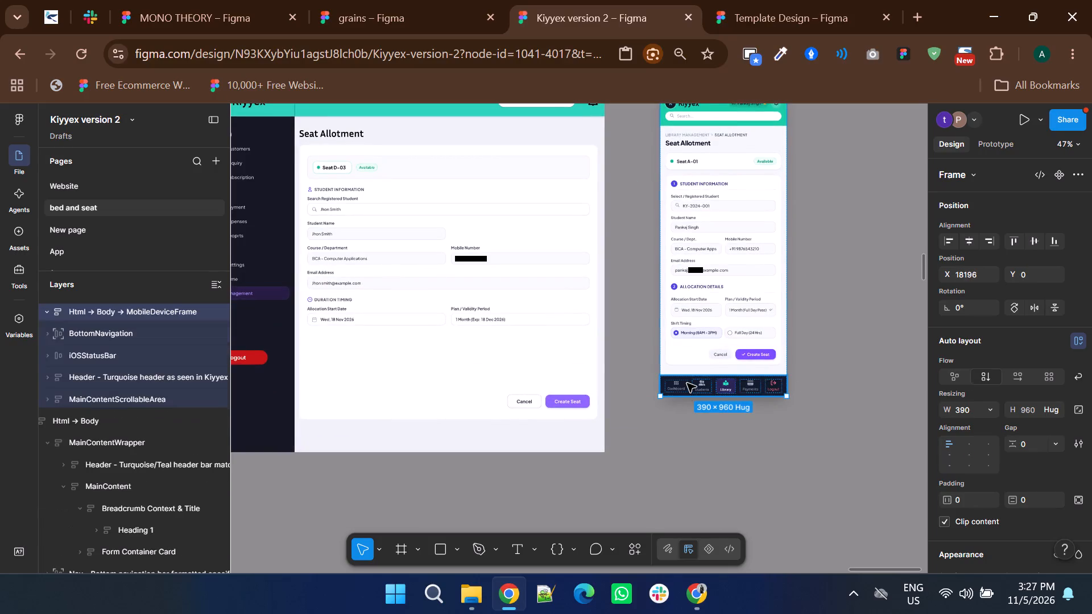
{"action": "left_click", "coordinate": [686, 383]}
{"action": "key", "text": "Delete"}
Delete the "Library Management > Seat Allotment" breadcrumb line above the mobile screen's Seat Allotment heading.
{"action": "scroll", "coordinate": [672, 398], "scroll_direction": "up", "scroll_amount": 1}
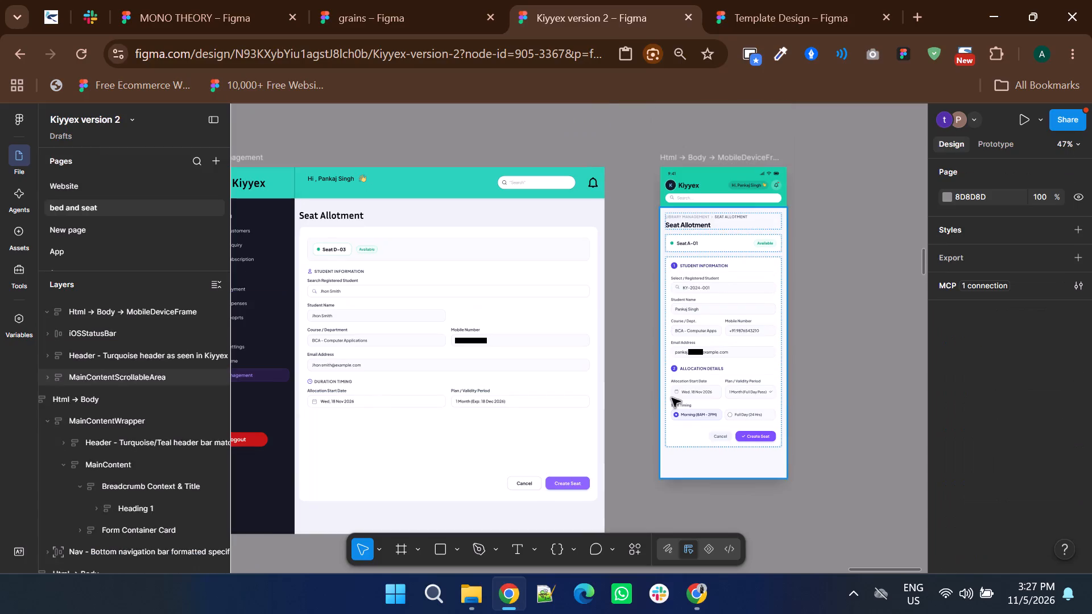
{"action": "scroll", "coordinate": [672, 398], "scroll_direction": "up", "scroll_amount": 1}
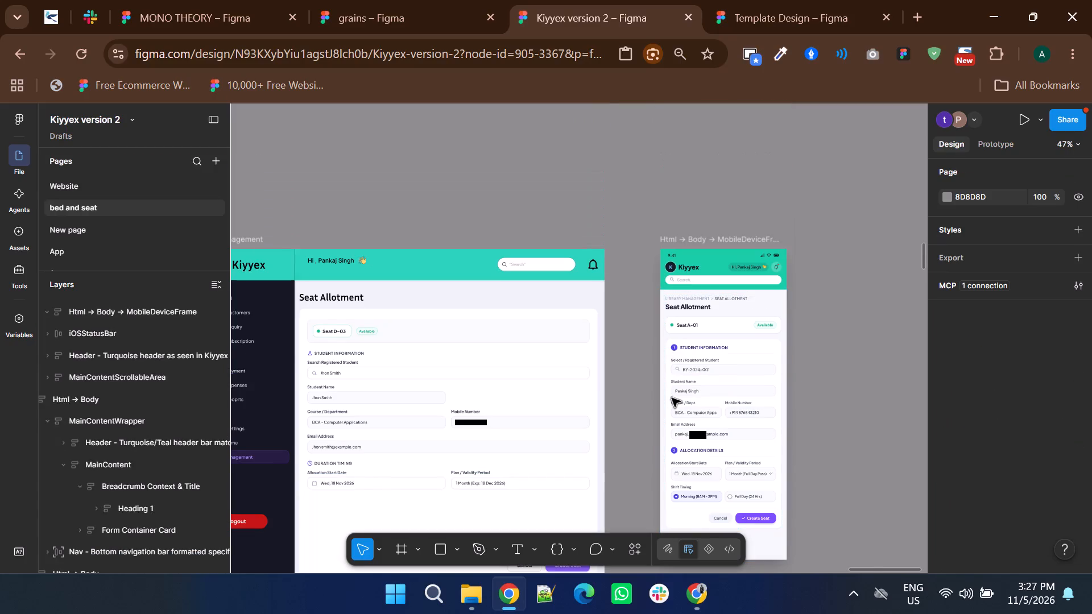
{"action": "scroll", "coordinate": [672, 398], "scroll_direction": "up", "scroll_amount": 1, "text": "ctrl"}
{"action": "scroll", "coordinate": [693, 390], "scroll_direction": "down", "scroll_amount": 1}
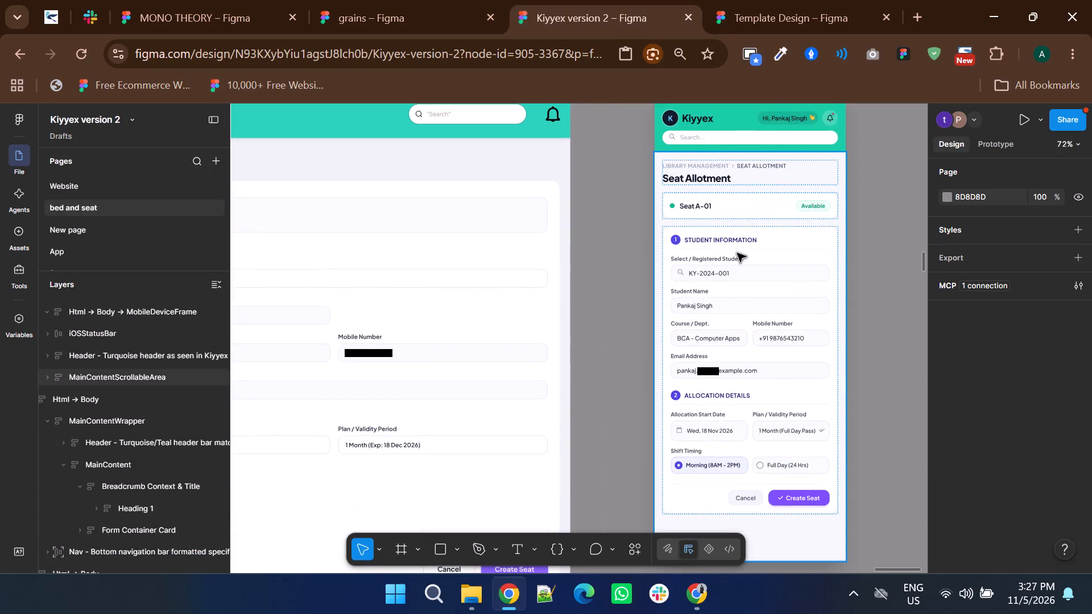
{"action": "double_click", "coordinate": [726, 163]}
{"action": "left_click", "coordinate": [726, 163]}
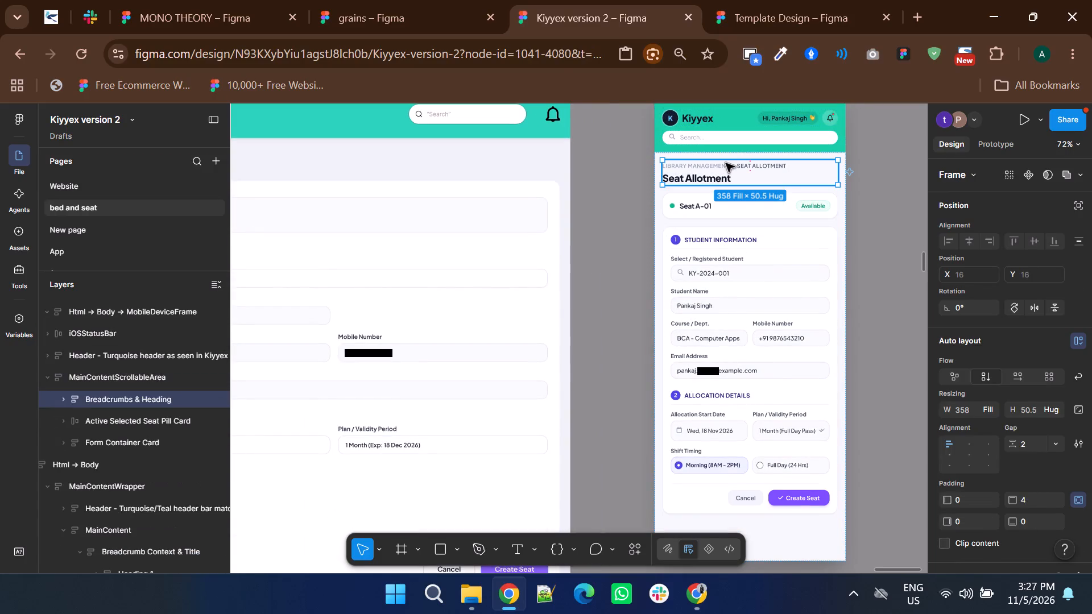
{"action": "left_click", "coordinate": [726, 163]}
{"action": "key", "text": "Delete"}
Compare the mobile Seat Allotment form's sections and fields with those in the desktop Seat Allotment frame.
{"action": "scroll", "coordinate": [809, 276], "scroll_direction": "down", "scroll_amount": 2, "text": "ctrl"}
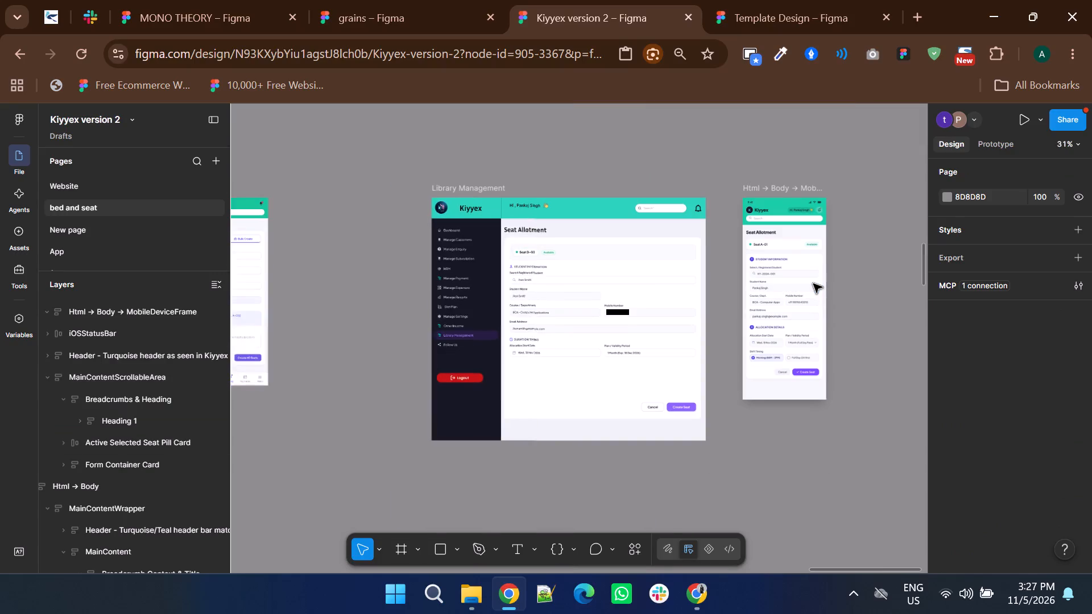
{"action": "scroll", "coordinate": [803, 280], "scroll_direction": "up", "scroll_amount": 2, "text": "ctrl"}
{"action": "scroll", "coordinate": [726, 354], "scroll_direction": "up", "scroll_amount": 1, "text": "shift"}
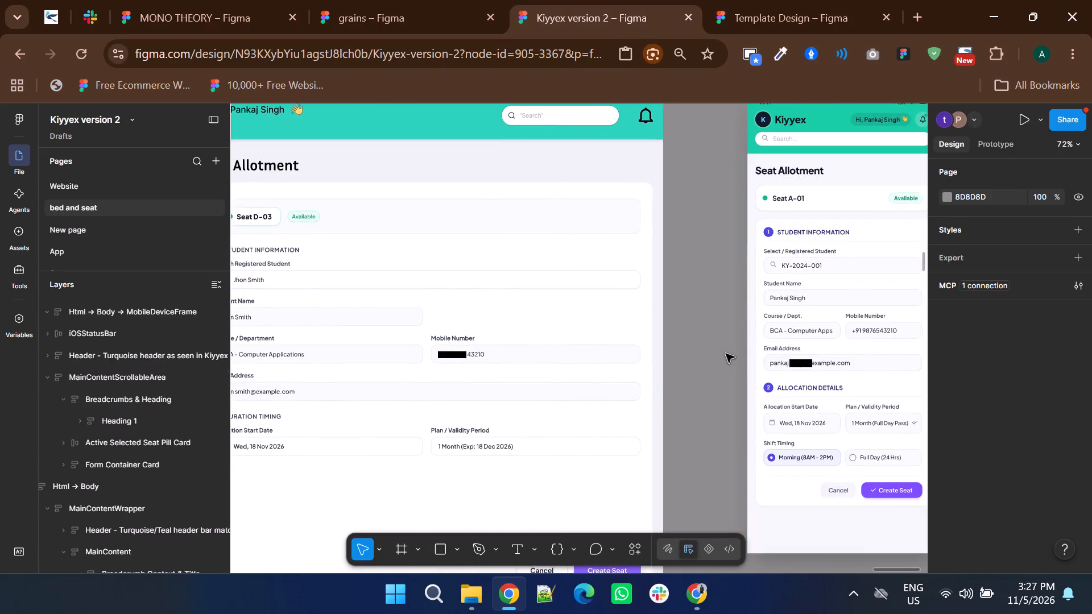
{"action": "scroll", "coordinate": [726, 354], "scroll_direction": "up", "scroll_amount": 1, "text": "shift"}
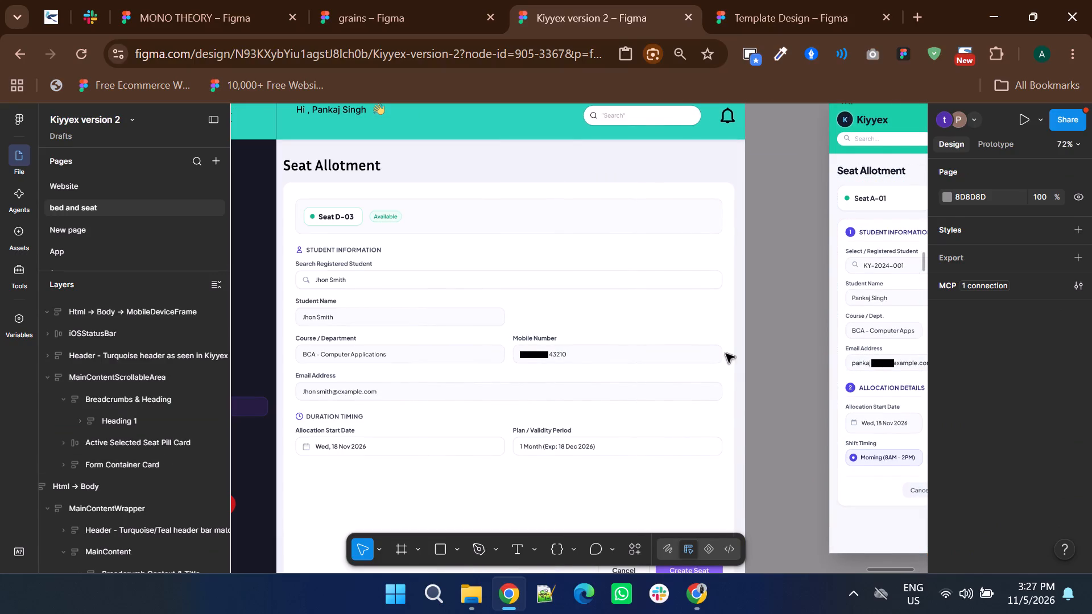
{"action": "scroll", "coordinate": [726, 354], "scroll_direction": "down", "scroll_amount": 1, "text": "shift"}
{"action": "scroll", "coordinate": [726, 354], "scroll_direction": "up", "scroll_amount": 1, "text": "shift"}
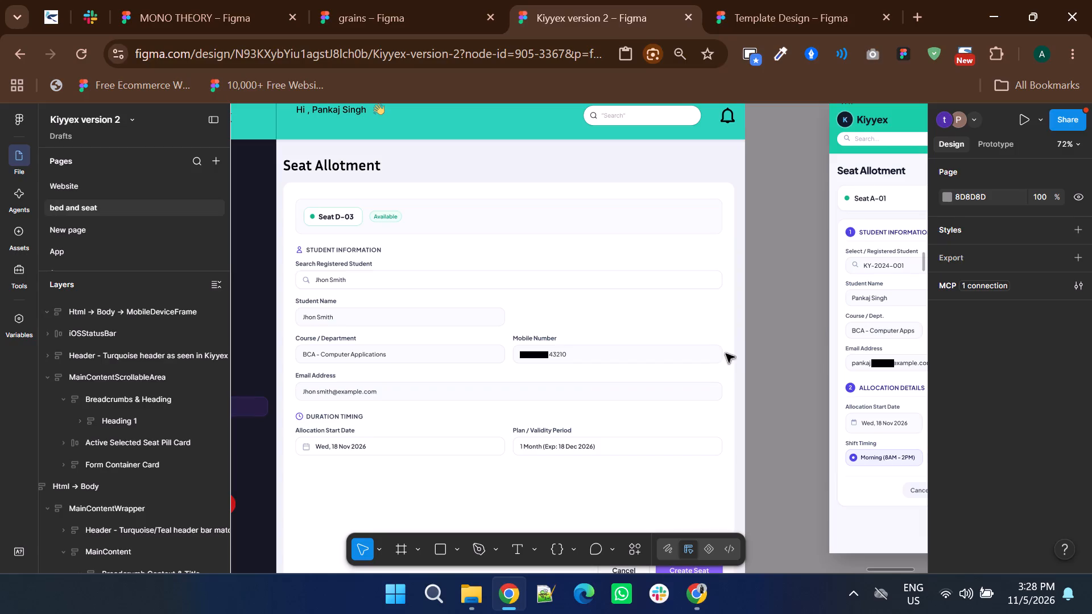
{"action": "scroll", "coordinate": [726, 354], "scroll_direction": "down", "scroll_amount": 1, "text": "shift"}
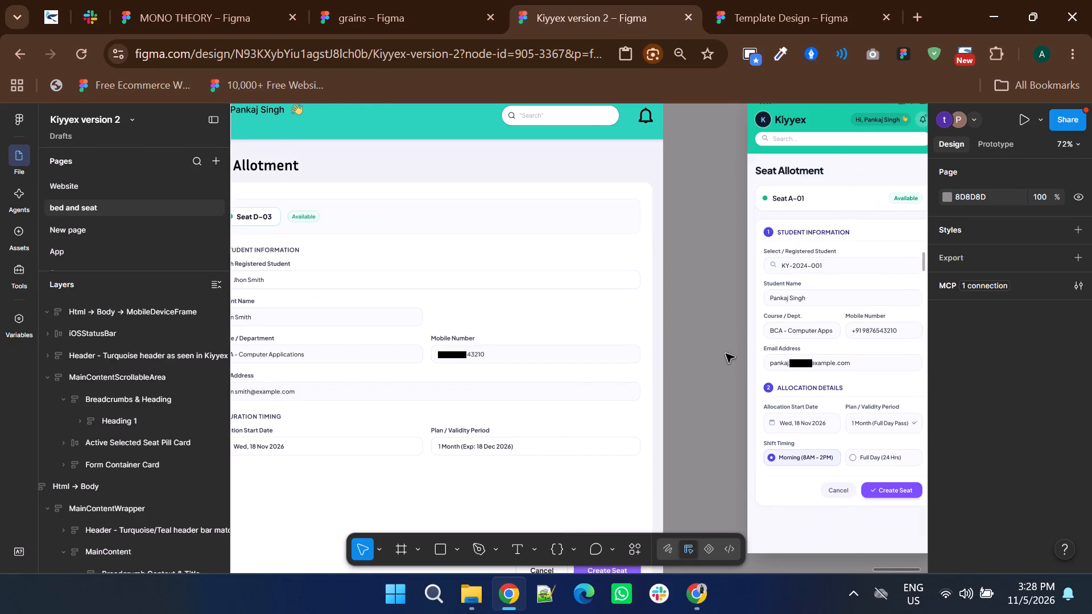
{"action": "scroll", "coordinate": [726, 354], "scroll_direction": "up", "scroll_amount": 1, "text": "shift"}
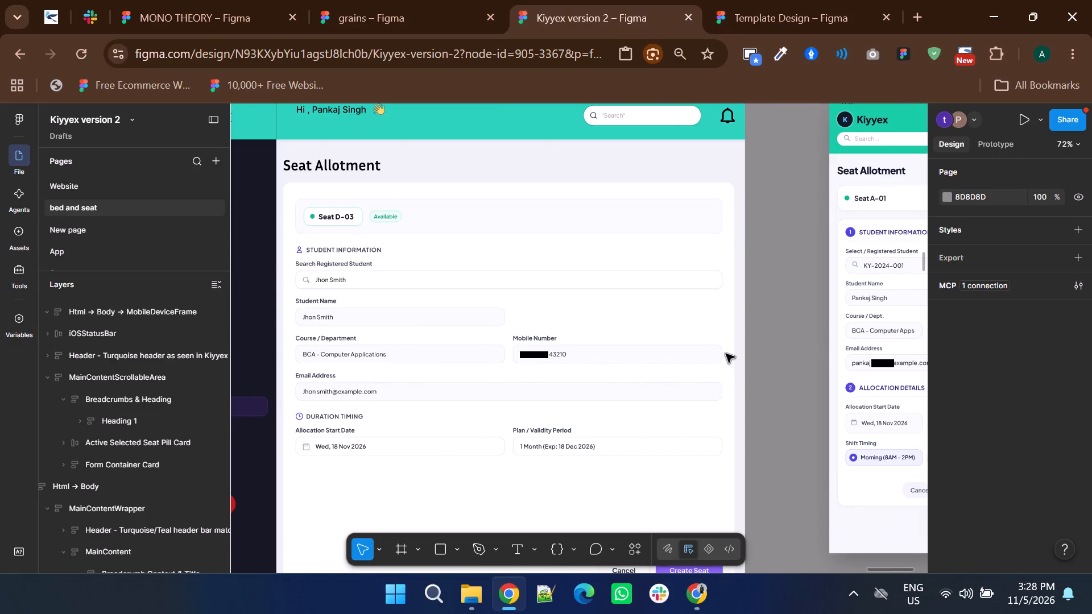
{"action": "scroll", "coordinate": [726, 354], "scroll_direction": "down", "scroll_amount": 1, "text": "shift"}
{"action": "scroll", "coordinate": [726, 354], "scroll_direction": "up", "scroll_amount": 1, "text": "shift"}
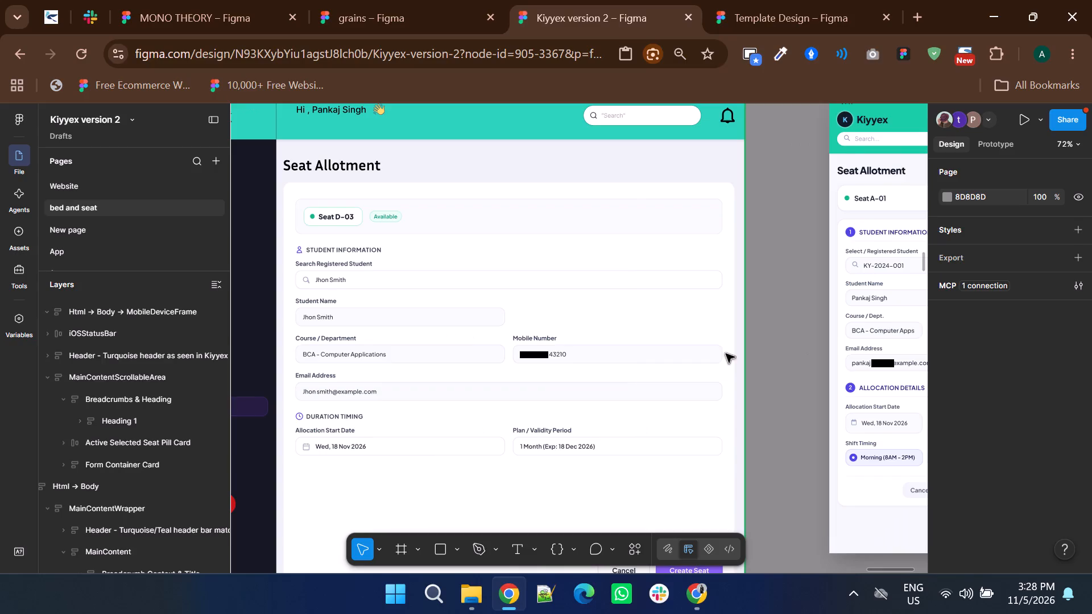
{"action": "scroll", "coordinate": [726, 354], "scroll_direction": "down", "scroll_amount": 1, "text": "shift"}
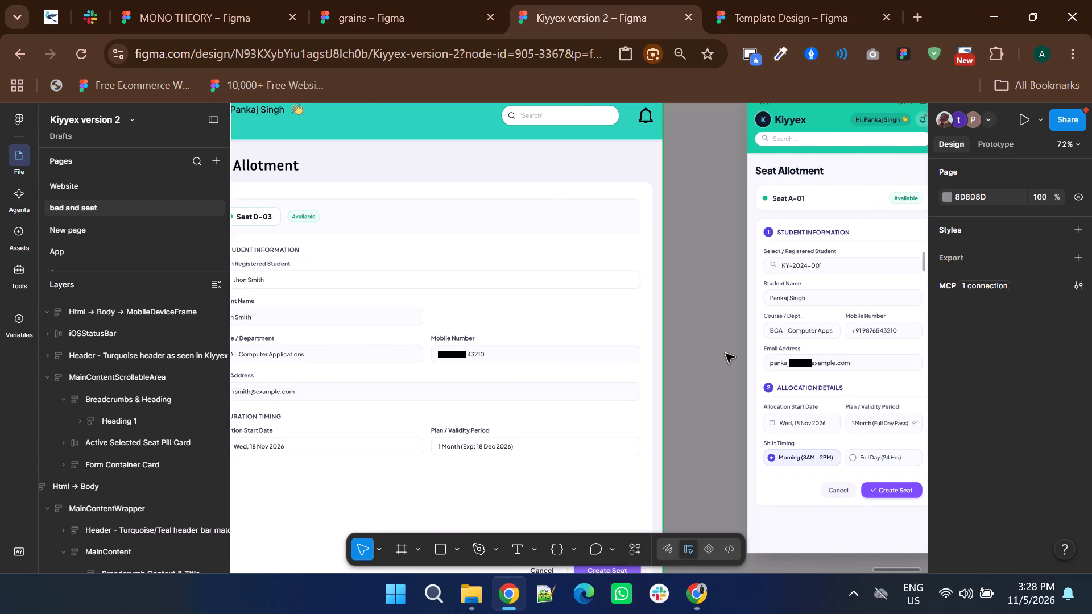
{"action": "scroll", "coordinate": [726, 354], "scroll_direction": "up", "scroll_amount": 1, "text": "shift"}
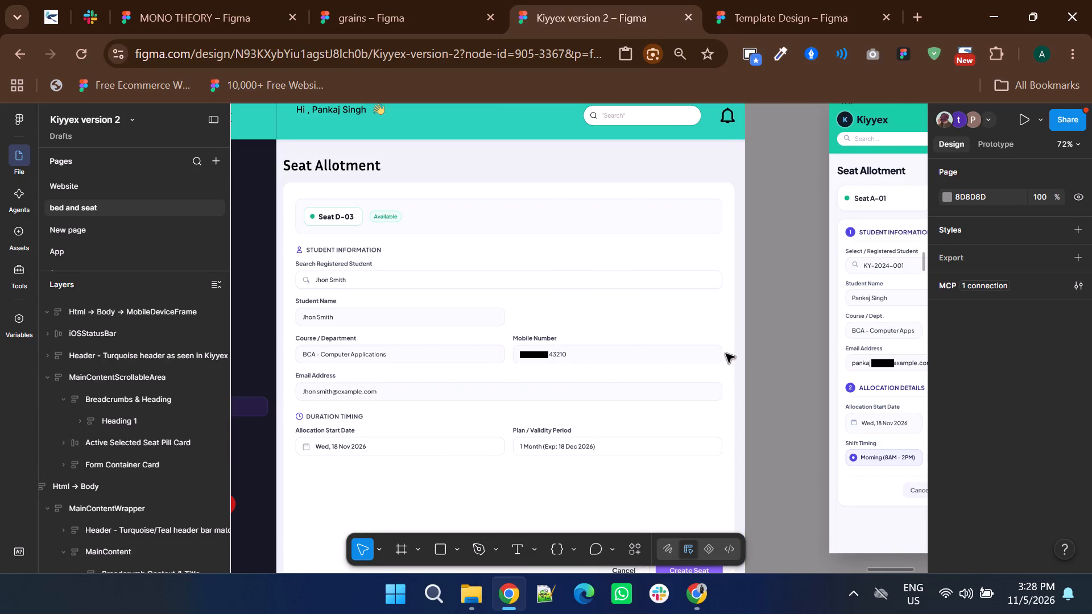
{"action": "scroll", "coordinate": [726, 354], "scroll_direction": "down", "scroll_amount": 1, "text": "shift"}
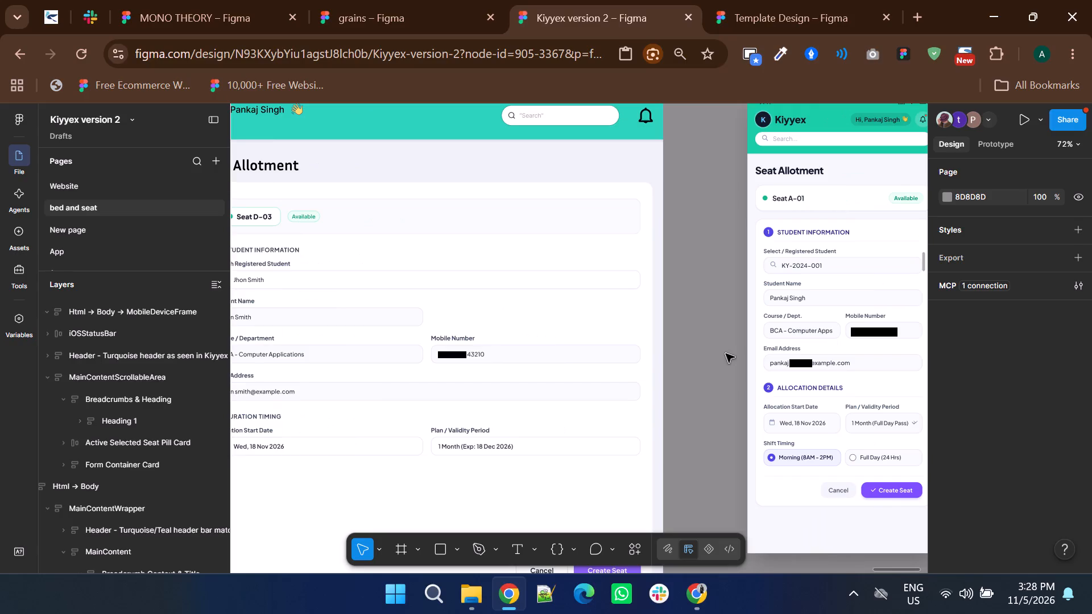
Delete the Shift Timing field with its Morning and Full Day options from the mobile form's Allocation Details section.
{"action": "triple_click", "coordinate": [797, 446]}
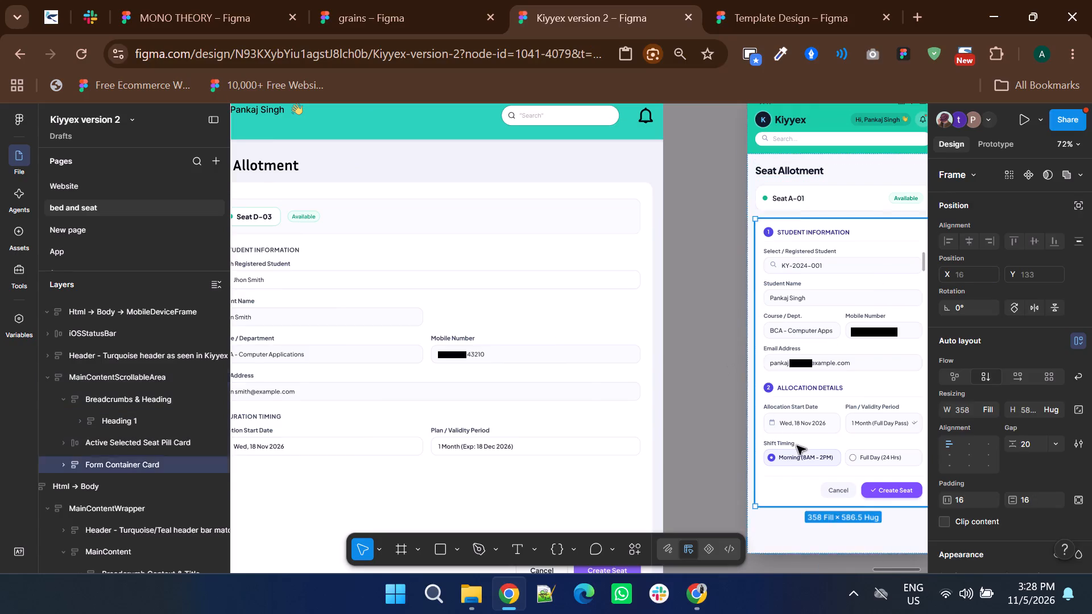
{"action": "double_click", "coordinate": [797, 446]}
{"action": "key", "text": "Delete"}
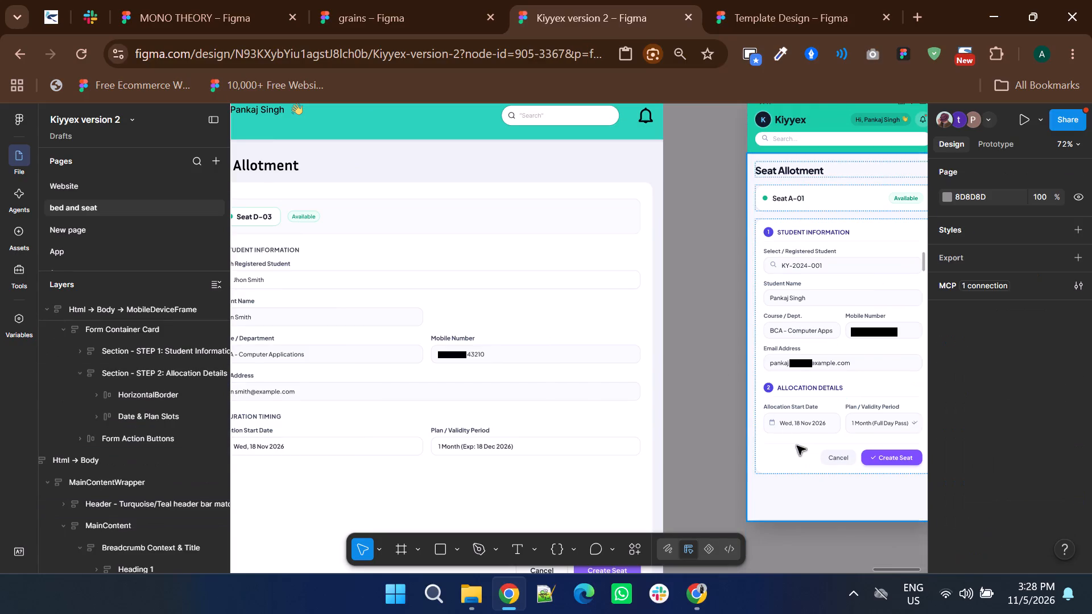
Move the Mobile Number field out of the Course / Dept. row onto its own full-width row above Email Address.
{"action": "scroll", "coordinate": [797, 446], "scroll_direction": "down", "scroll_amount": 1, "text": "shift"}
{"action": "triple_click", "coordinate": [795, 330]}
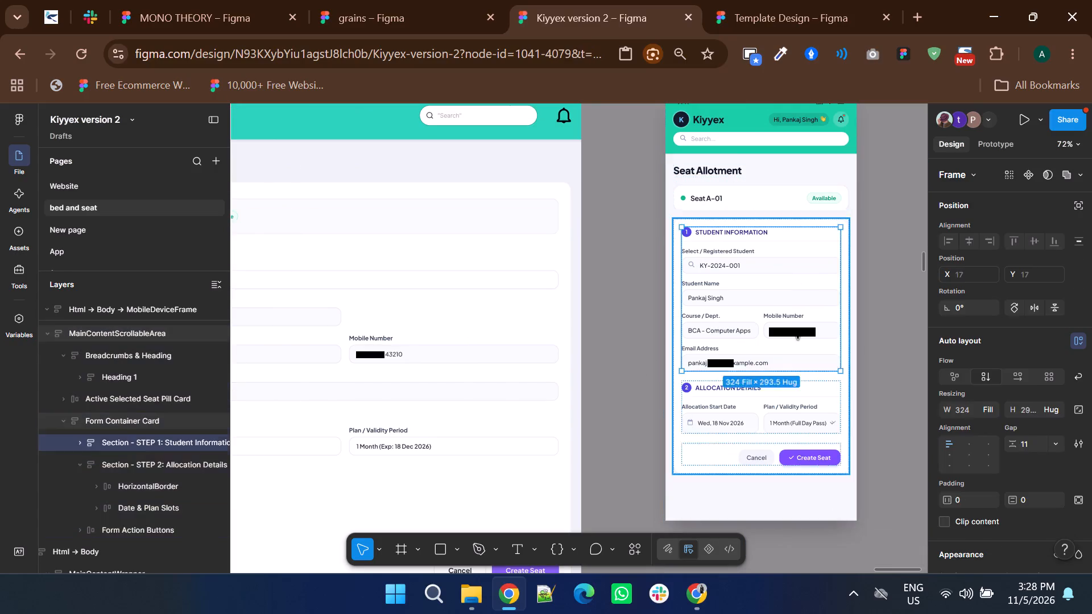
{"action": "left_click", "coordinate": [795, 330]}
{"action": "double_click", "coordinate": [795, 323]}
{"action": "left_click_drag", "start_coordinate": [795, 320], "coordinate": [789, 339]}
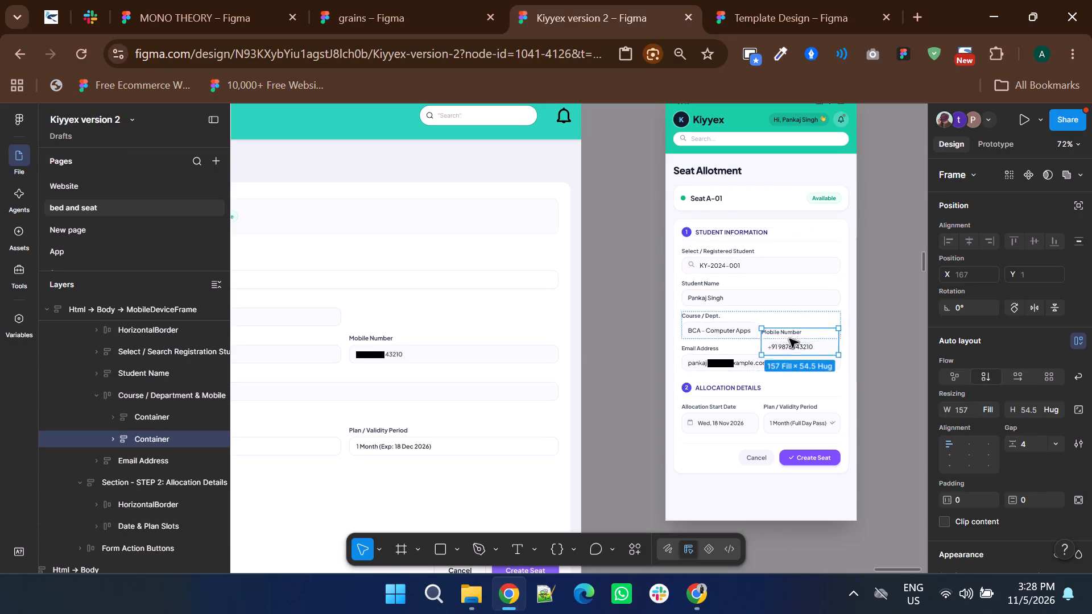
{"action": "left_click_drag", "start_coordinate": [789, 339], "coordinate": [748, 349]}
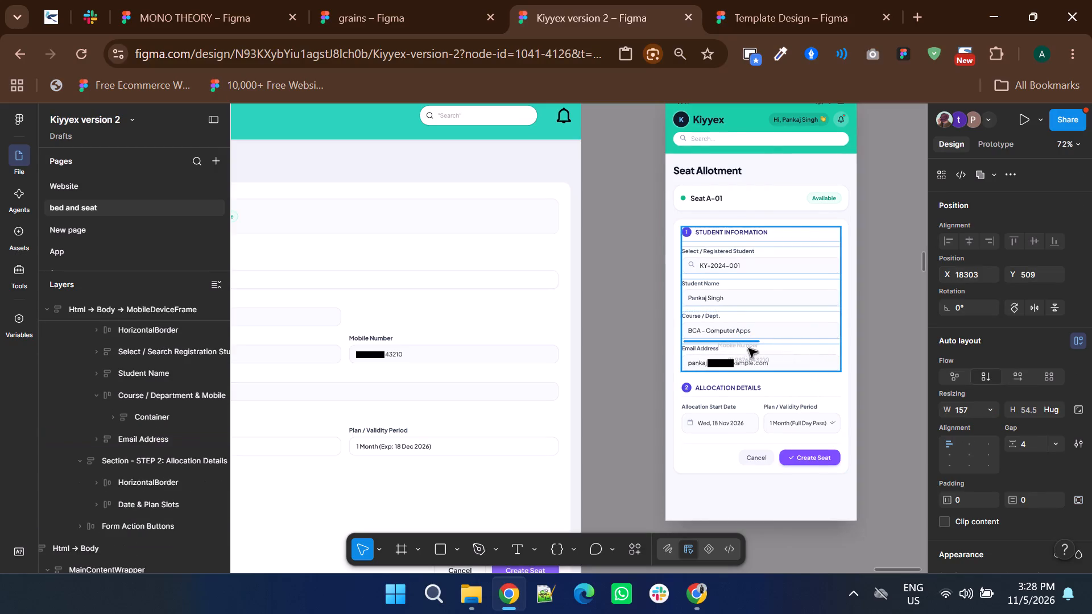
{"action": "left_click", "coordinate": [609, 391]}
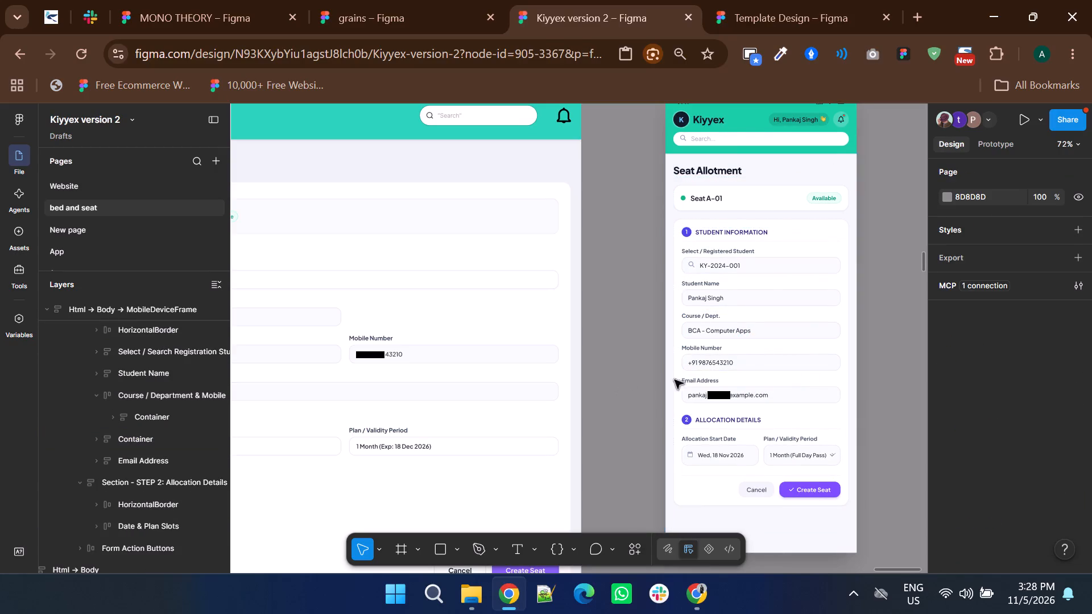
{"action": "scroll", "coordinate": [758, 363], "scroll_direction": "down", "scroll_amount": 1}
{"action": "scroll", "coordinate": [799, 368], "scroll_direction": "down", "scroll_amount": 1, "text": "ctrl"}
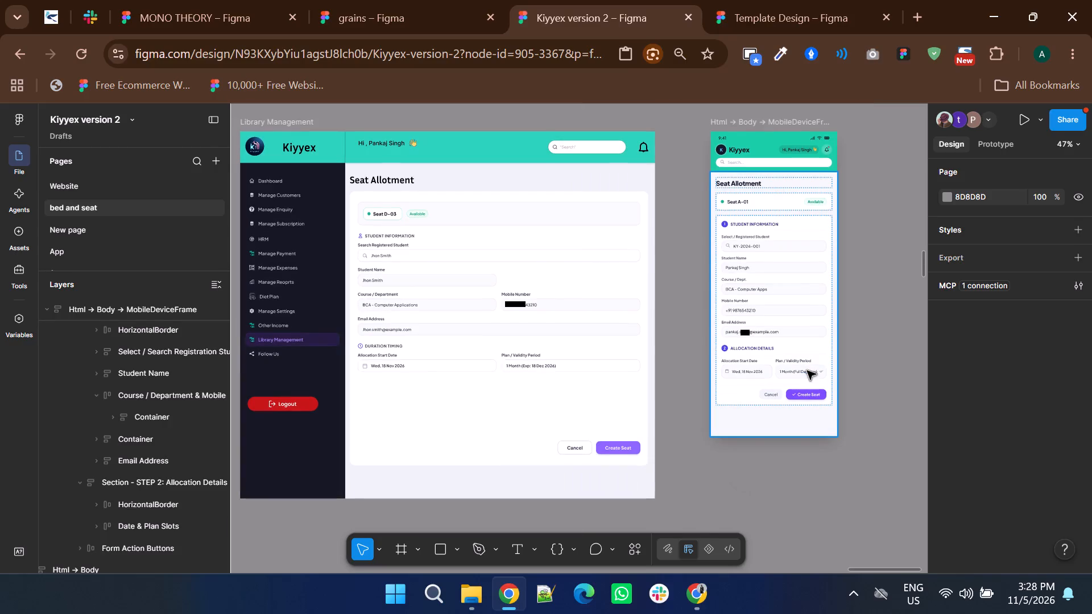
Capture a screenshot of the dimmed Library Management desktop frame containing the seat A-001 popup.
{"action": "scroll", "coordinate": [807, 371], "scroll_direction": "down", "scroll_amount": 2, "text": "ctrl"}
{"action": "left_click", "coordinate": [867, 351]}
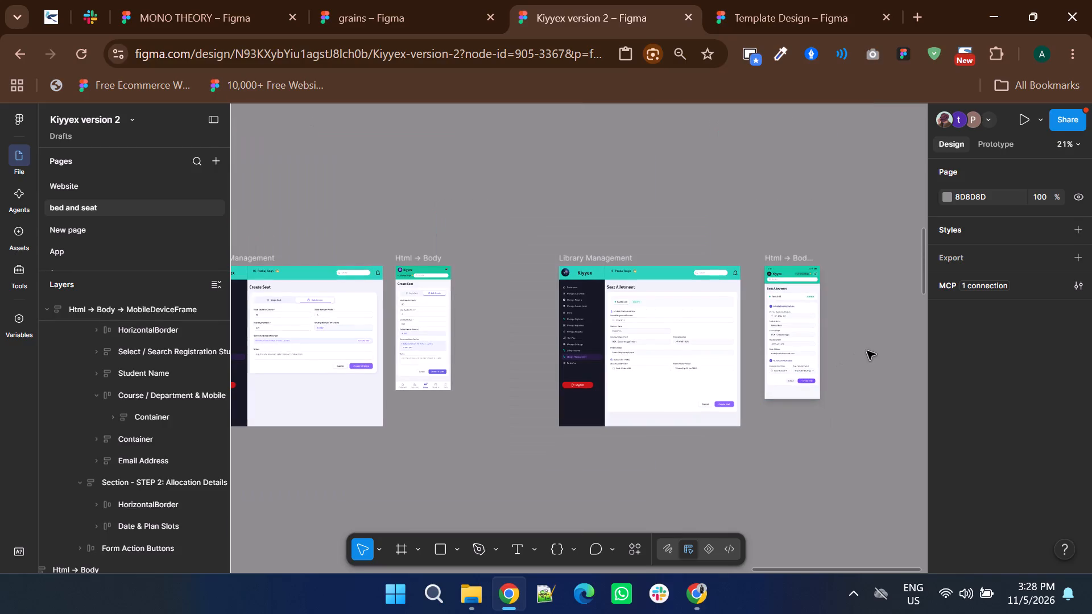
{"action": "scroll", "coordinate": [867, 351], "scroll_direction": "down", "scroll_amount": 2, "text": "ctrl"}
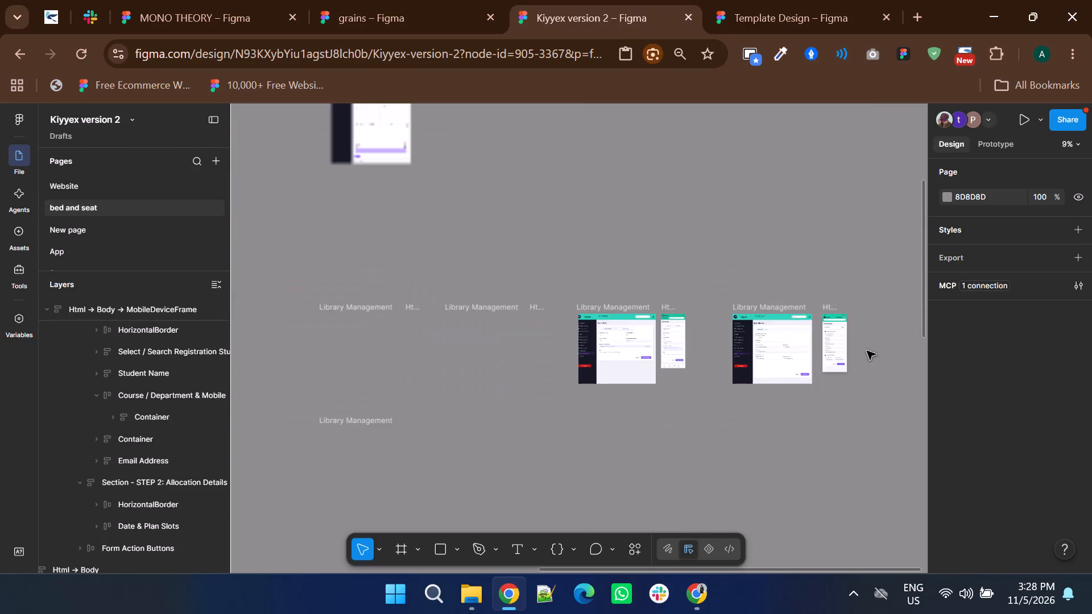
{"action": "scroll", "coordinate": [867, 351], "scroll_direction": "down", "scroll_amount": 2}
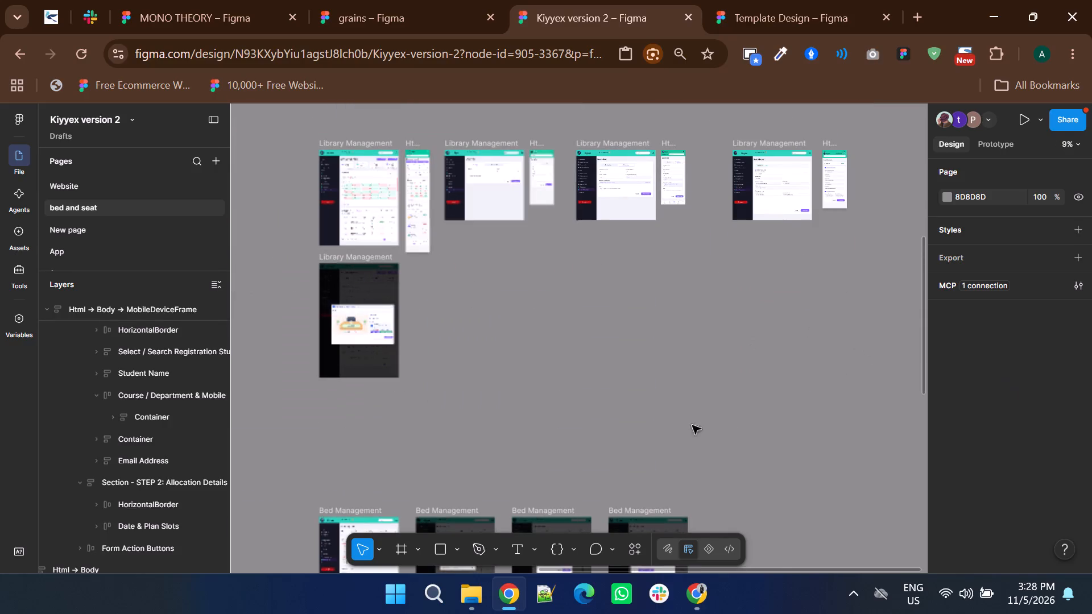
{"action": "scroll", "coordinate": [715, 384], "scroll_direction": "up", "scroll_amount": 2, "text": "shift"}
{"action": "scroll", "coordinate": [518, 362], "scroll_direction": "up", "scroll_amount": 2, "text": "ctrl"}
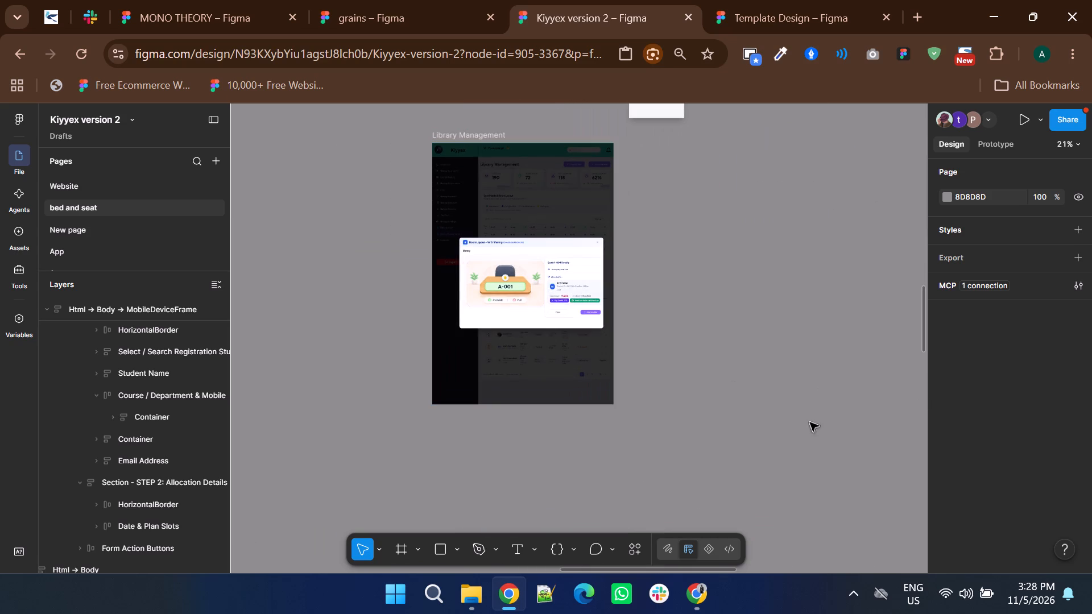
{"action": "scroll", "coordinate": [577, 272], "scroll_direction": "down", "scroll_amount": 1, "text": "ctrl"}
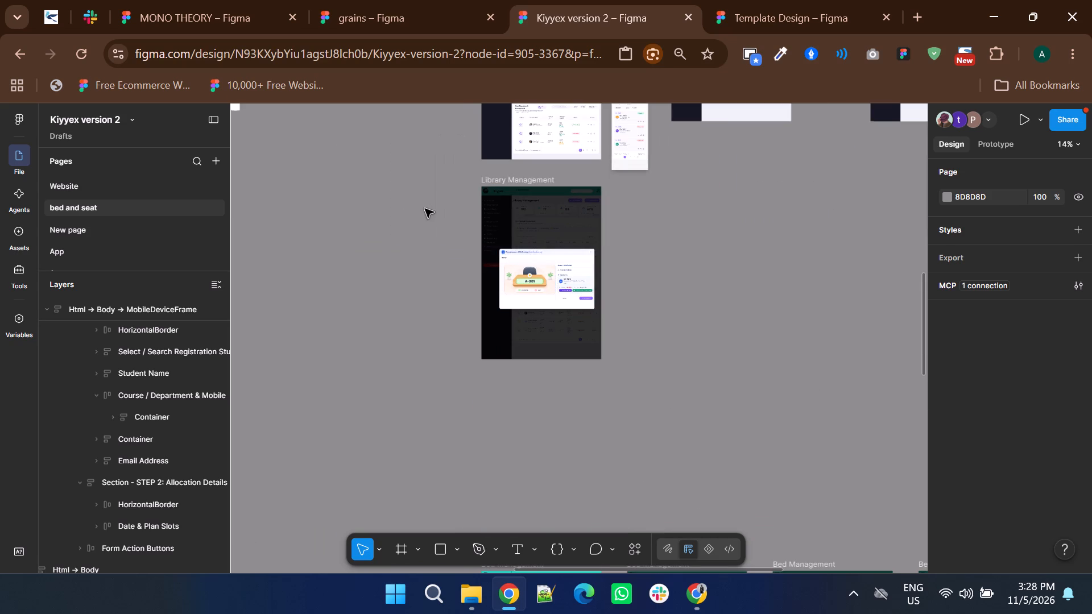
{"action": "key", "text": "Print"}
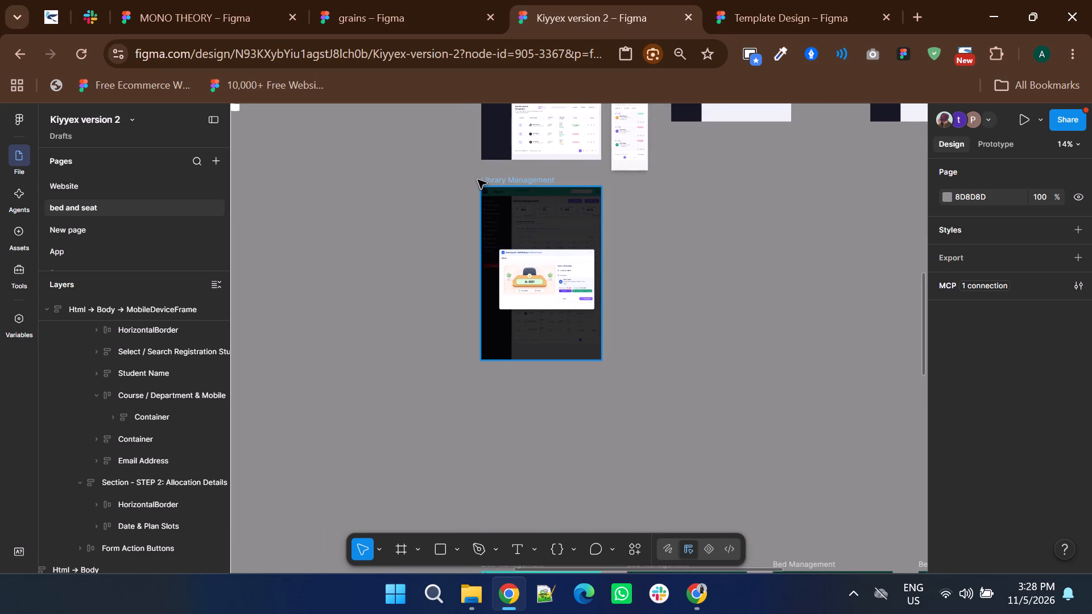
{"action": "left_click_drag", "start_coordinate": [482, 187], "coordinate": [517, 222]}
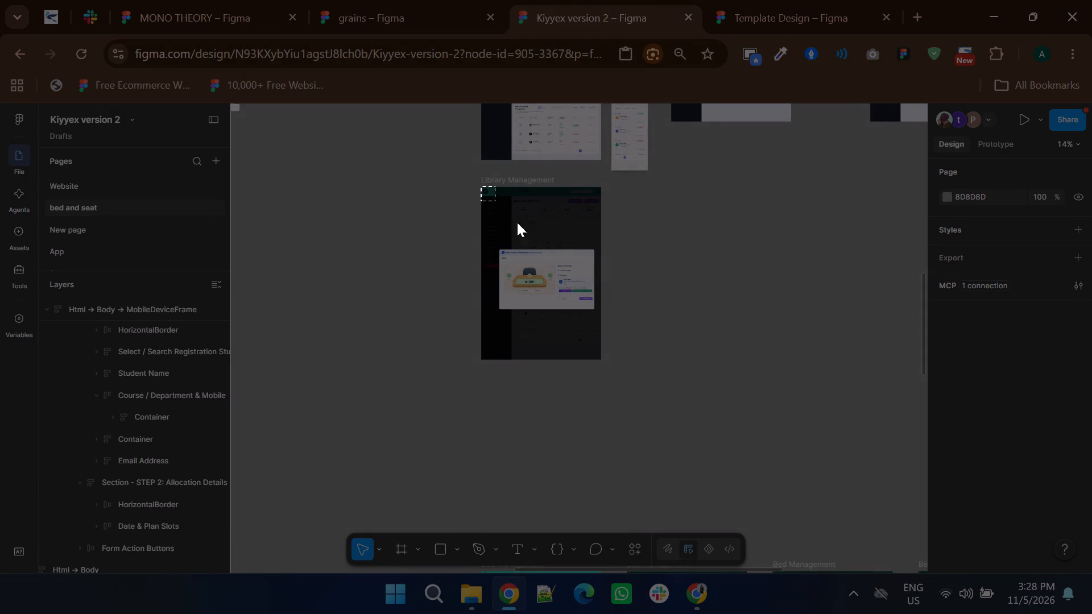
{"action": "left_click_drag", "start_coordinate": [517, 222], "coordinate": [601, 359]}
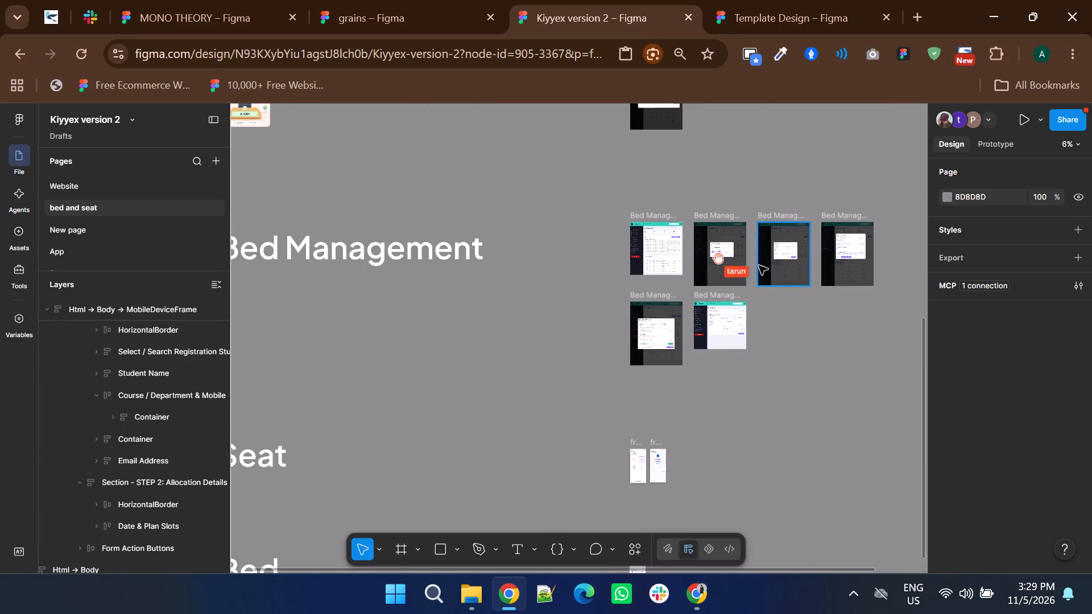
{"action": "scroll", "coordinate": [698, 250], "scroll_direction": "up", "scroll_amount": 5, "text": "ctrl"}
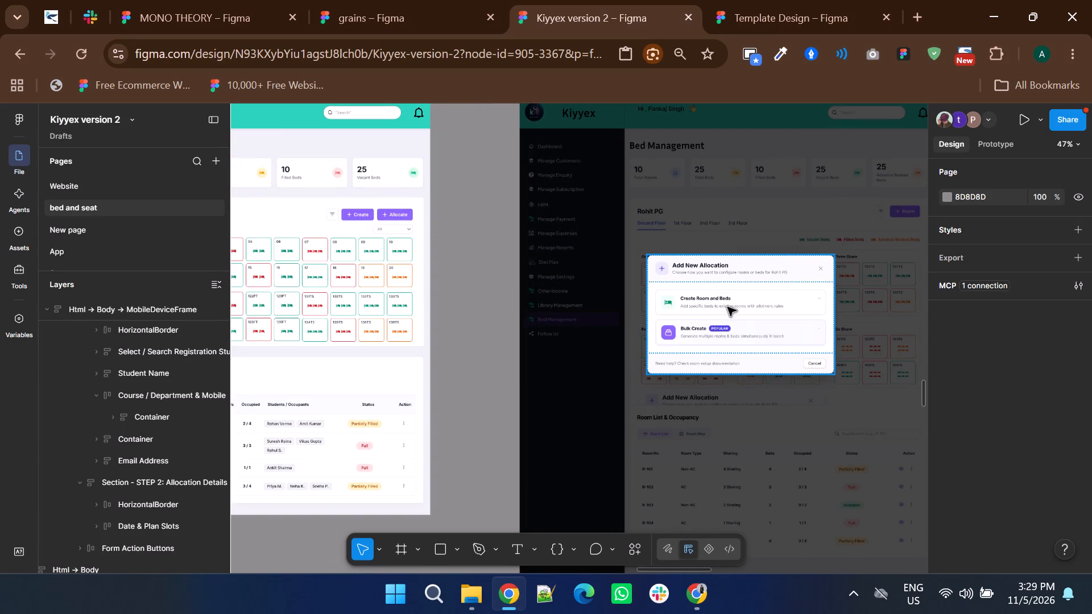
{"action": "scroll", "coordinate": [727, 307], "scroll_direction": "down", "scroll_amount": 6}
{"action": "scroll", "coordinate": [607, 352], "scroll_direction": "down", "scroll_amount": 5, "text": "ctrl"}
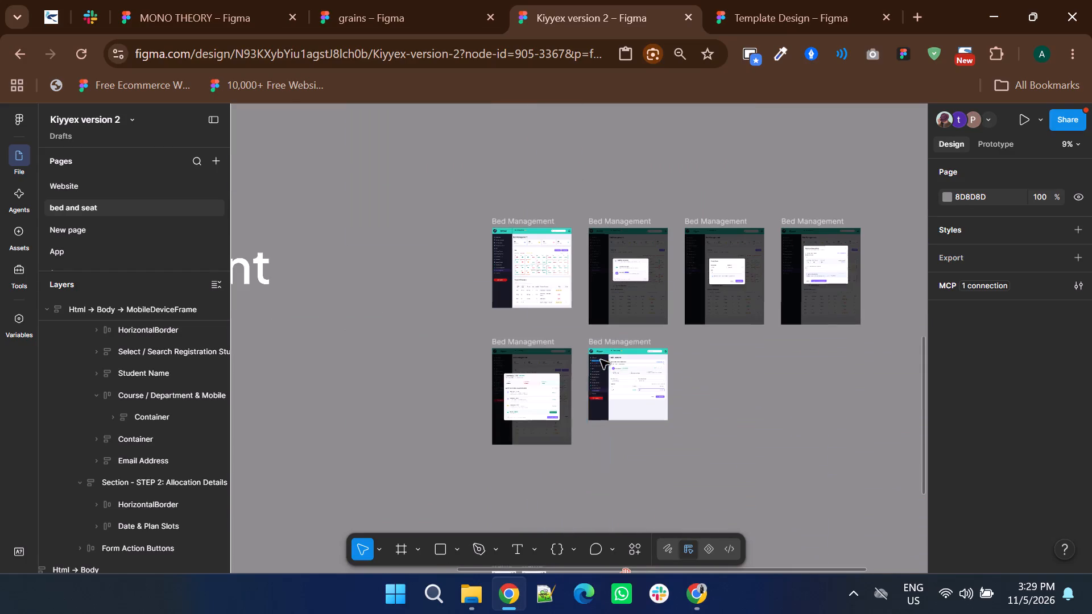
{"action": "scroll", "coordinate": [601, 360], "scroll_direction": "down", "scroll_amount": 1, "text": "ctrl"}
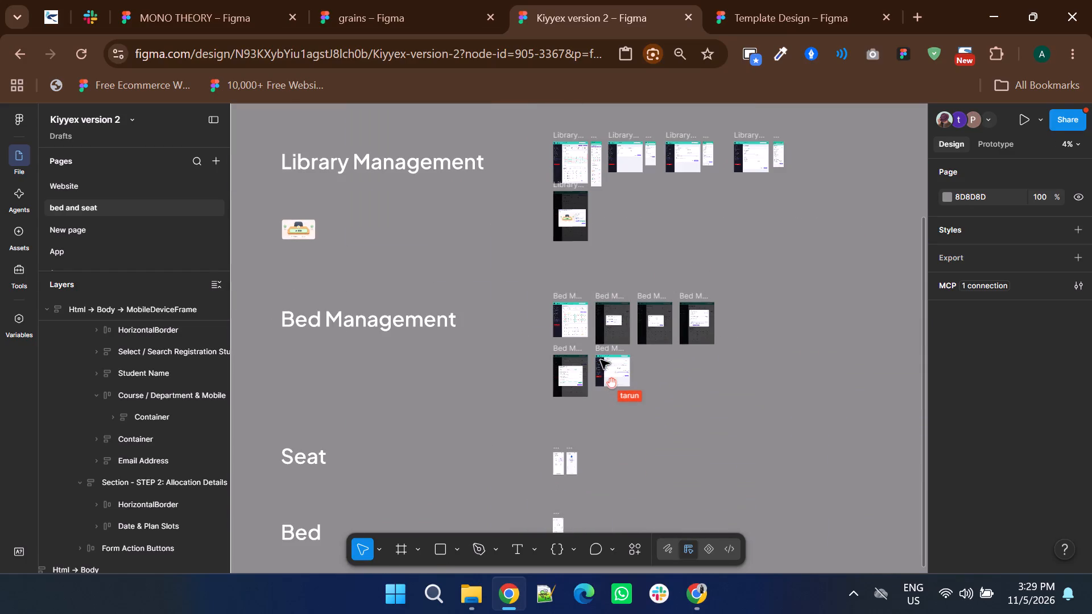
Delete the Auto-Sync Enabled badge above the resident search field in the desktop Bed Allotment frame.
{"action": "scroll", "coordinate": [618, 365], "scroll_direction": "up", "scroll_amount": 6, "text": "ctrl"}
{"action": "scroll", "coordinate": [630, 352], "scroll_direction": "down", "scroll_amount": 1}
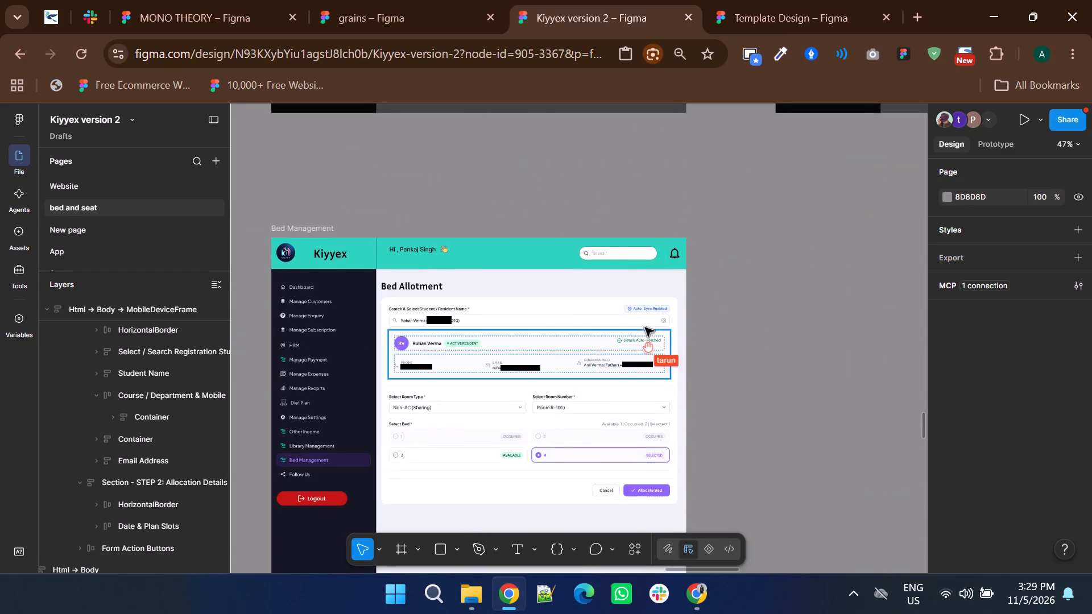
{"action": "scroll", "coordinate": [647, 320], "scroll_direction": "up", "scroll_amount": 3, "text": "ctrl"}
{"action": "triple_click", "coordinate": [638, 288]}
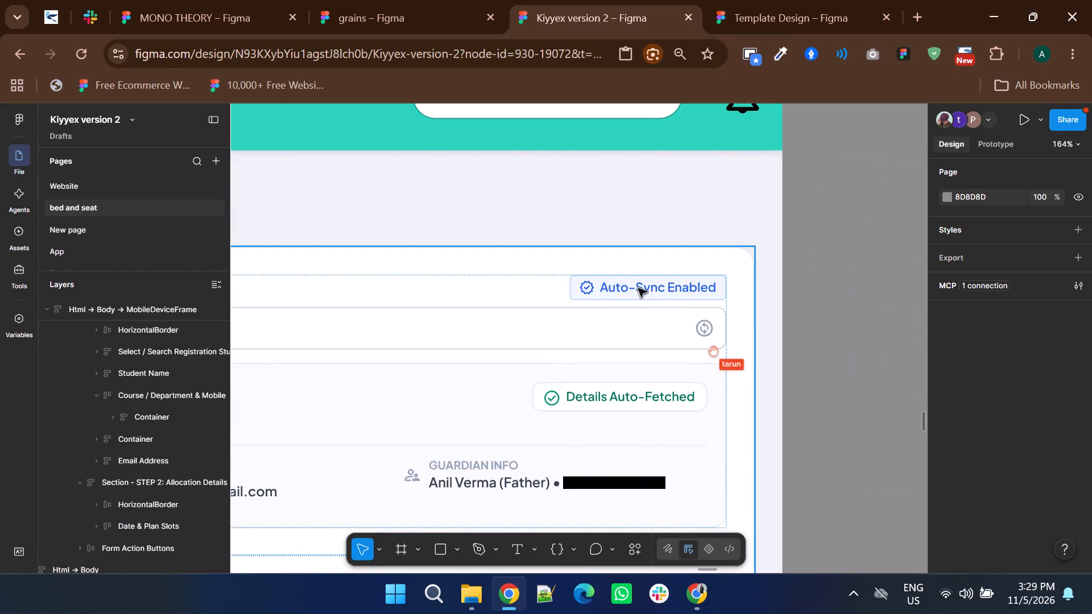
{"action": "left_click", "coordinate": [638, 288]}
{"action": "double_click", "coordinate": [638, 288]}
{"action": "key", "text": "Delete"}
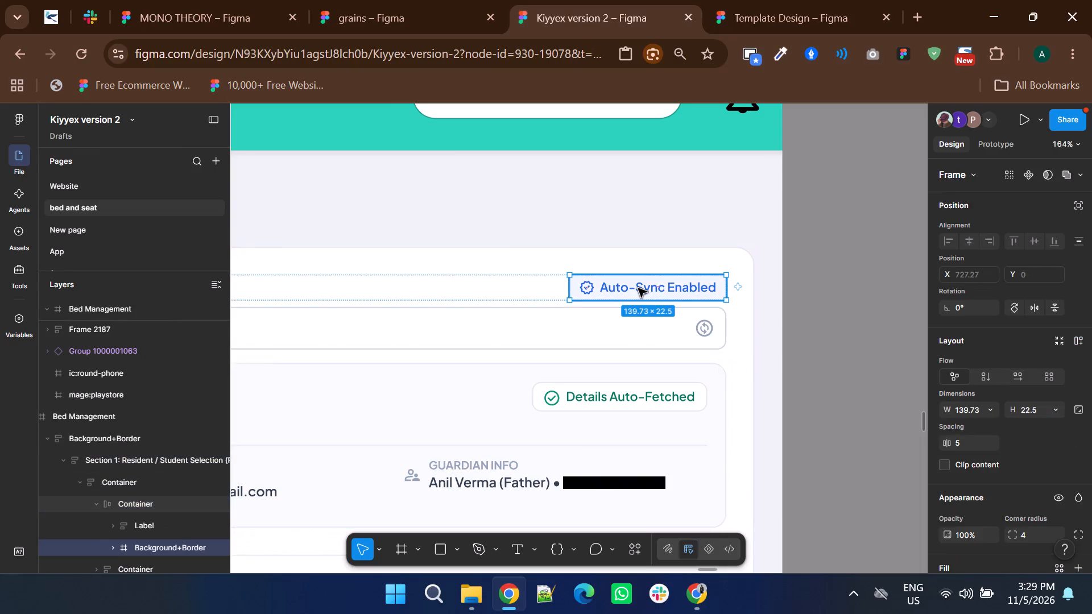
Delete the circular sync icon at the end of the Search & Select Student / Resident Name field.
{"action": "triple_click", "coordinate": [706, 323]}
{"action": "triple_click", "coordinate": [706, 323]}
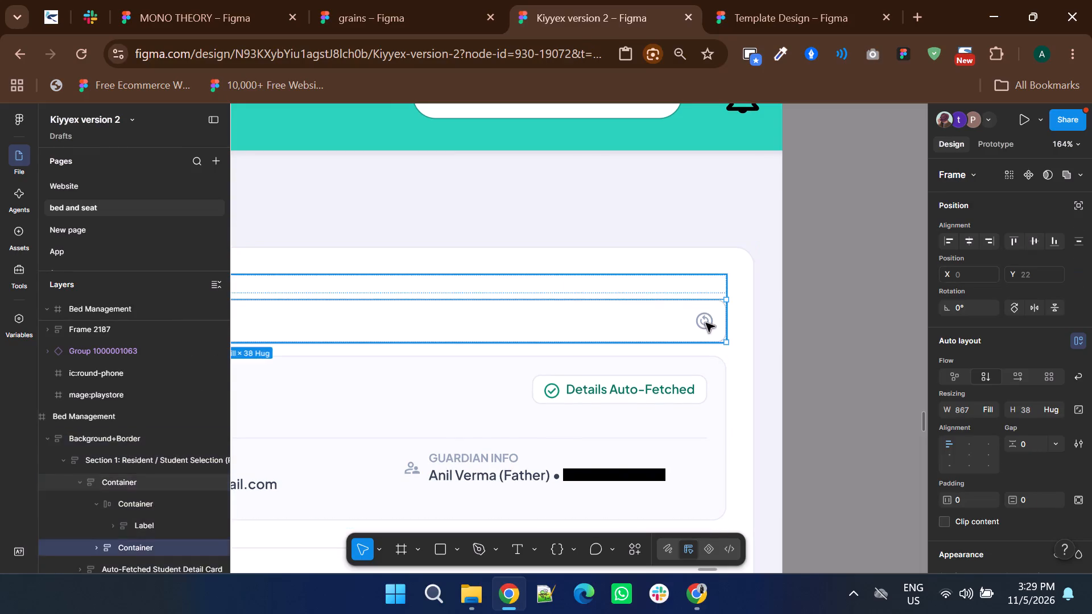
{"action": "scroll", "coordinate": [706, 323], "scroll_direction": "down", "scroll_amount": 2, "text": "ctrl"}
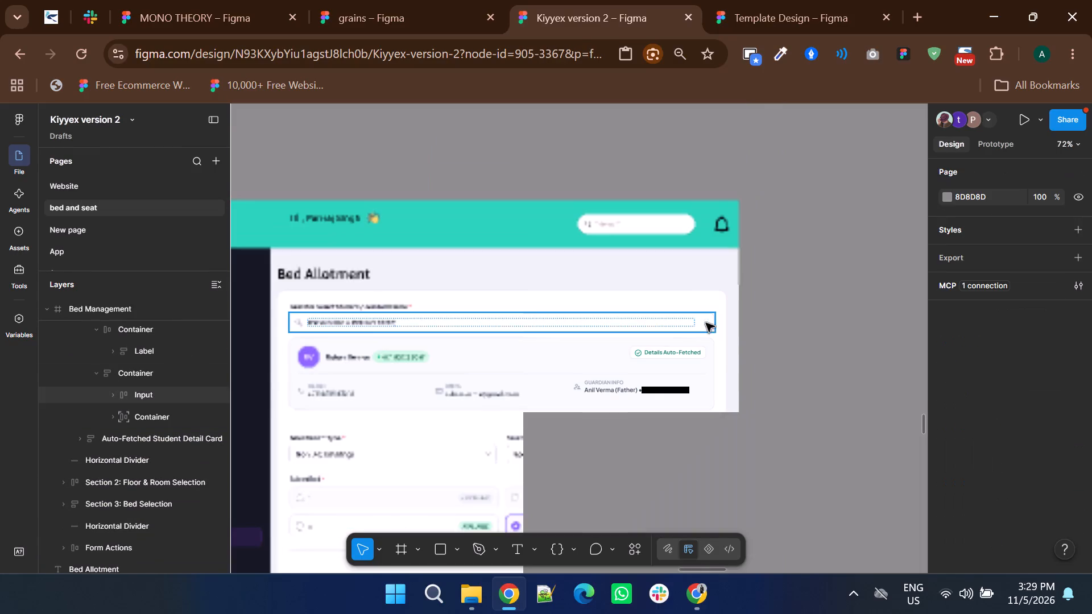
{"action": "left_click", "coordinate": [851, 327]}
{"action": "scroll", "coordinate": [846, 327], "scroll_direction": "down", "scroll_amount": 1, "text": "ctrl"}
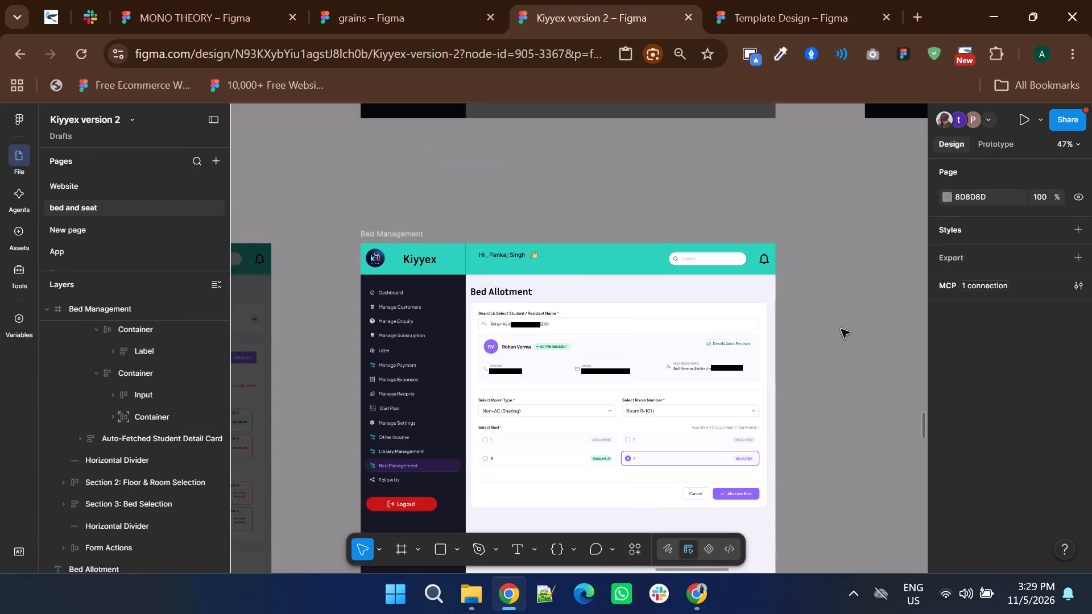